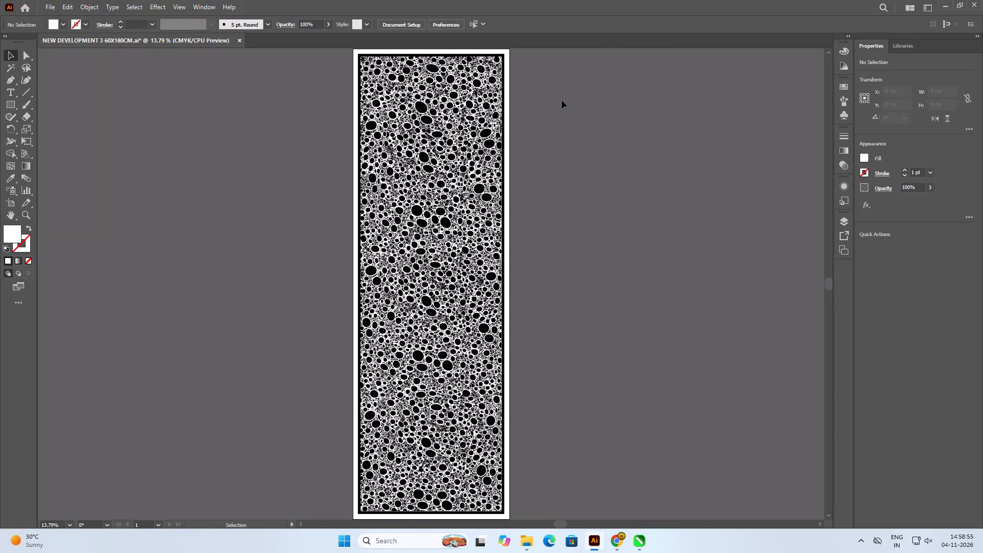
Save the current NEW DEVELOPMENT 3 60X180CM.ai document with its pebble-pattern panel artwork.
click(562, 100)
key(ctrl+s)
click(47, 8)
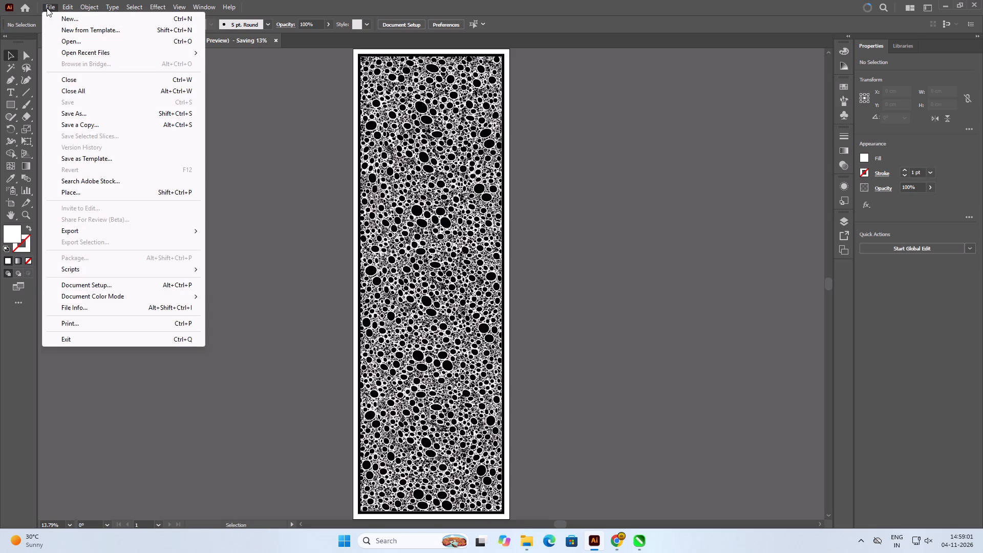
click(267, 97)
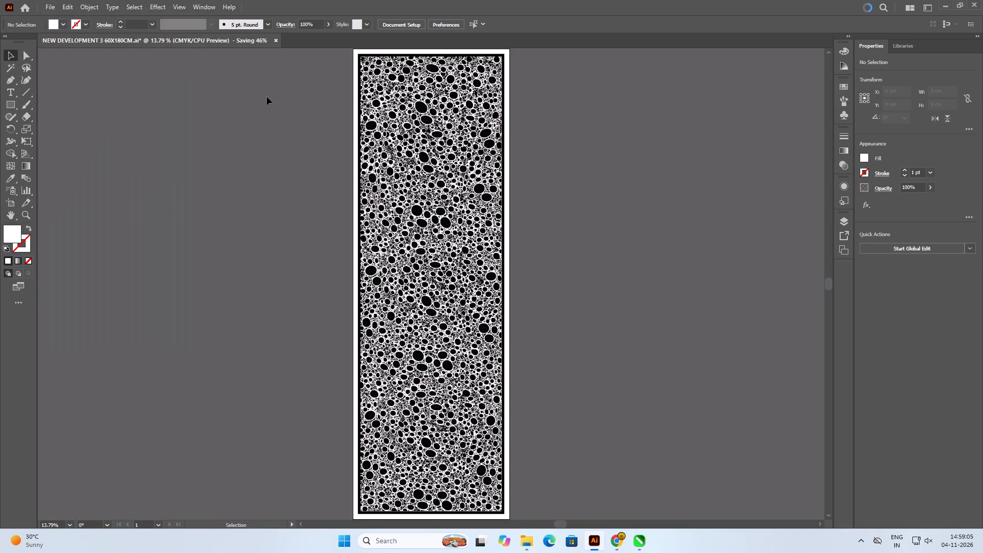
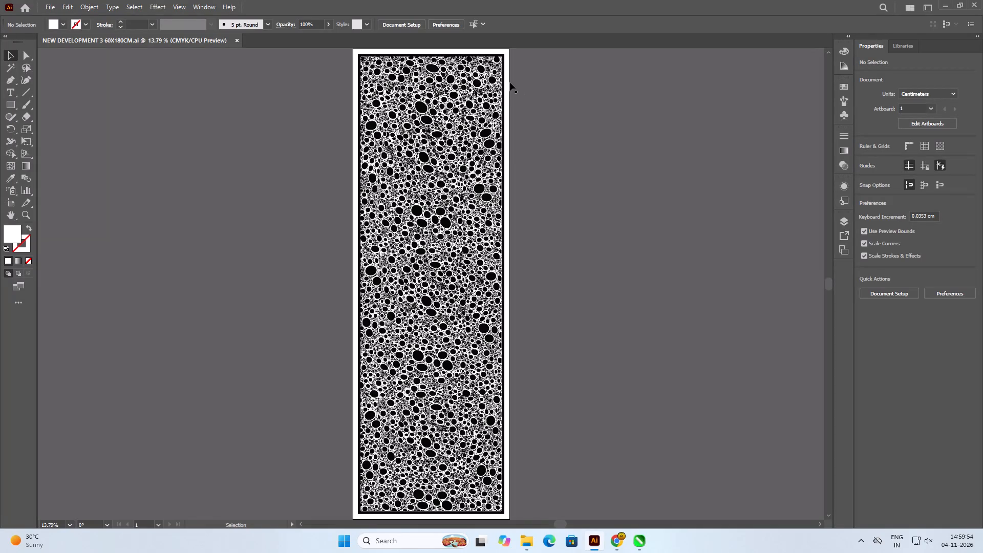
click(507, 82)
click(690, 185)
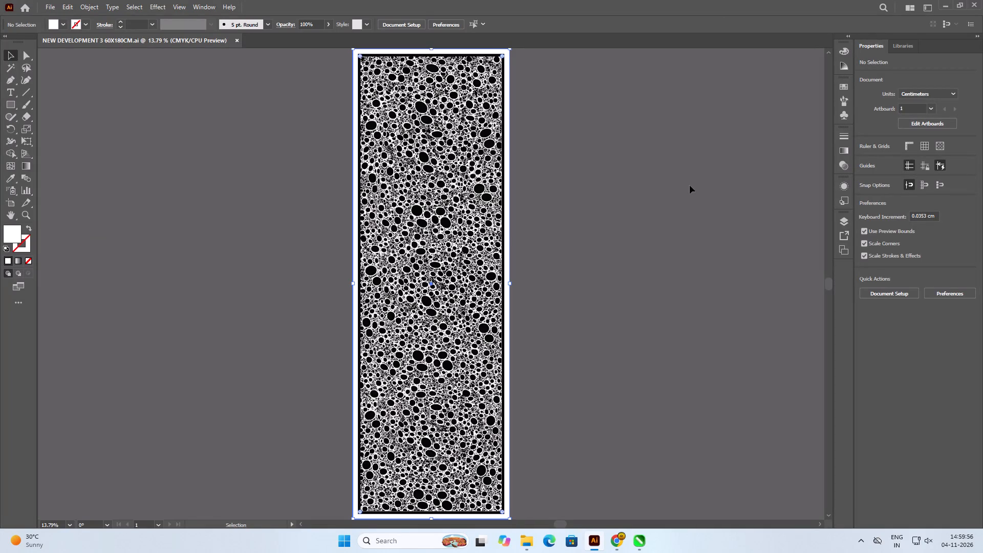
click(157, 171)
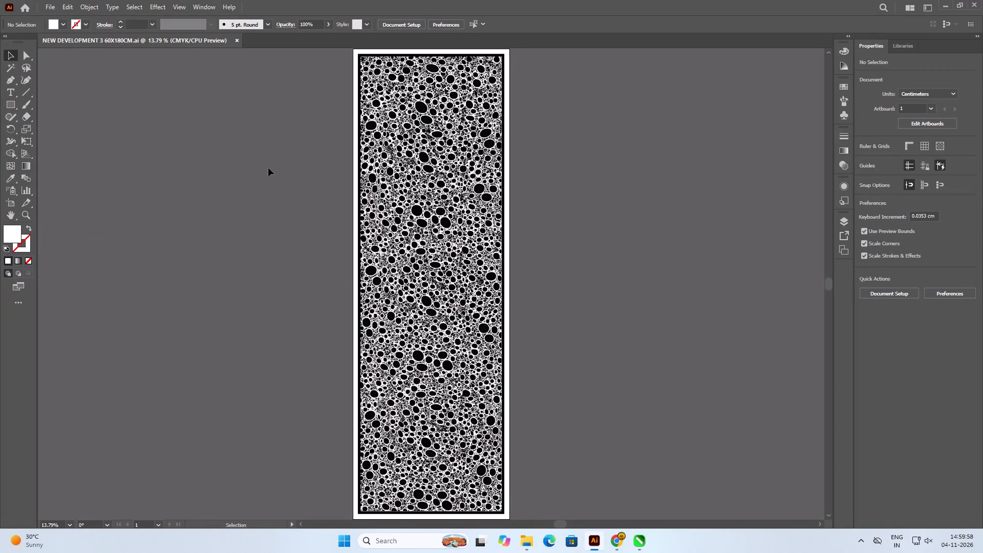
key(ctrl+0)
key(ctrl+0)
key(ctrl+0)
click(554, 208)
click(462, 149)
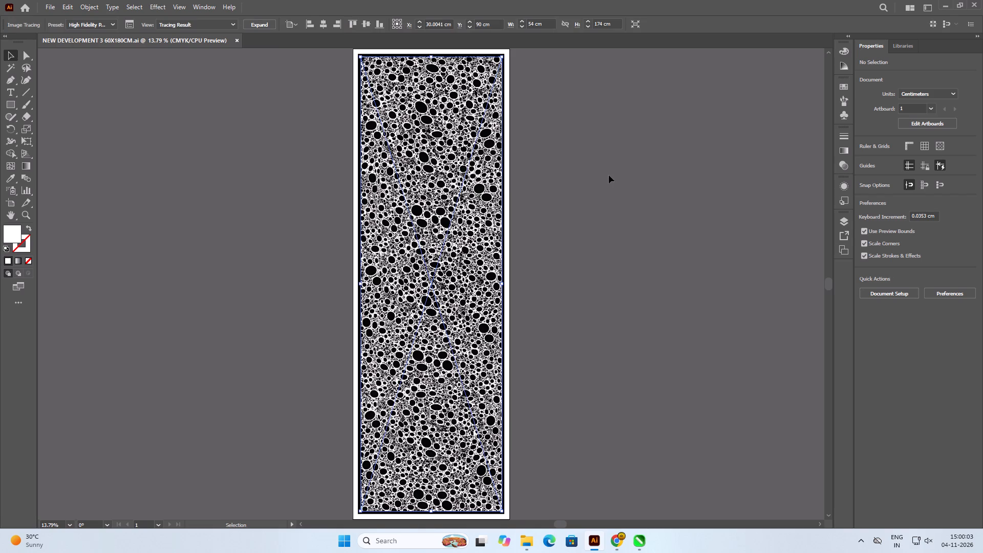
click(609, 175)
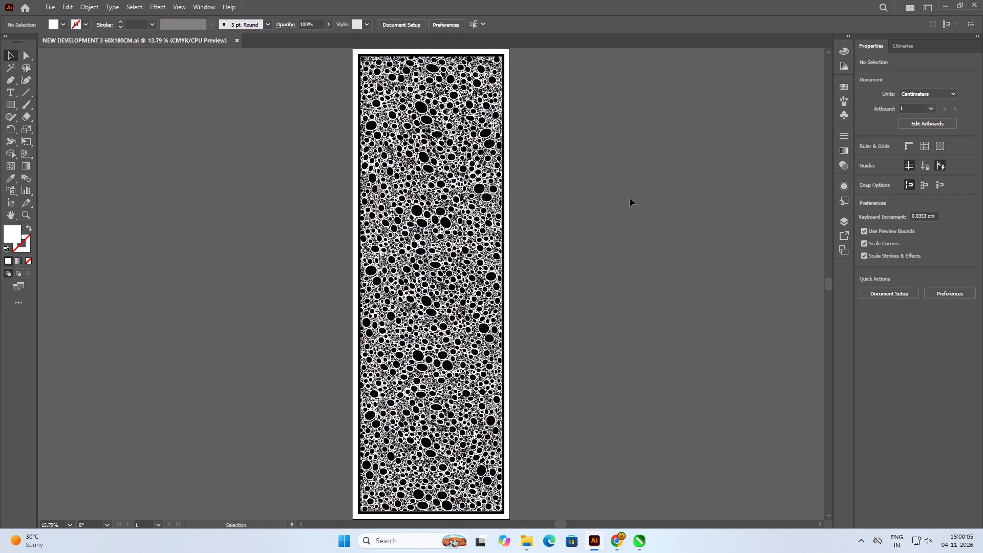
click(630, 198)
Export the artwork as JPEG NEW DEVELOPMENT 3 60X180CM into the NEW CAD FILE folder, replacing the existing file.
click(48, 0)
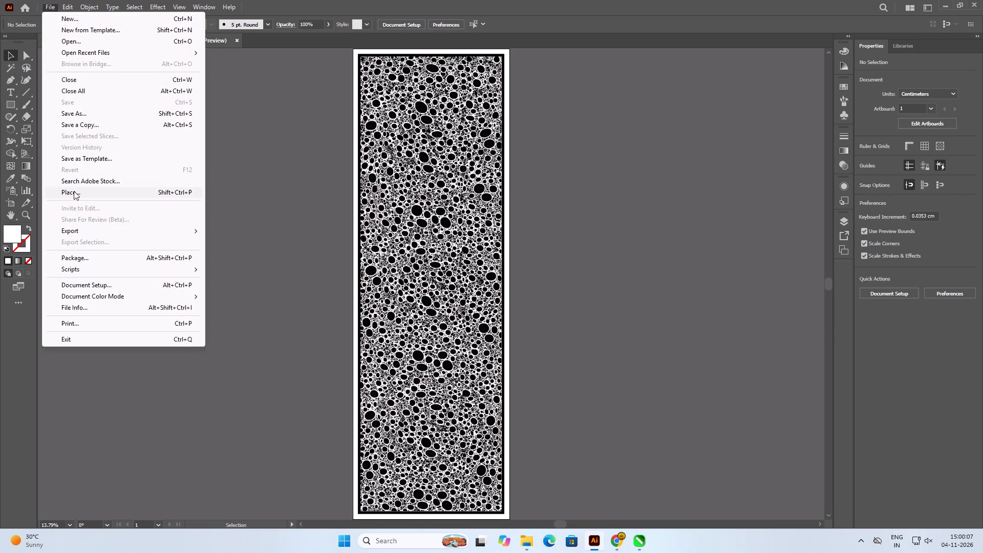
click(81, 232)
click(241, 243)
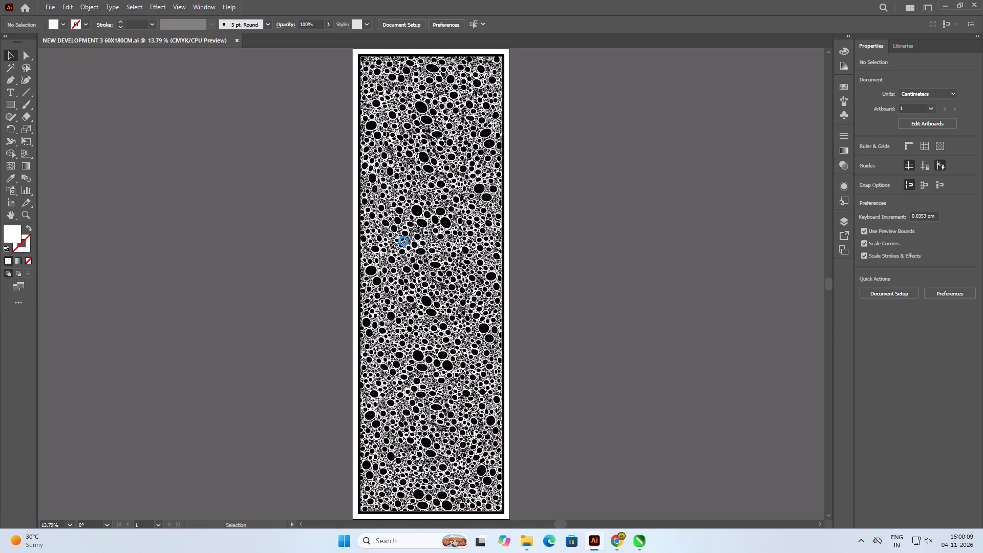
scroll(537, 237, down, 6)
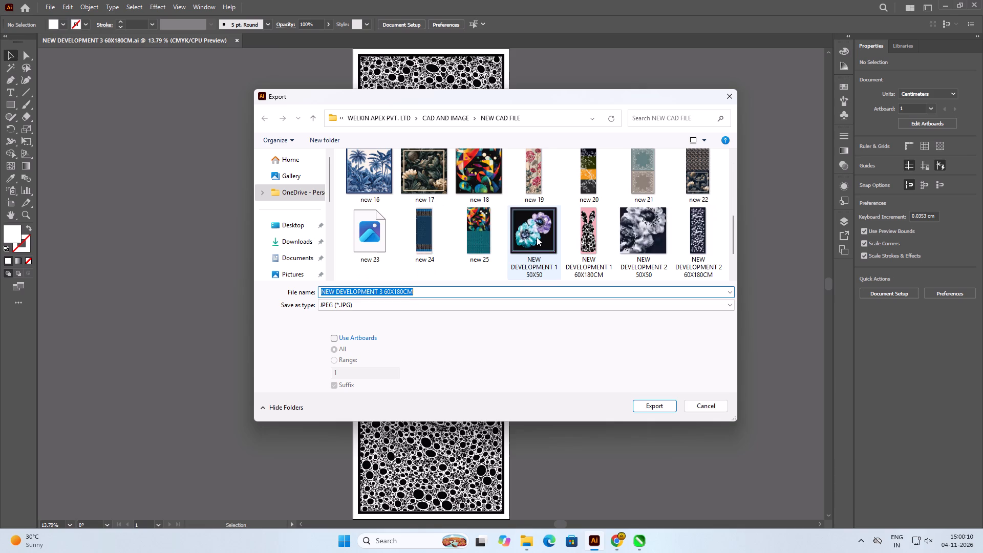
scroll(537, 237, down, 1)
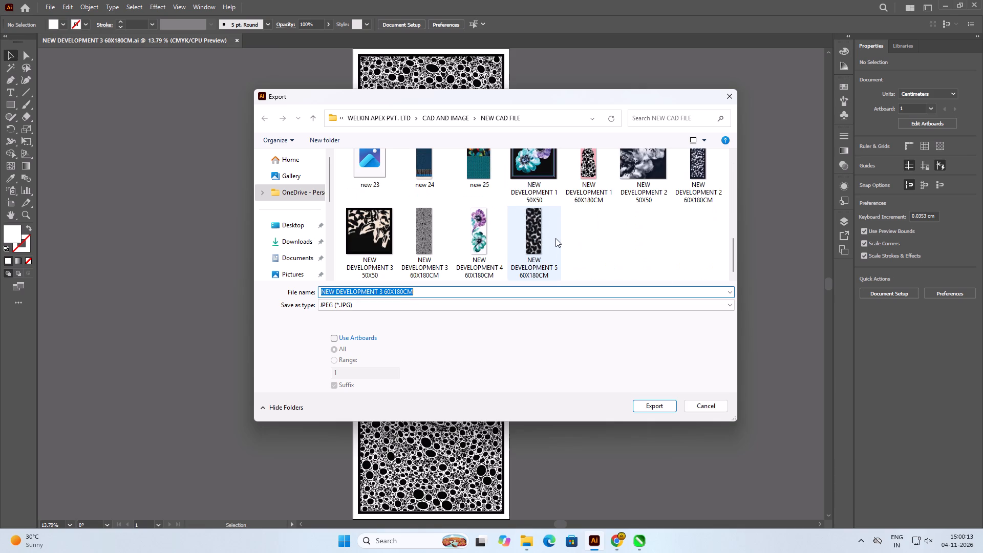
click(661, 404)
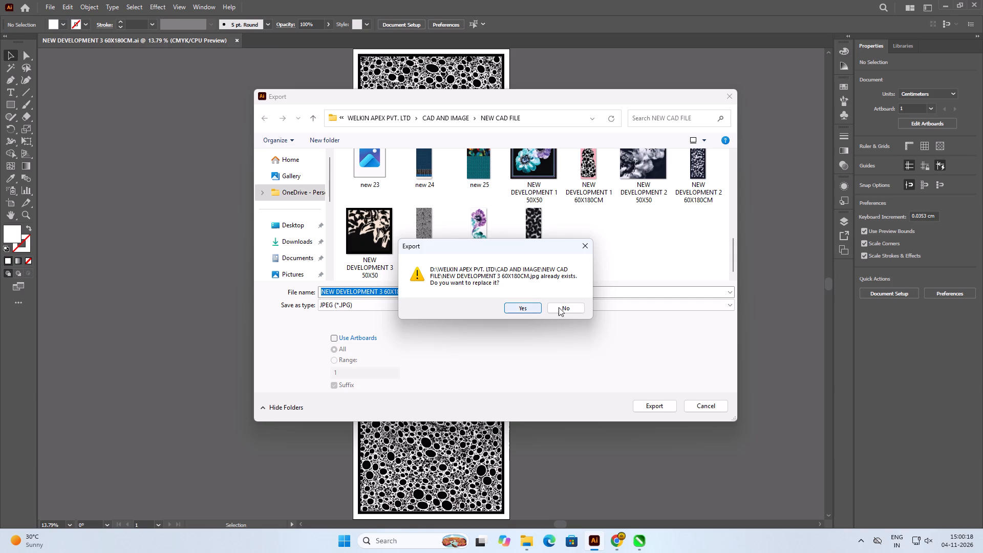
click(523, 311)
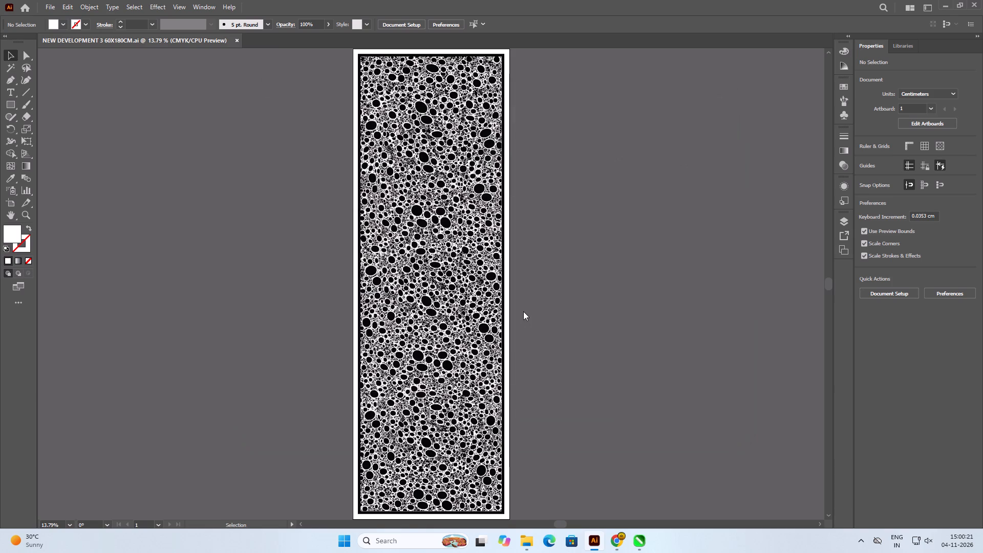
click(549, 407)
Save the document as Adobe PDF NEW DEVELOPMENT 3 60X180CM in NEW CAD FILE, using the Illustrator Default preset.
key(ctrl+shift+s)
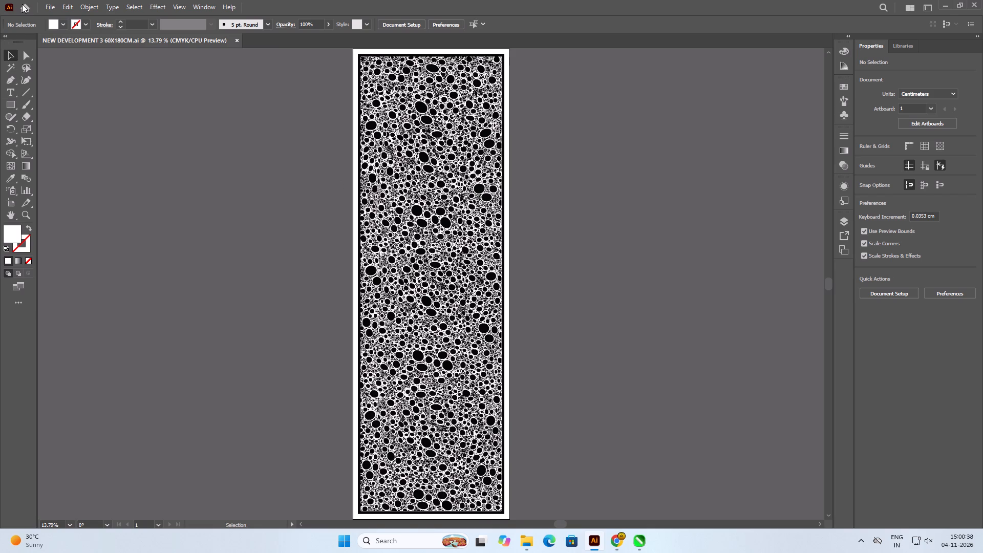
click(386, 312)
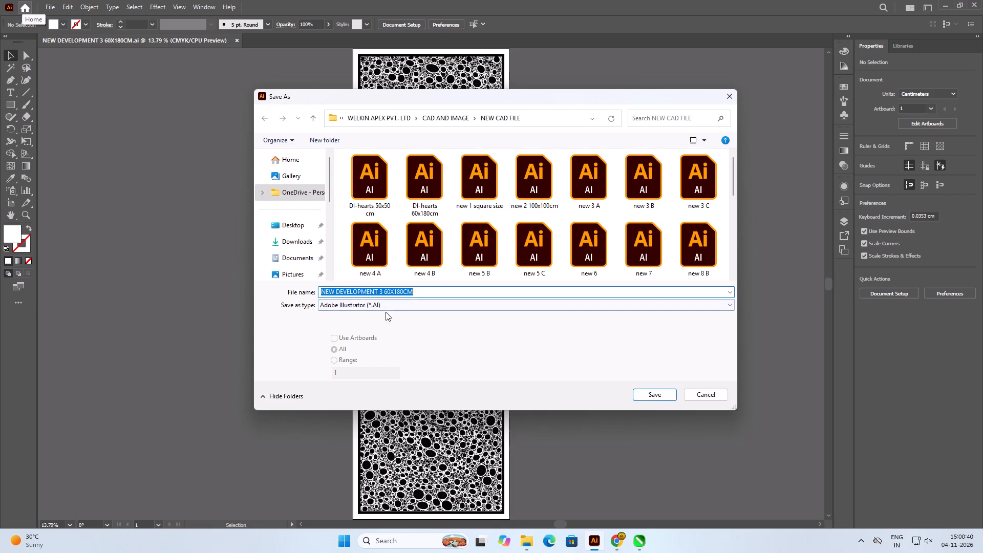
click(386, 309)
click(356, 324)
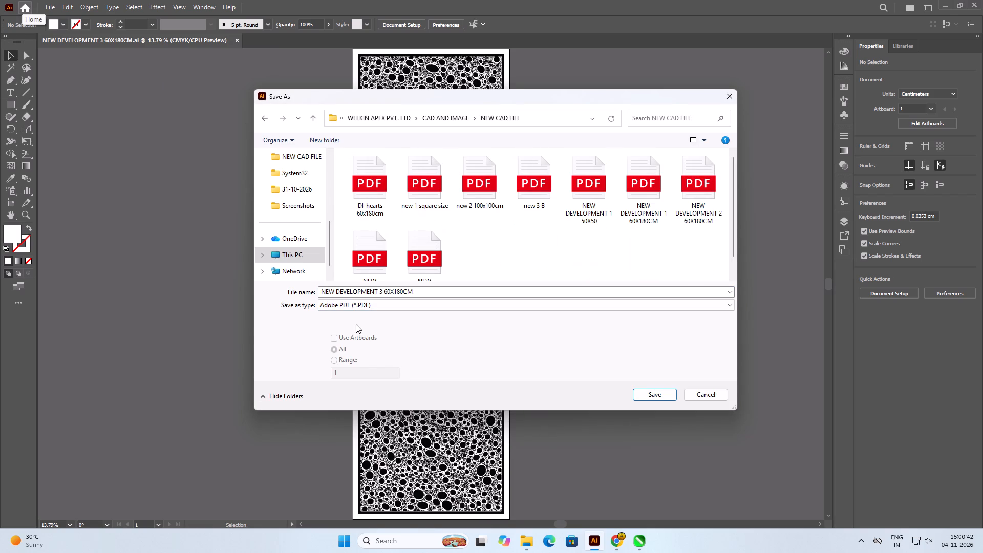
scroll(505, 248, down, 3)
scroll(505, 248, up, 2)
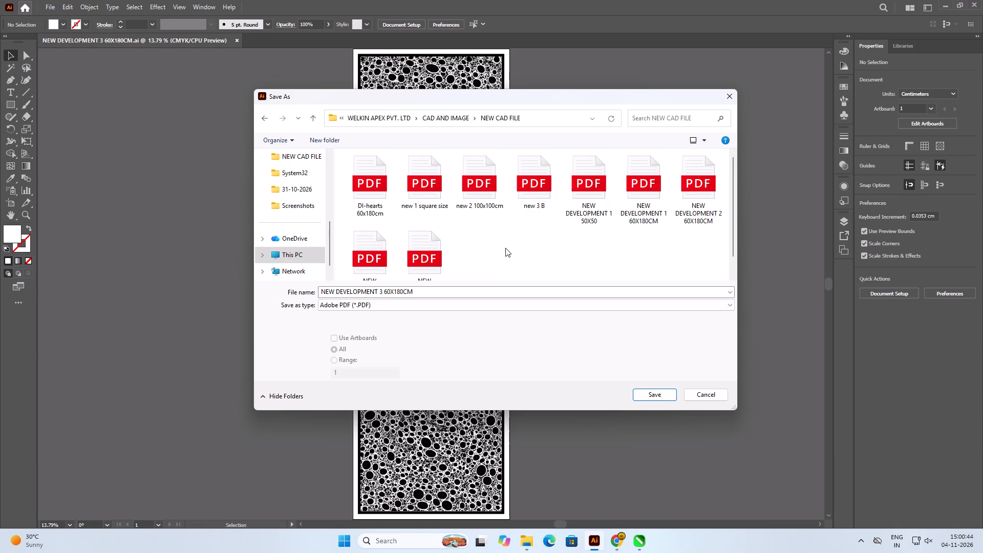
scroll(505, 248, down, 3)
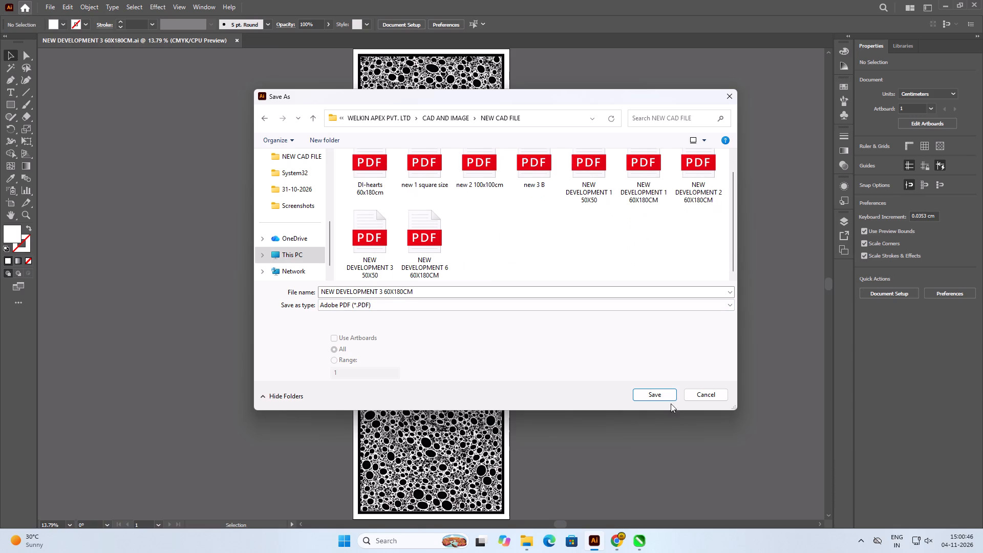
click(665, 397)
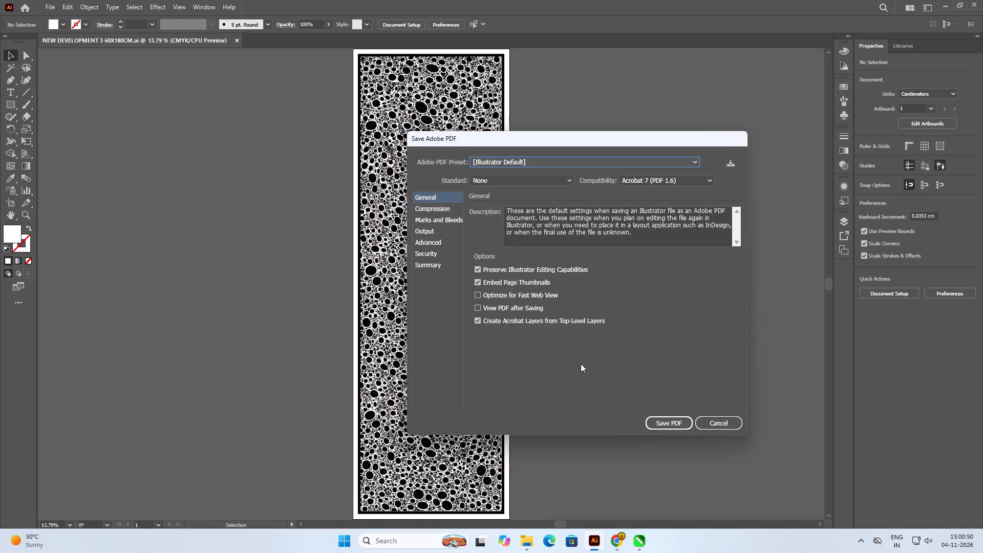
click(677, 420)
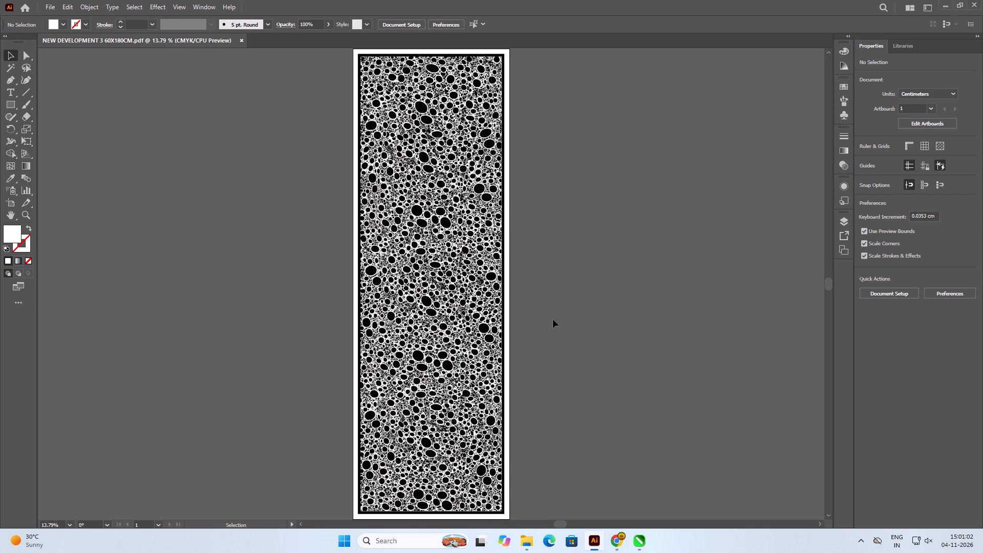
Switch to File Explorer and refresh the NEW CAD FILE folder listing.
click(532, 542)
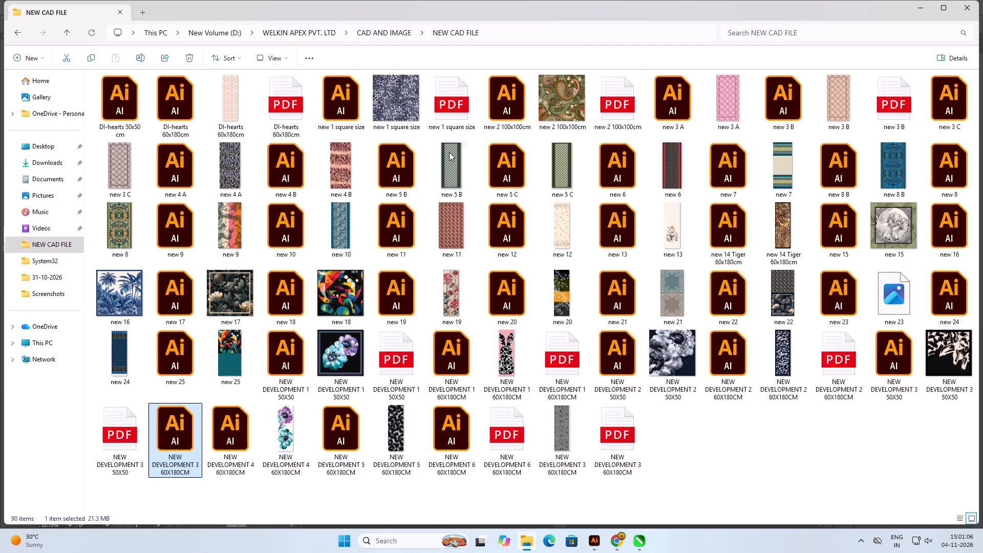
key(F5)
key(F5)
key(F5)
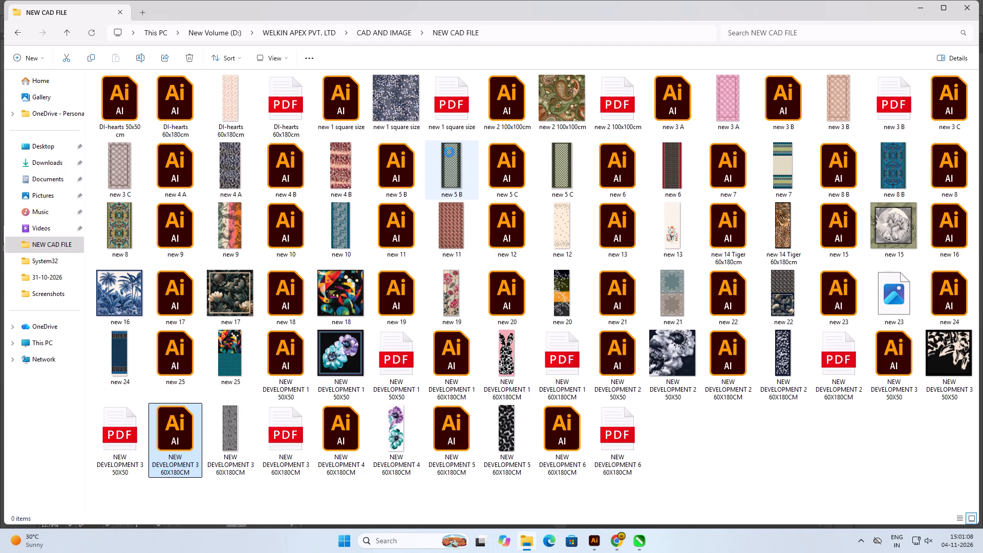
key(F5)
key(F5)
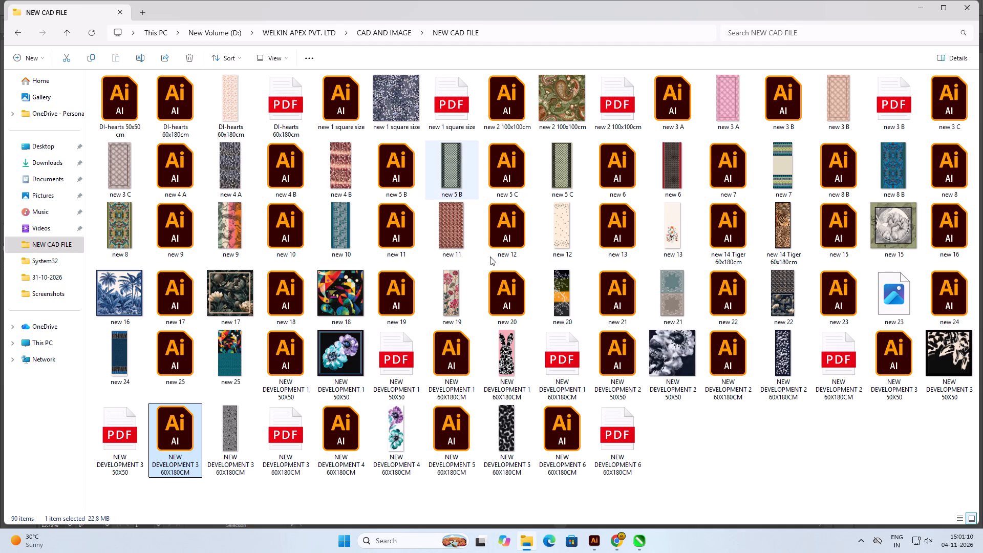
Open the NEW DEVELOPMENT 3 60X180CM PDF, examine the whole panel from top to bottom at 25% zoom, and close it.
click(230, 459)
double_click(304, 436)
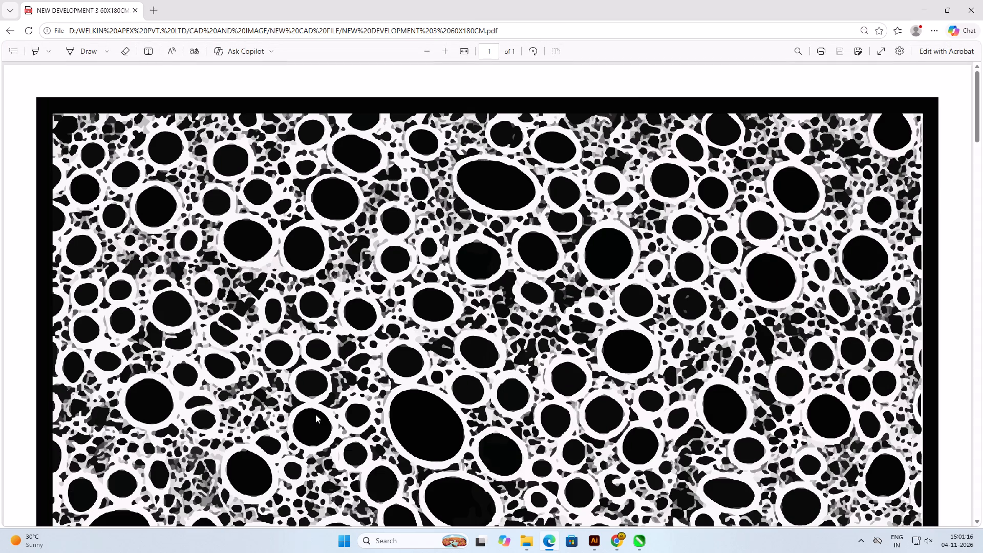
scroll(543, 152, down, 6)
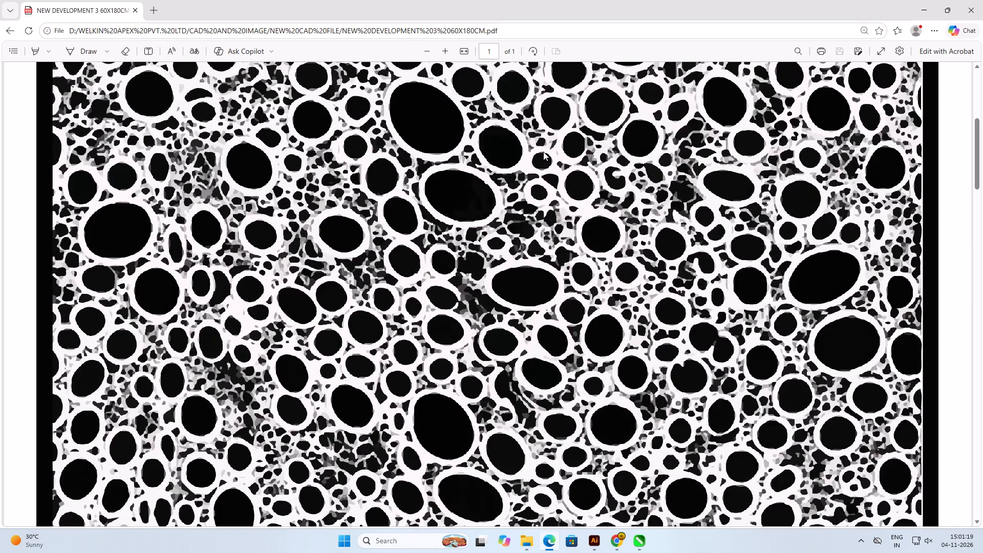
scroll(543, 152, up, 1)
key(ctrl+0)
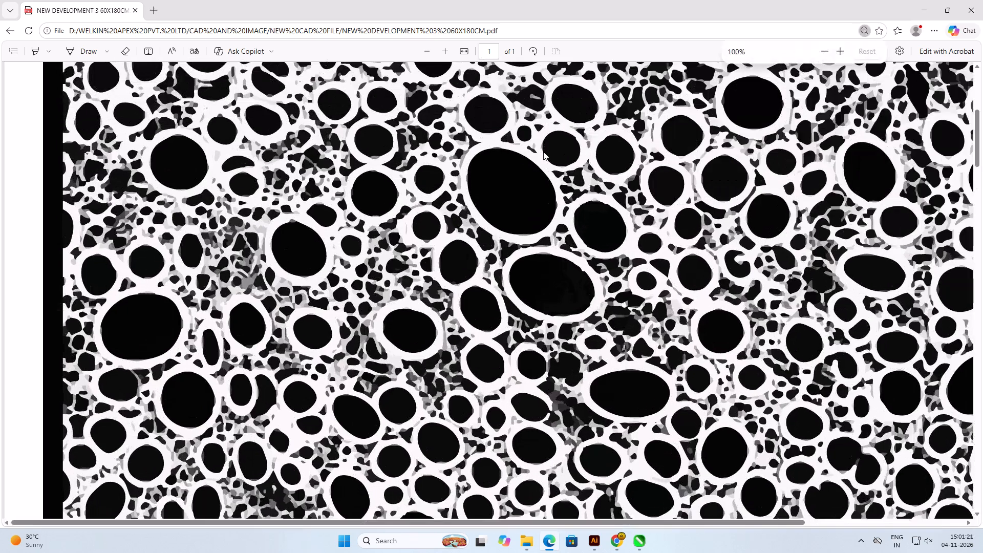
triple_click(423, 51)
triple_click(423, 51)
triple_click(423, 51)
double_click(423, 51)
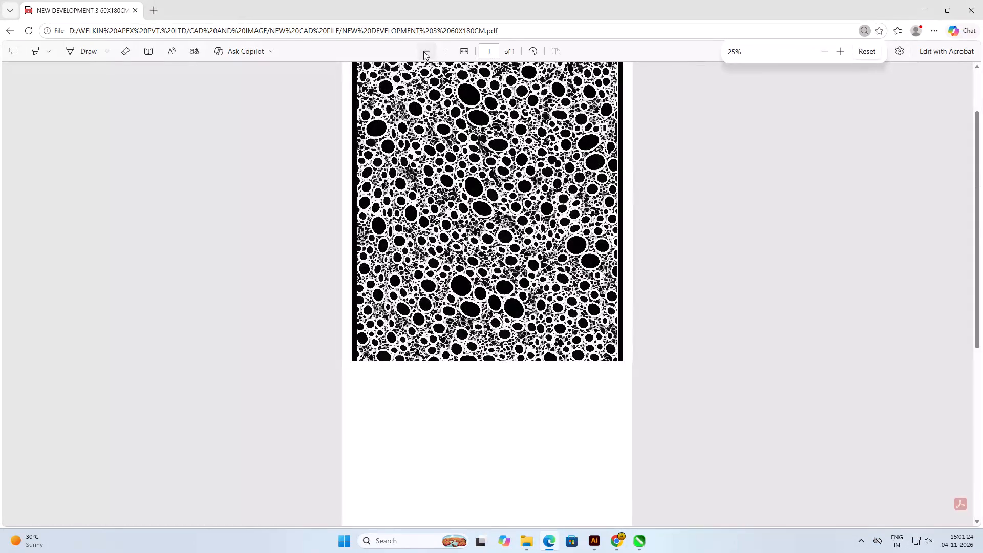
scroll(535, 183, down, 15)
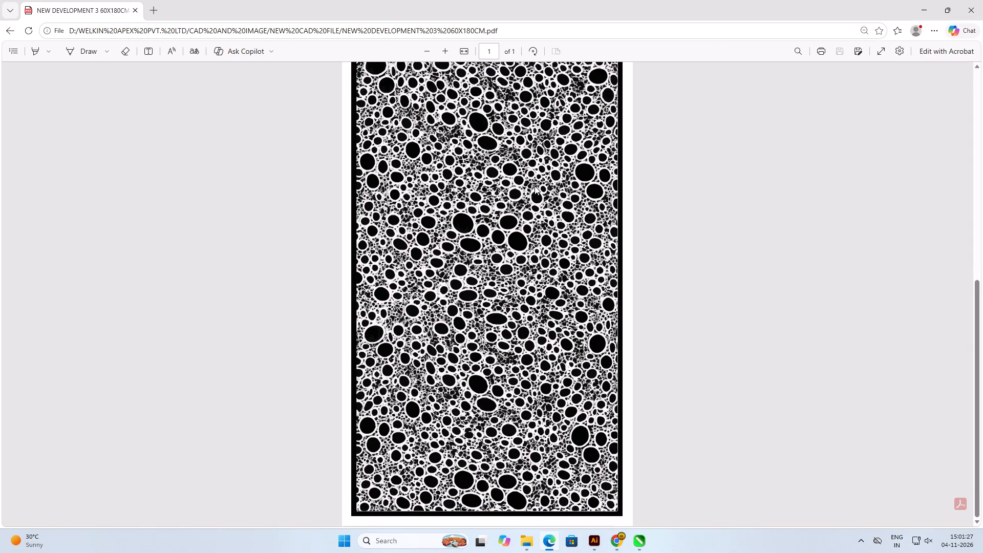
scroll(535, 186, up, 19)
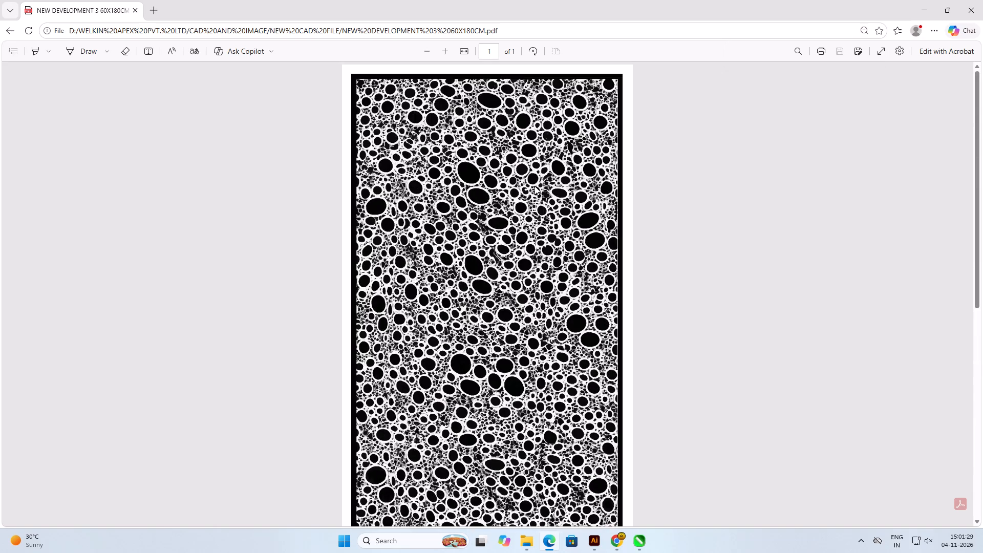
scroll(535, 186, up, 7)
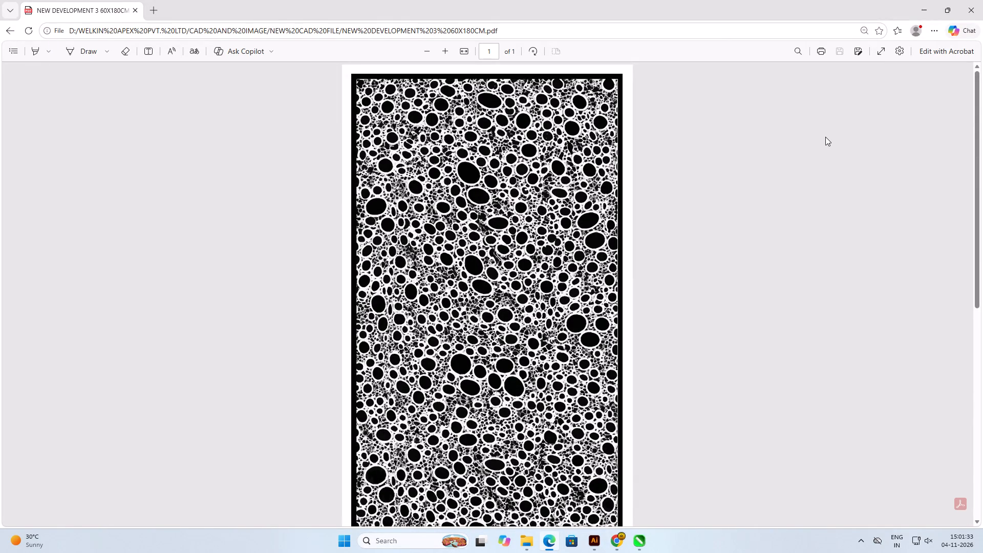
click(969, 7)
Open the NEW DEVELOPMENT 4 60X180CM Illustrator file from the NEW CAD FILE folder.
click(350, 441)
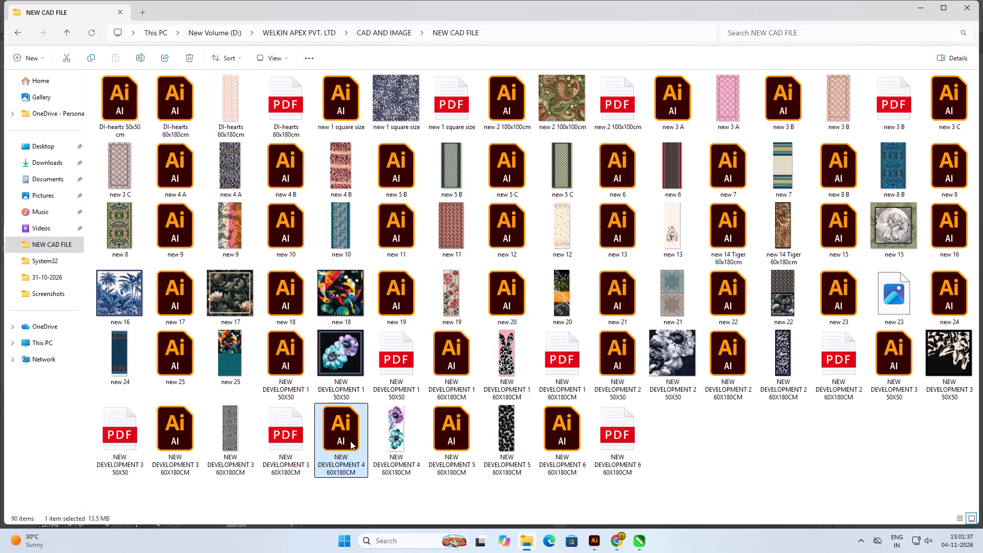
double_click(350, 441)
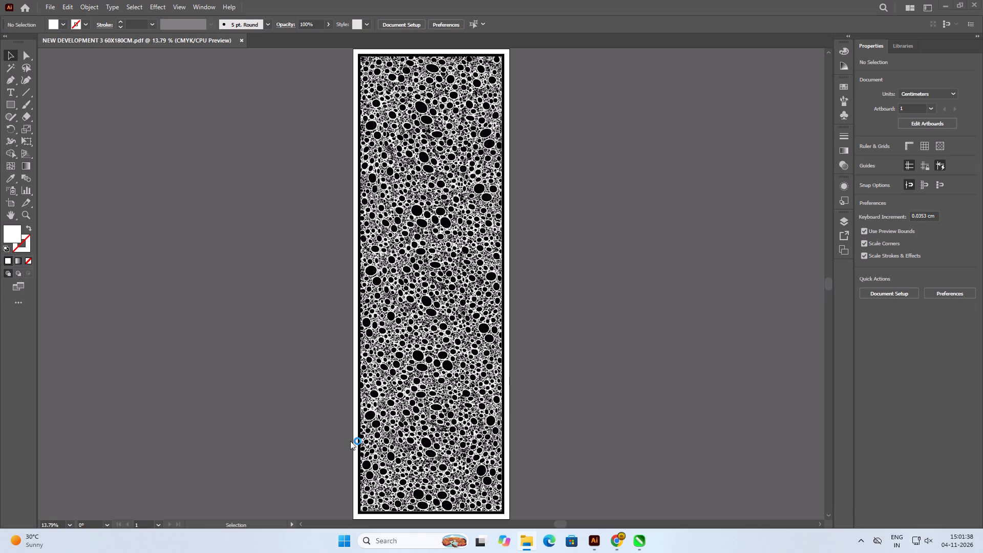
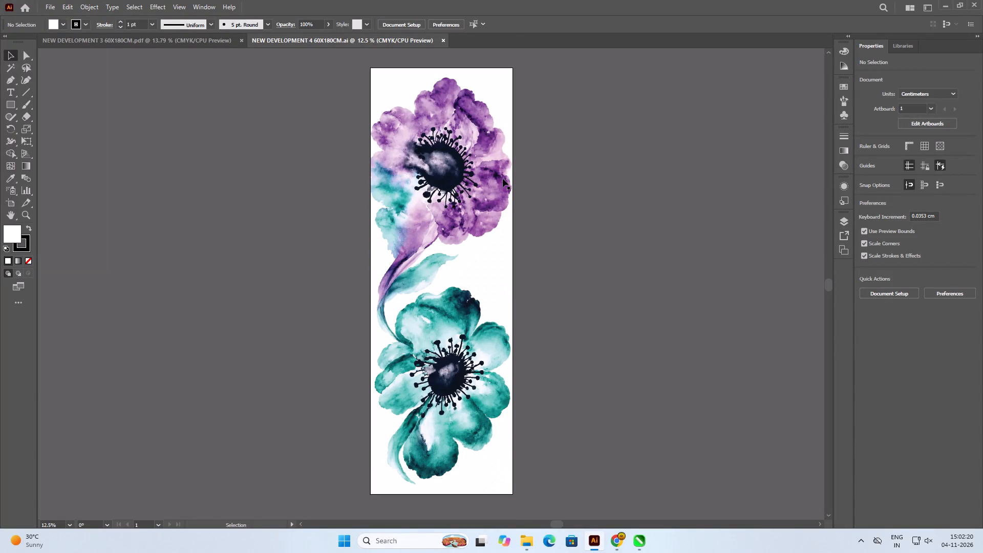
Resize the traced flower artwork to 52 cm wide and 172 cm high.
click(393, 185)
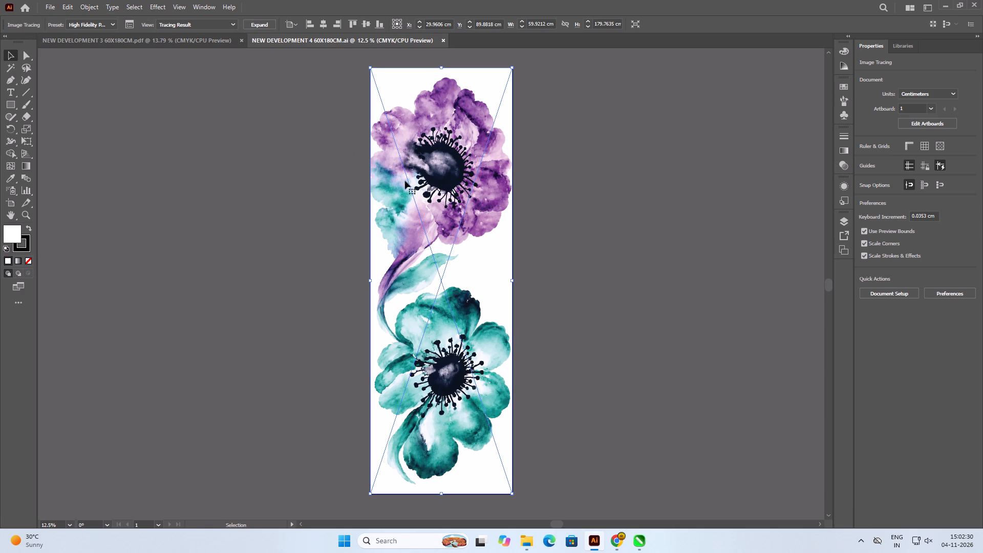
click(548, 14)
click(544, 23)
key(ctrl+a)
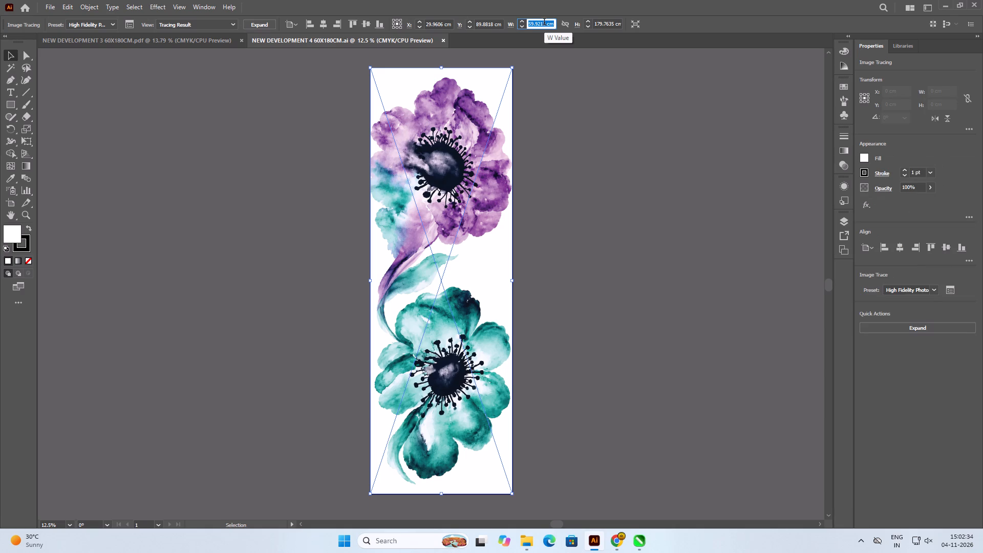
text(52)
drag(596, 23, 682, 23)
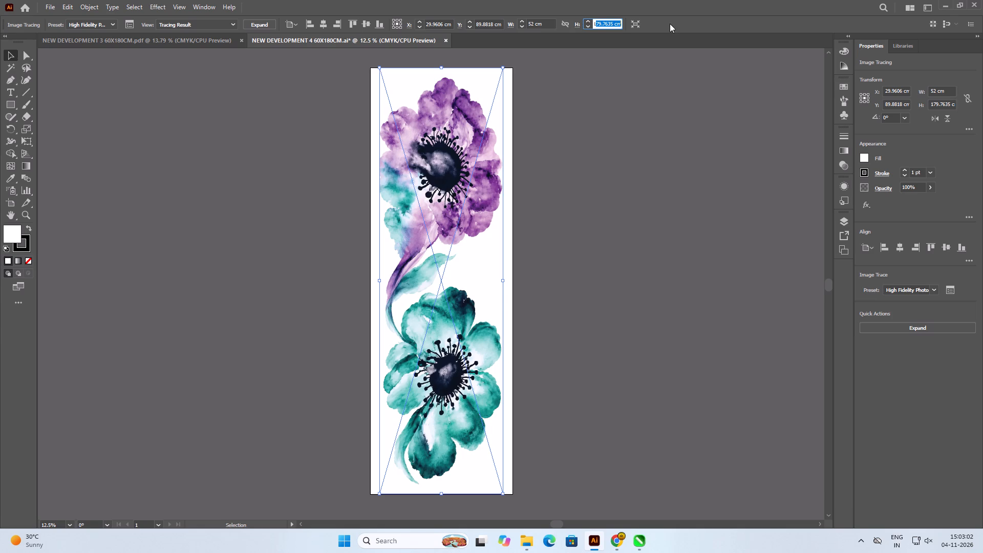
text(72)
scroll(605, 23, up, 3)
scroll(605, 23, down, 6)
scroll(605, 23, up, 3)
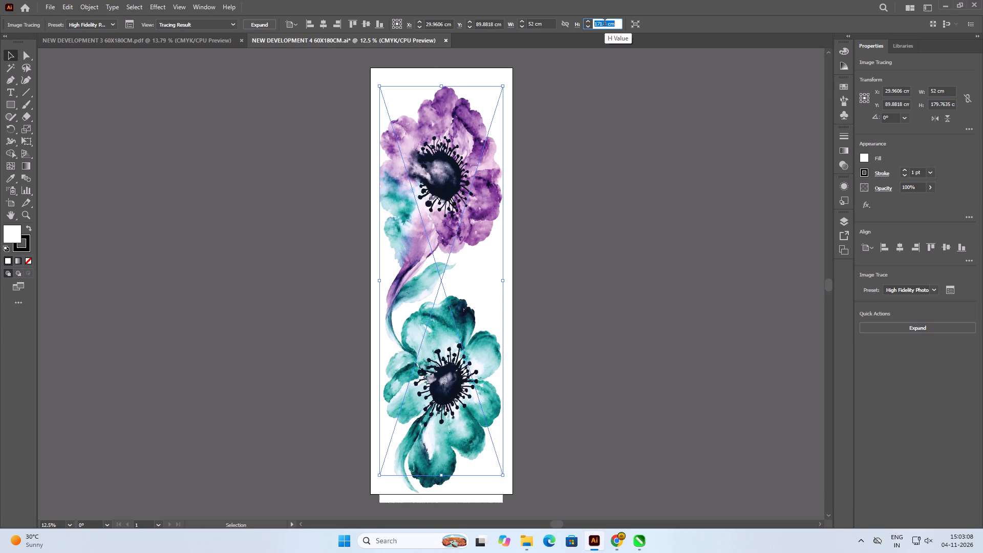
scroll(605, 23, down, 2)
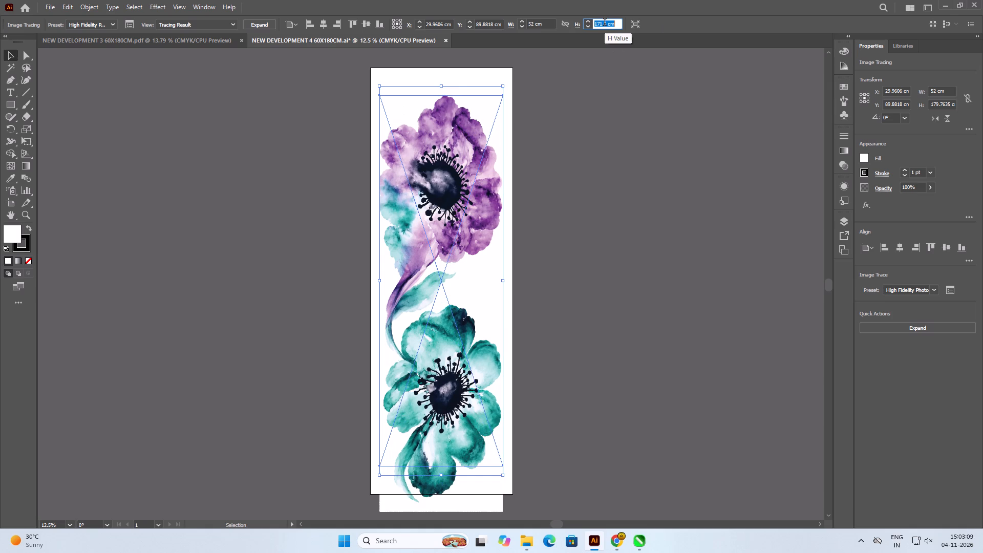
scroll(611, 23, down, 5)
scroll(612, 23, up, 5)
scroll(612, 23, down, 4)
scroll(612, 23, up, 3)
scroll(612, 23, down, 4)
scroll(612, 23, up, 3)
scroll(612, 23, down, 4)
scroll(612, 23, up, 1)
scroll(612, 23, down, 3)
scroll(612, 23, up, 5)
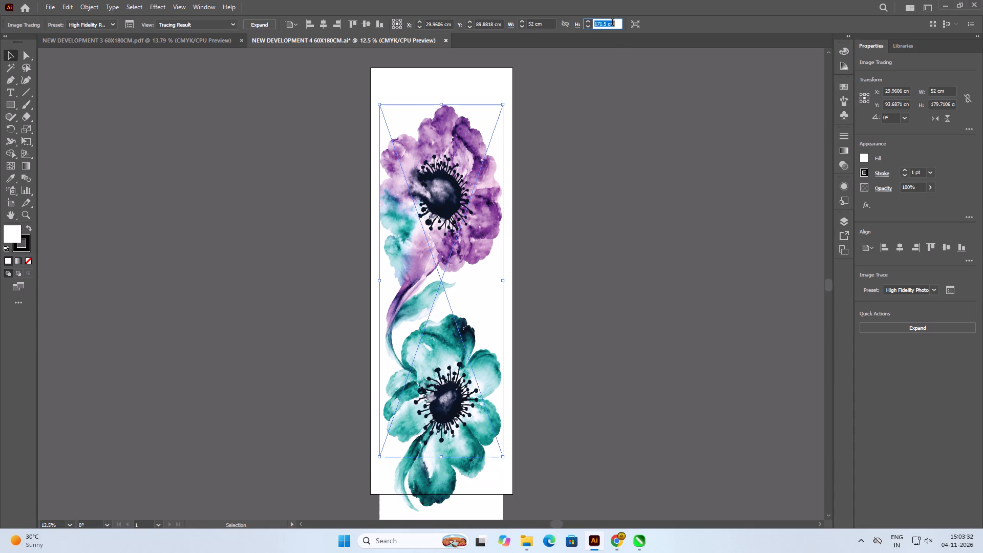
Set the traced flower artwork's height to 172 cm and deselect it.
text(172)
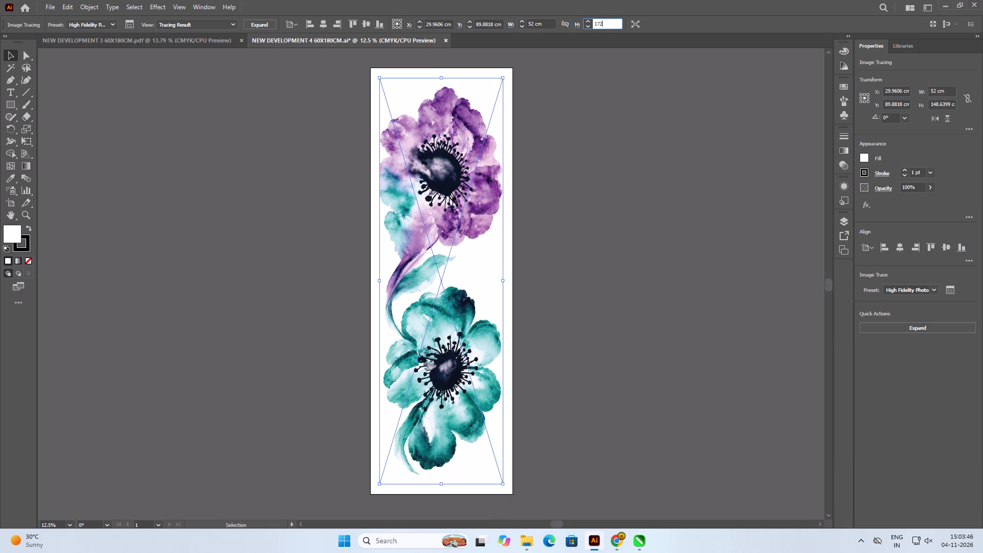
key(Return)
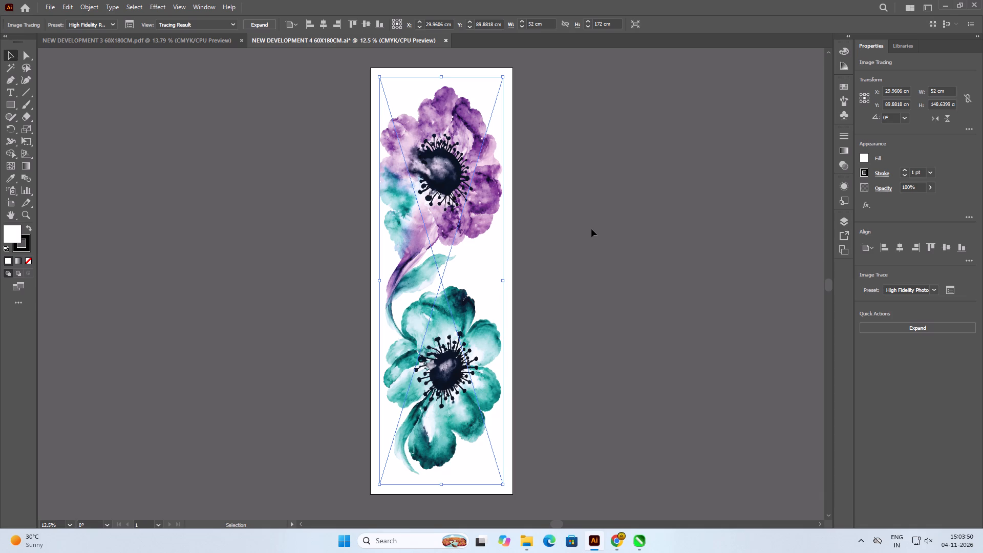
click(596, 199)
Expand the flower artwork's image tracing into paths, ungroup them, and clear the selection.
click(392, 163)
click(249, 26)
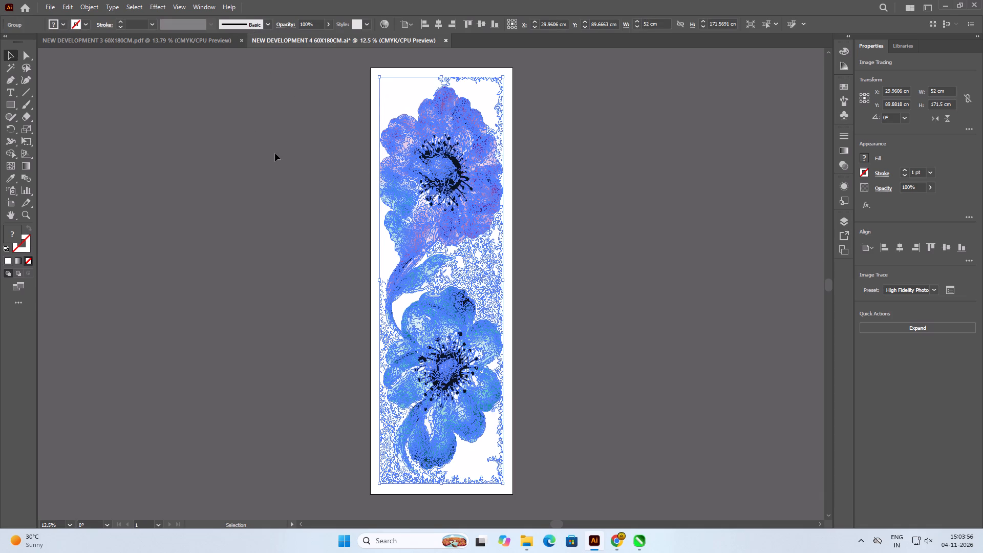
right_click(428, 200)
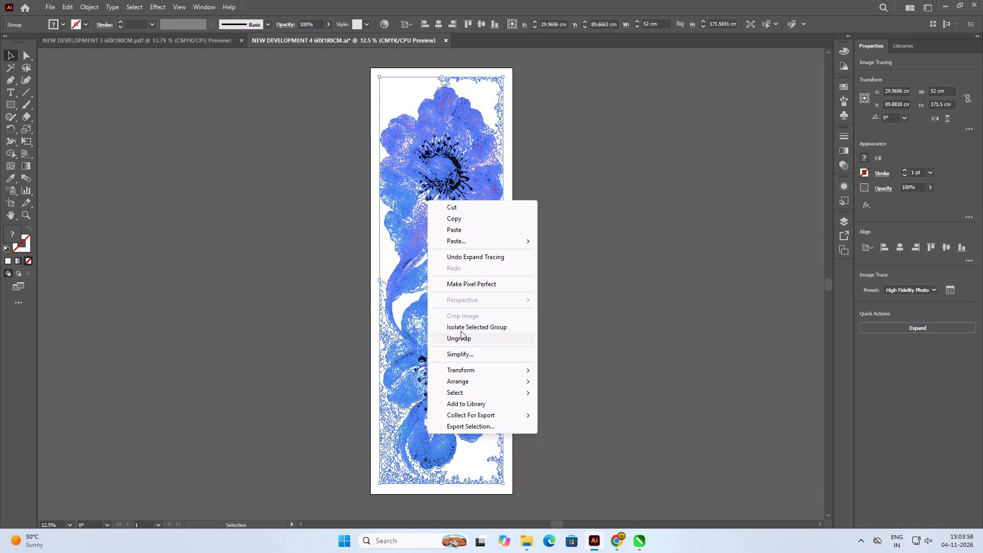
click(462, 339)
click(654, 339)
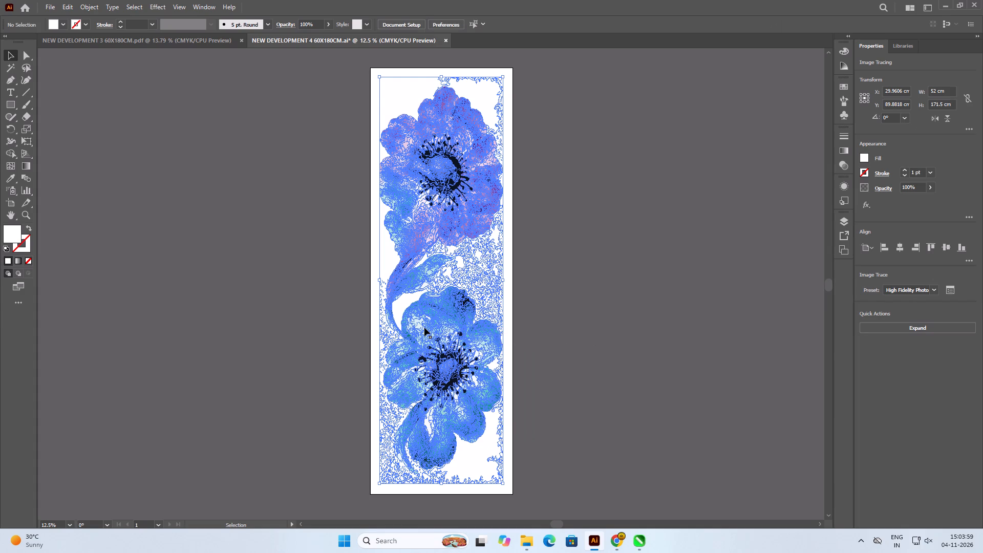
click(387, 328)
click(624, 291)
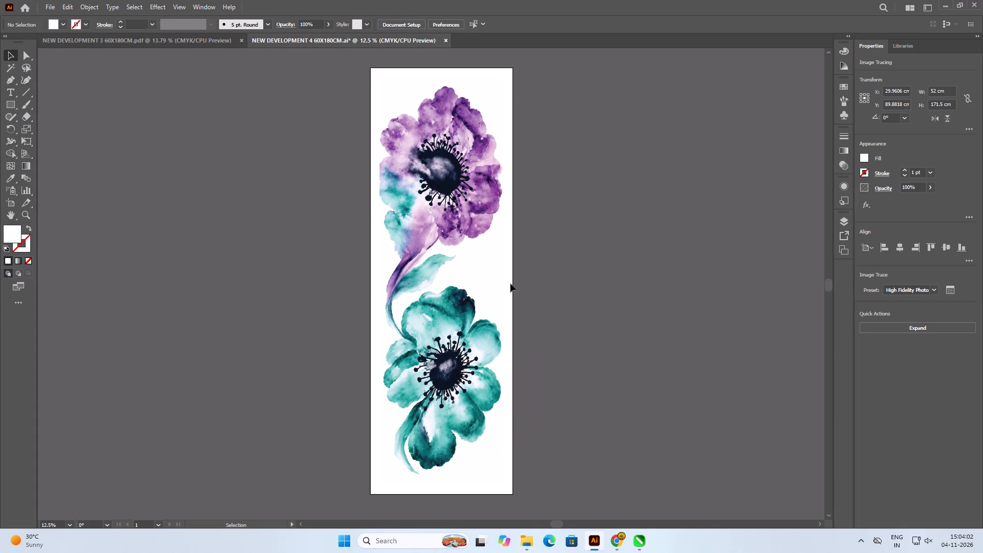
Delete the small white triangular path at the left edge of the upper flower's lilac and teal petal.
alt+scroll(381, 157, up, 3)
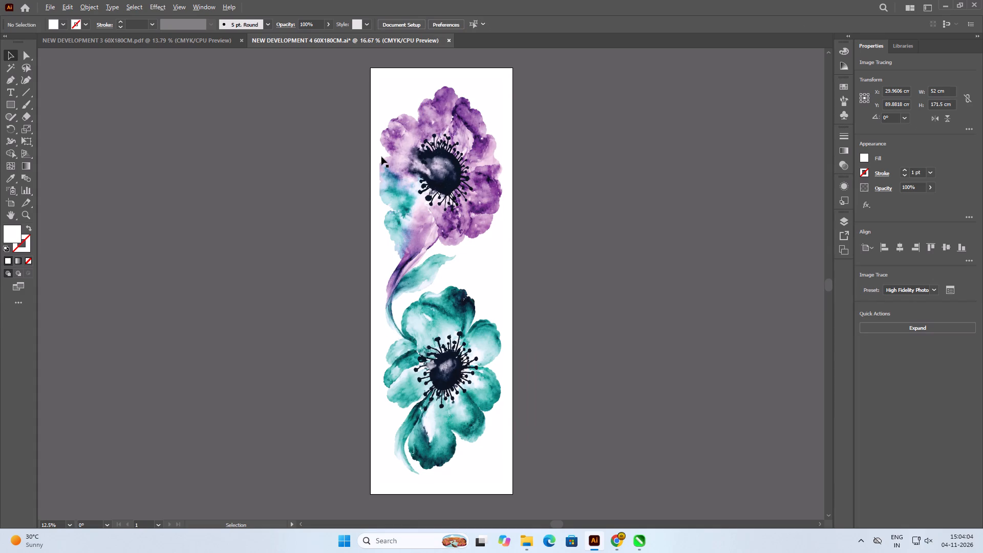
alt+scroll(328, 237, up, 1)
alt+scroll(387, 198, up, 1)
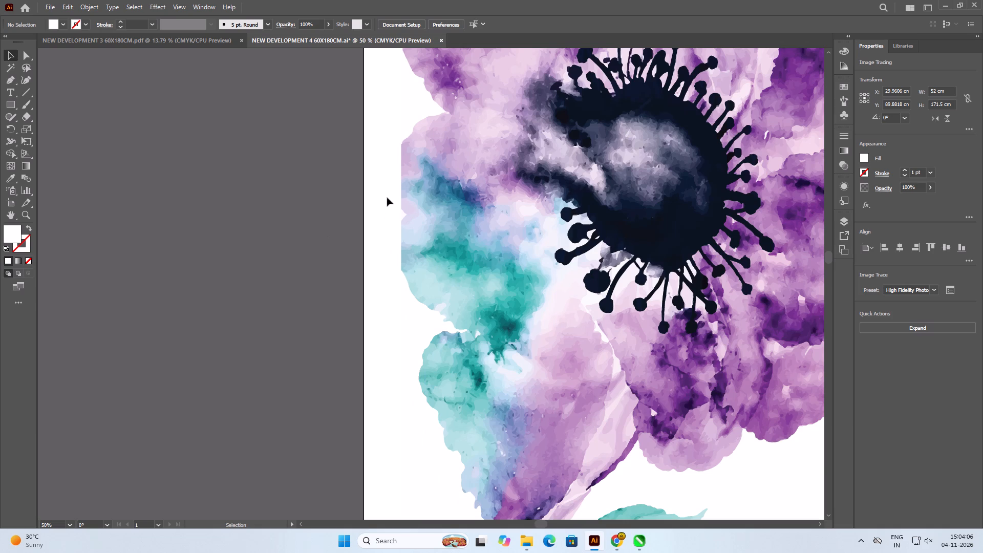
alt+scroll(387, 198, up, 2)
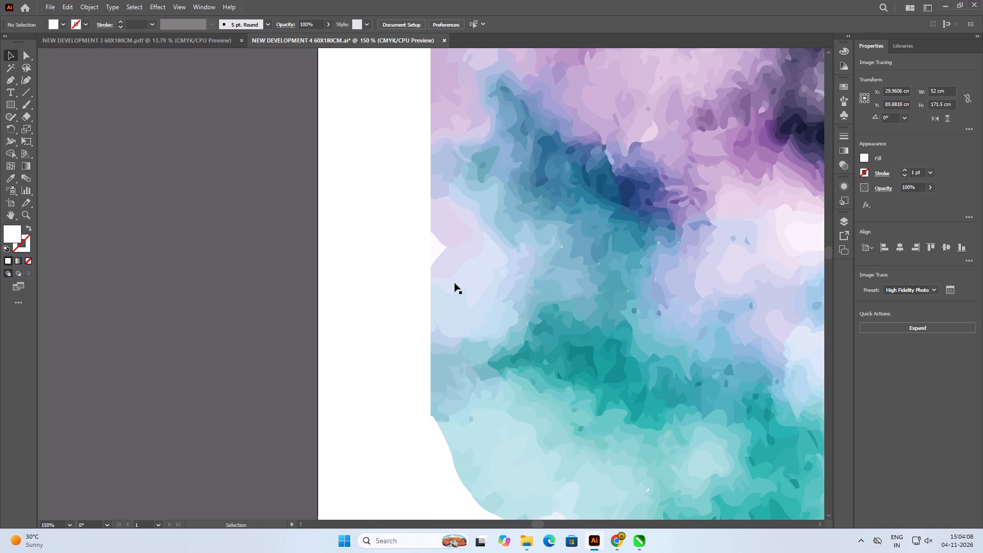
click(430, 248)
click(438, 247)
drag(435, 248, 393, 252)
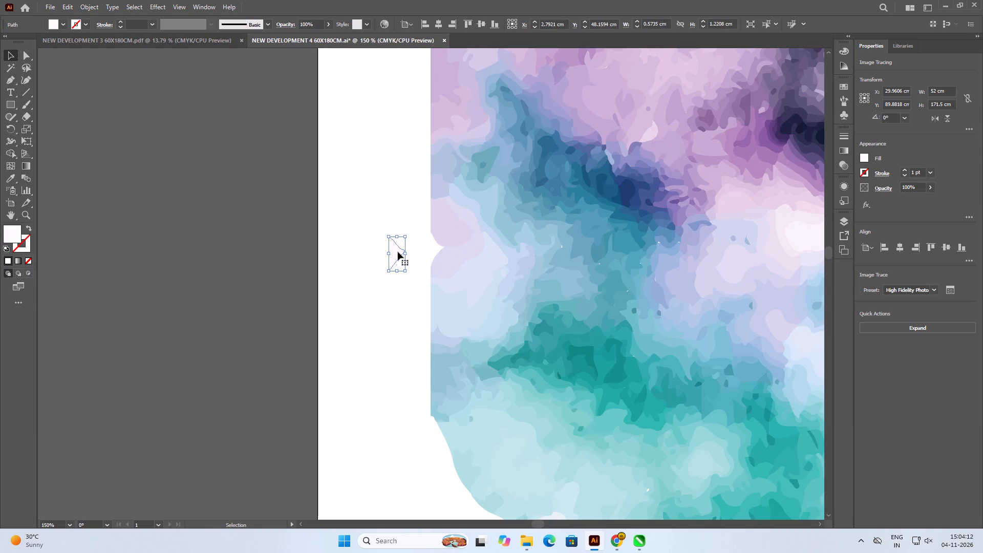
key(Delete)
Examine the straight-cut left edge of the upper flower's teal petal, picking individual colour shapes along it.
scroll(401, 247, down, 5)
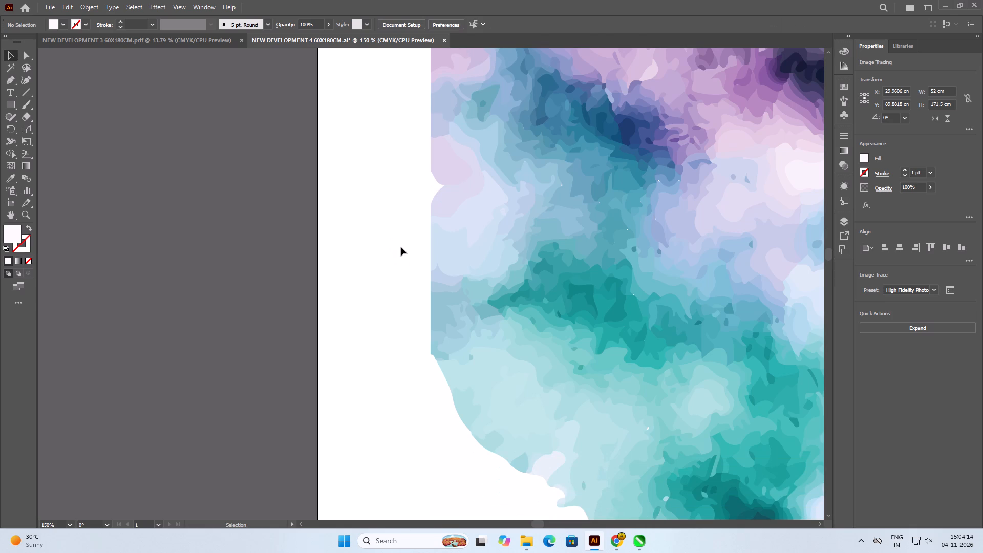
click(440, 212)
click(437, 238)
click(437, 262)
click(435, 305)
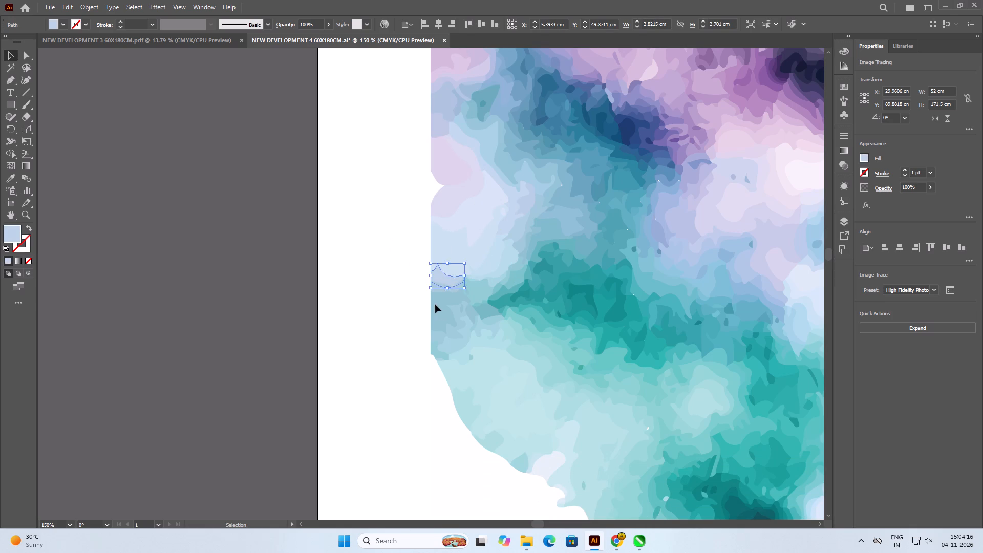
click(438, 341)
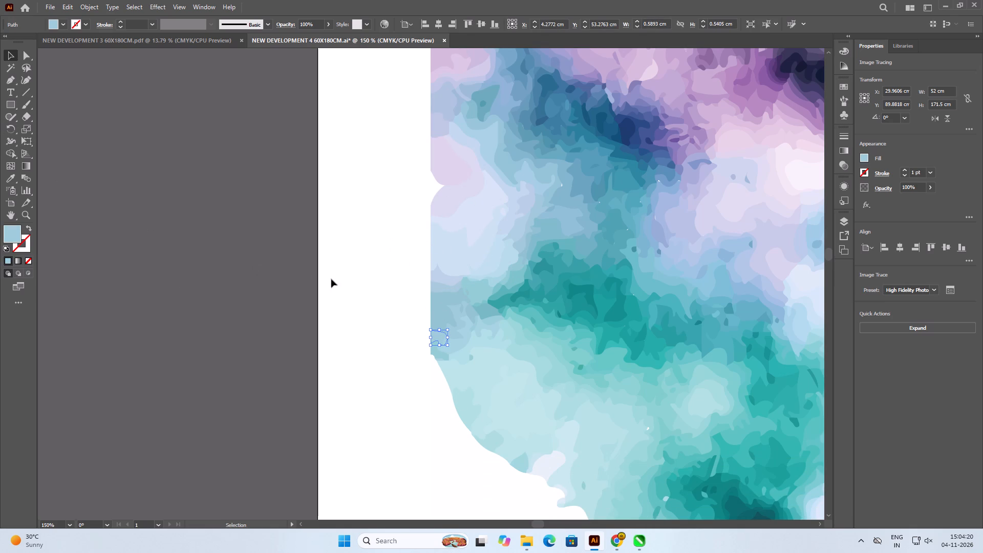
alt+scroll(468, 326, down, 2)
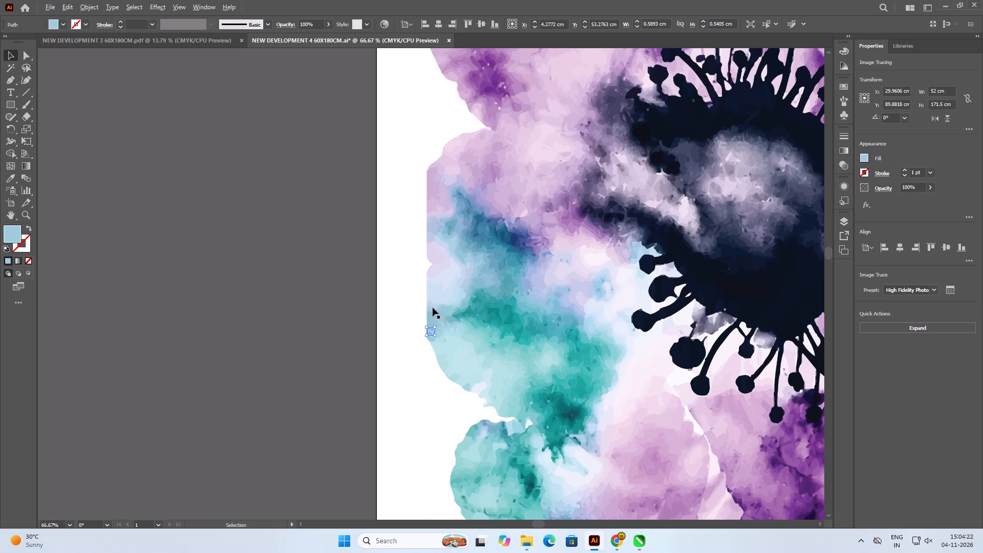
alt+scroll(439, 306, down, 2)
alt+scroll(448, 299, up, 1)
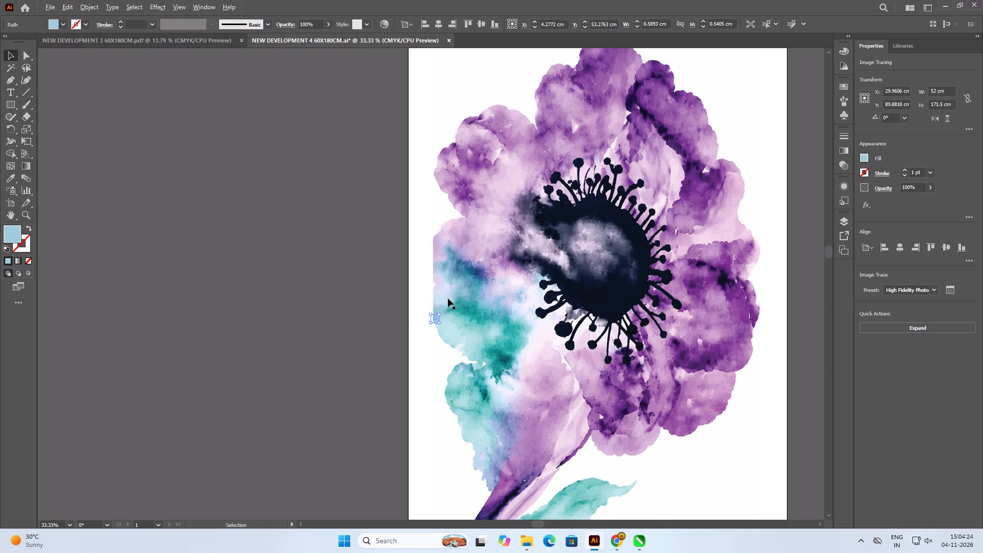
alt+scroll(448, 299, up, 1)
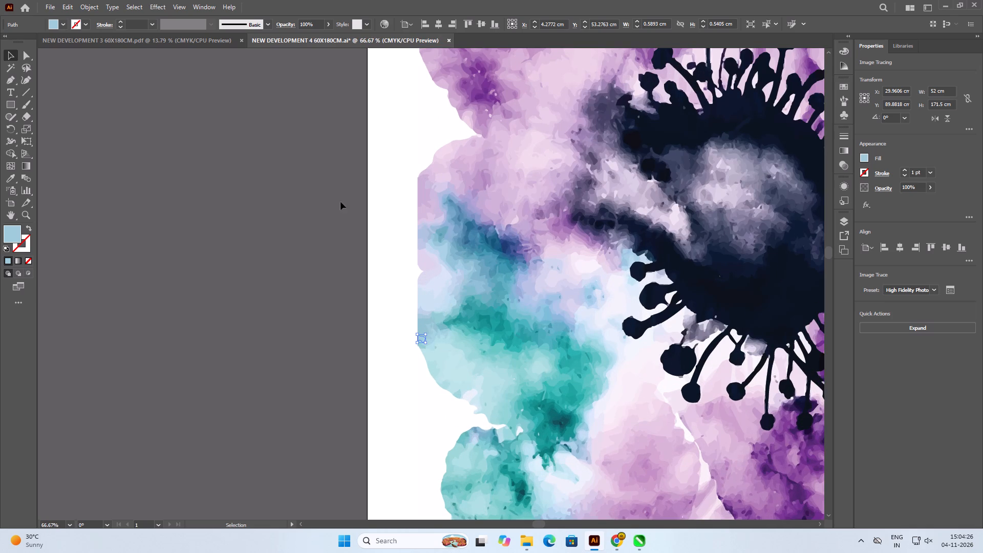
click(423, 281)
alt+scroll(420, 342, up, 6)
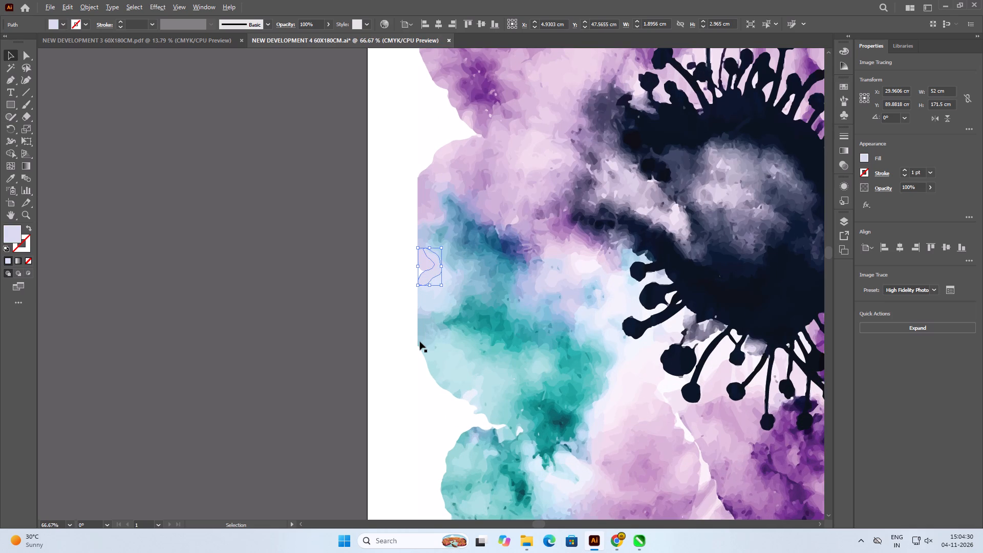
alt+scroll(420, 342, up, 1)
click(409, 354)
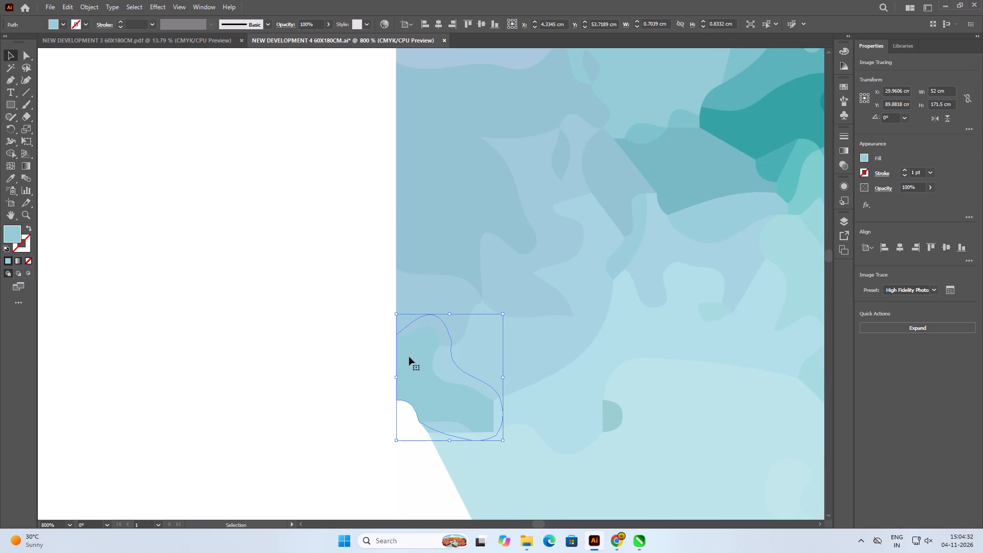
click(410, 297)
click(410, 370)
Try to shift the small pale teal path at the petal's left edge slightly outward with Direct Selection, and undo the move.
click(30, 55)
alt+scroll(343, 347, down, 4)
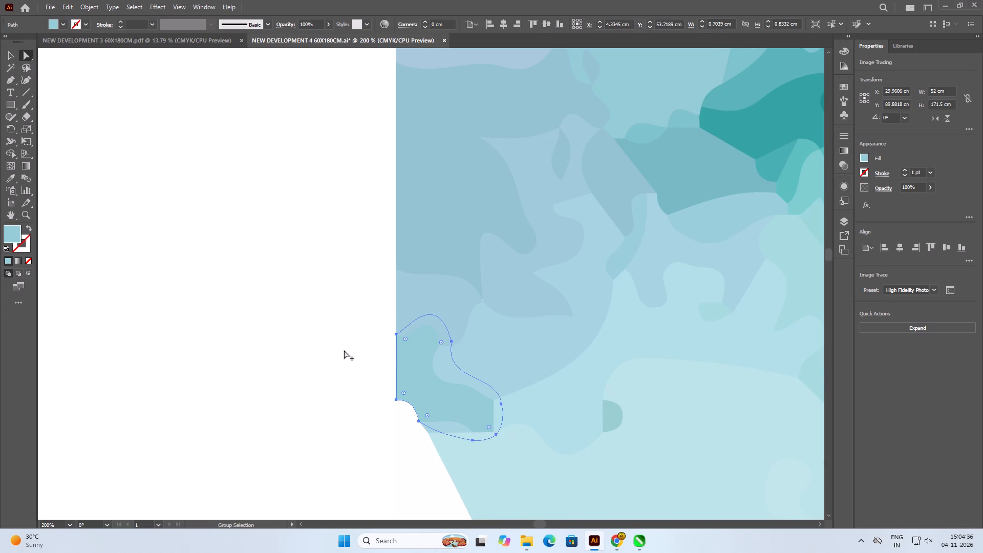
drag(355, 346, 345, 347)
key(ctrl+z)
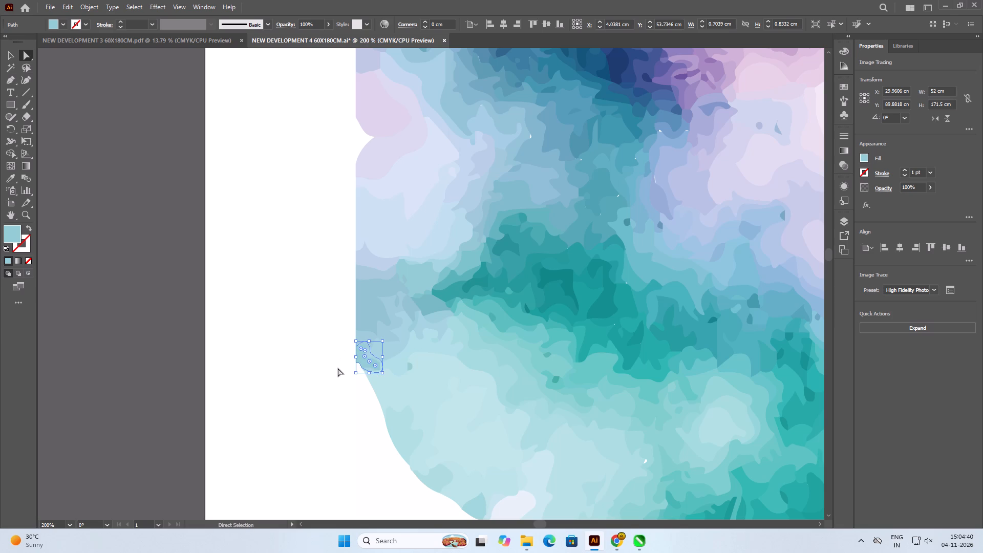
Reshape the small pale teal path at the teal petal's straight-cut edge, pulling its anchors and handle outward and upward into a rounded bulge.
click(357, 347)
drag(357, 347, 344, 347)
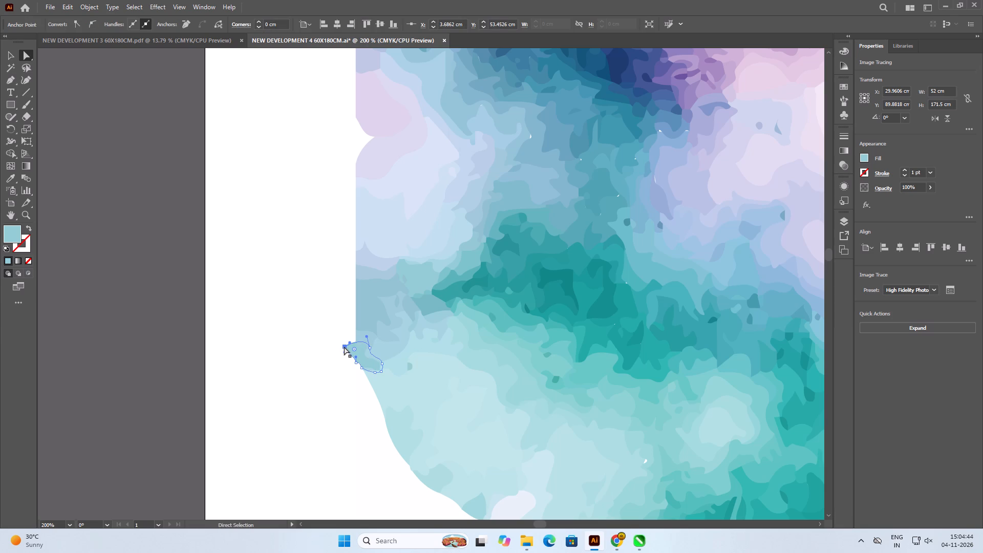
click(370, 347)
drag(370, 347, 369, 306)
drag(369, 306, 357, 287)
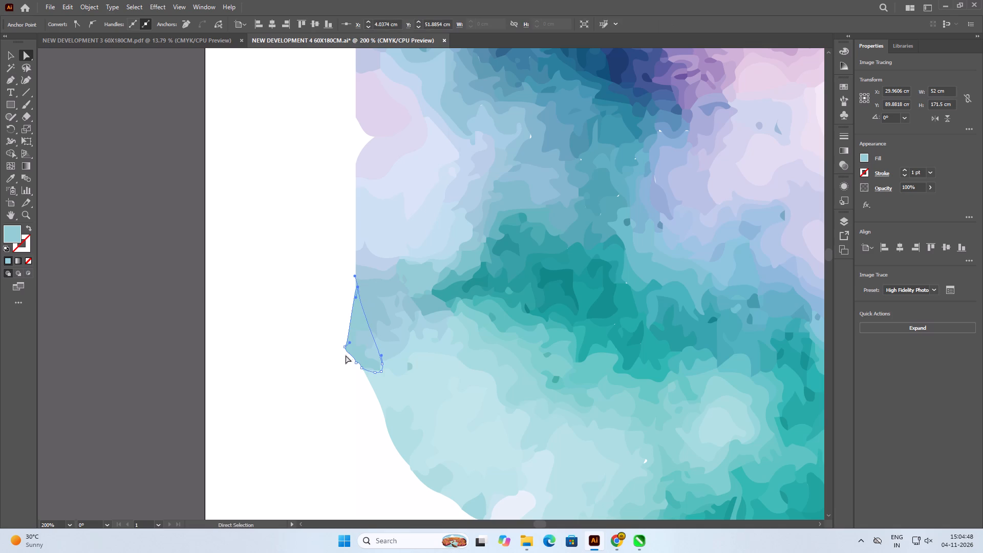
drag(351, 343, 340, 339)
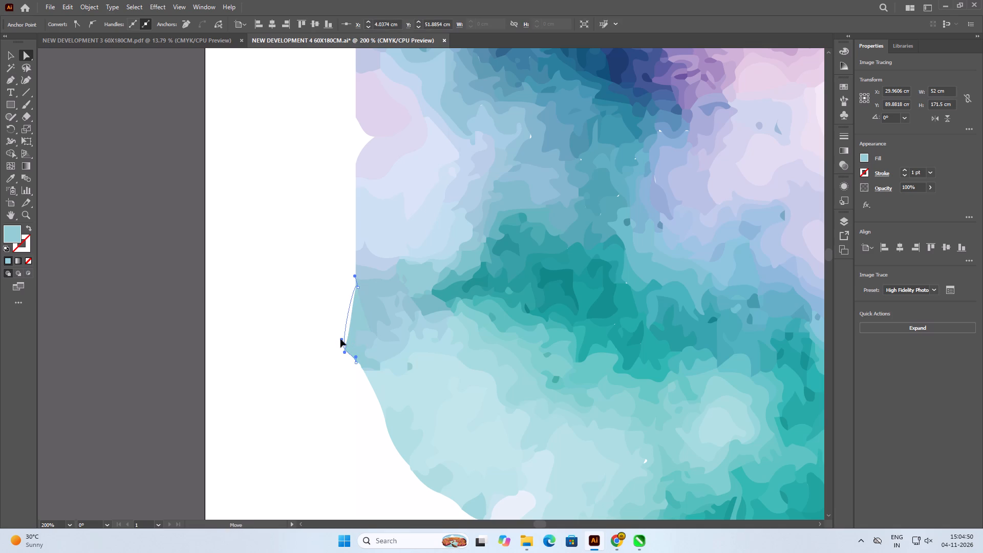
drag(340, 339, 333, 334)
drag(333, 334, 333, 331)
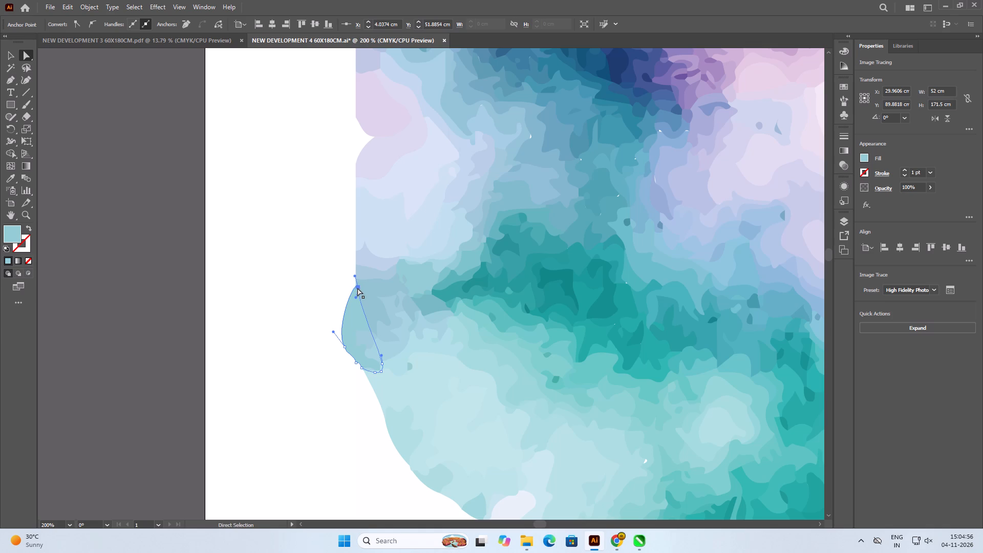
click(357, 288)
drag(357, 288, 344, 277)
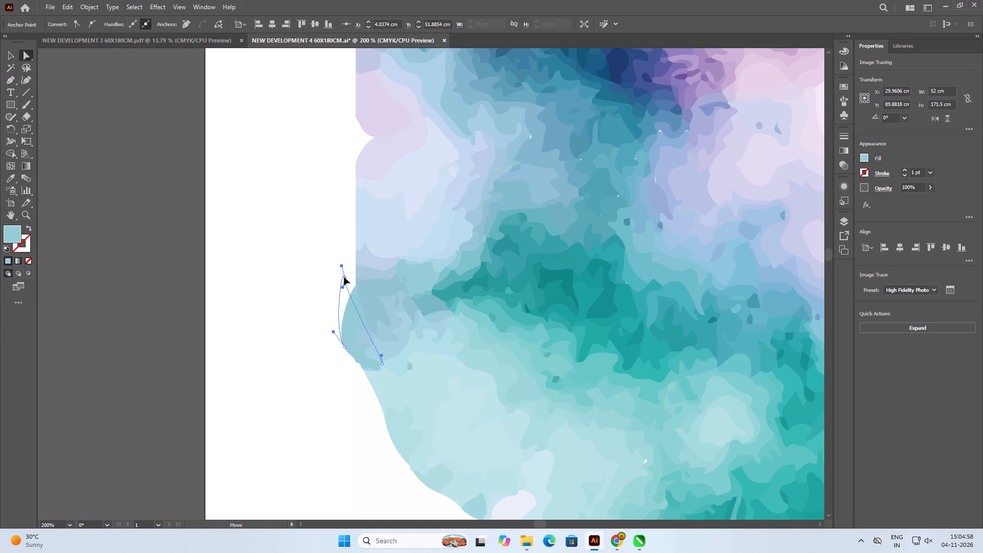
drag(344, 277, 344, 277)
click(292, 316)
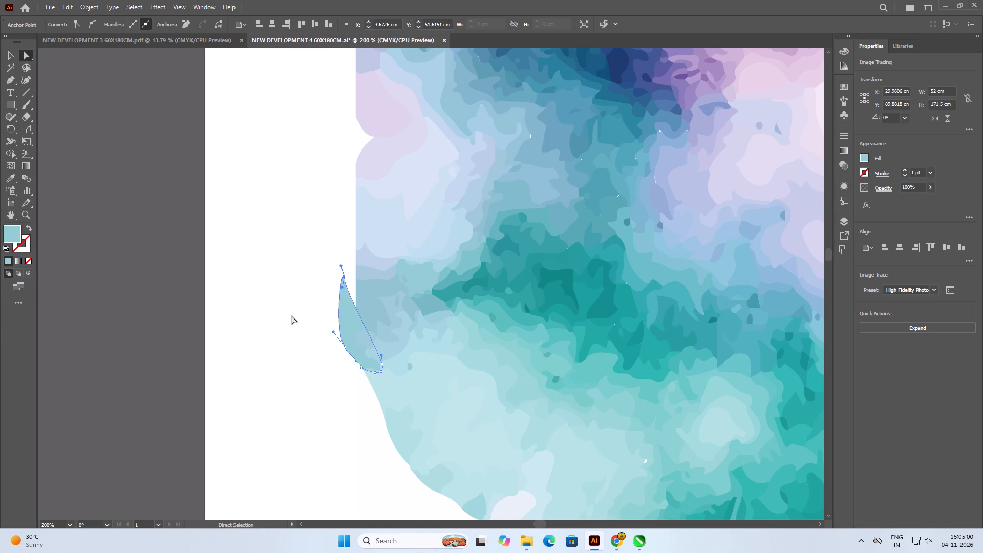
Extend the grey-blue path above it up and outward past the straight cut, curving its outer side to continue the rounded petal edge.
click(366, 292)
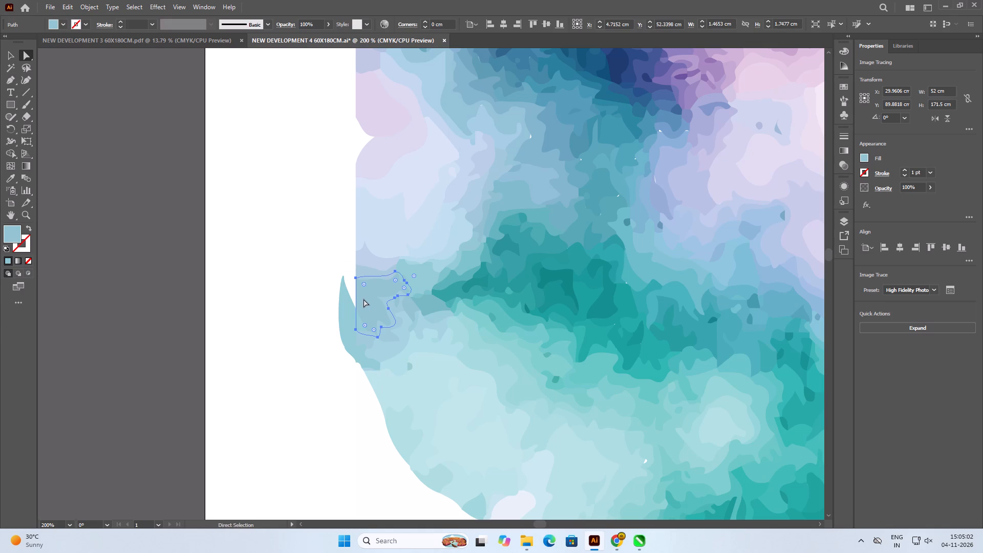
click(356, 277)
drag(356, 277, 339, 221)
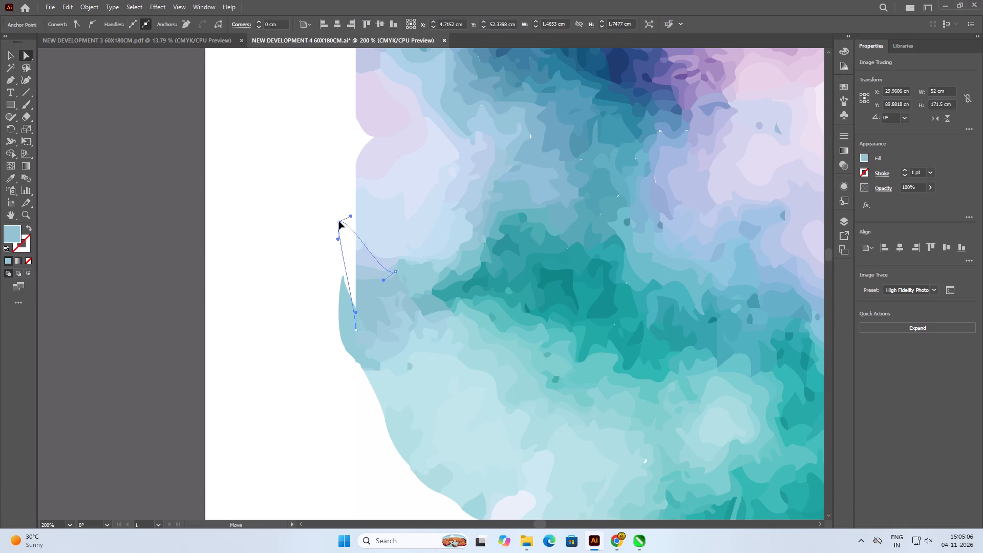
drag(339, 221, 333, 219)
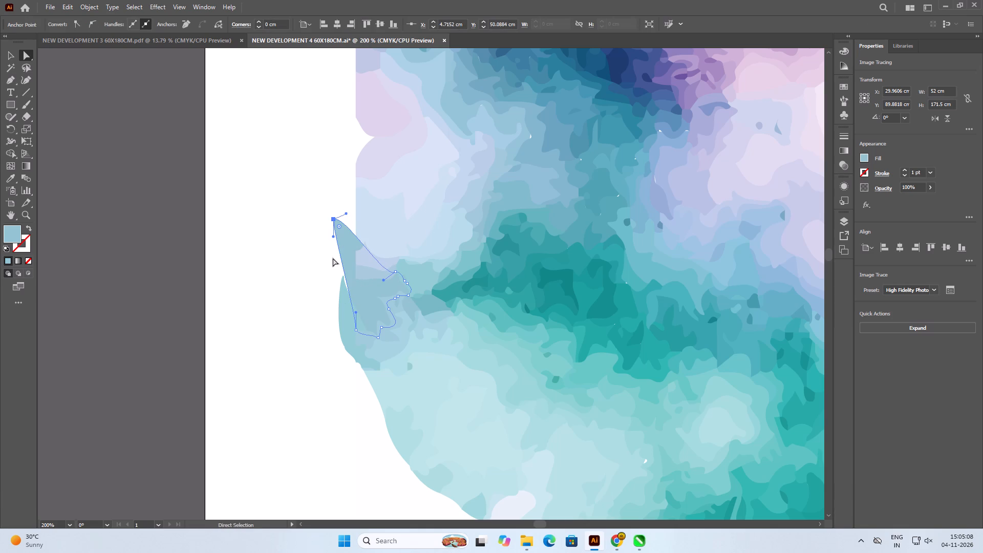
drag(355, 312, 332, 331)
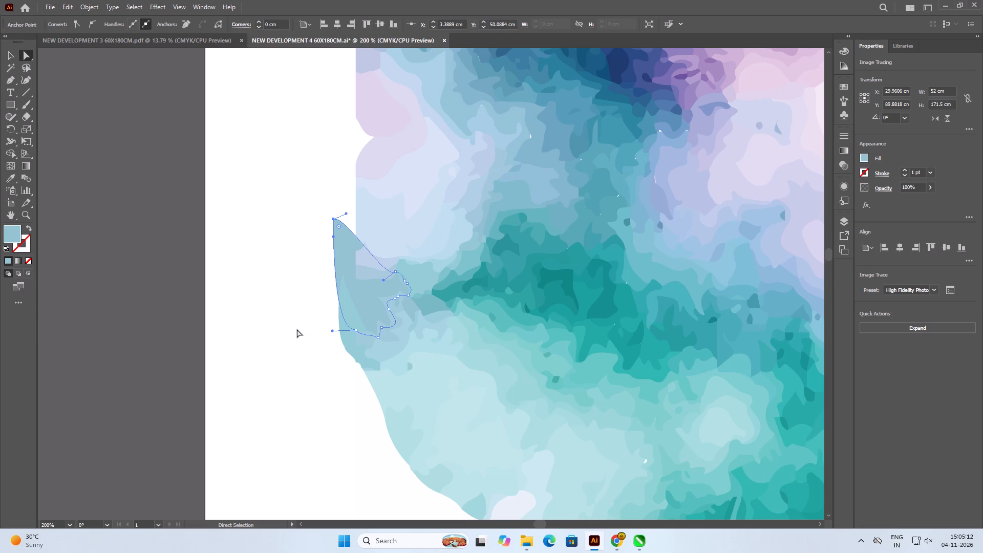
click(297, 329)
Pull the light blue path's upper corner outward beyond the straight cut, bow its outer side to meet the grey-blue shape, and deselect.
click(365, 229)
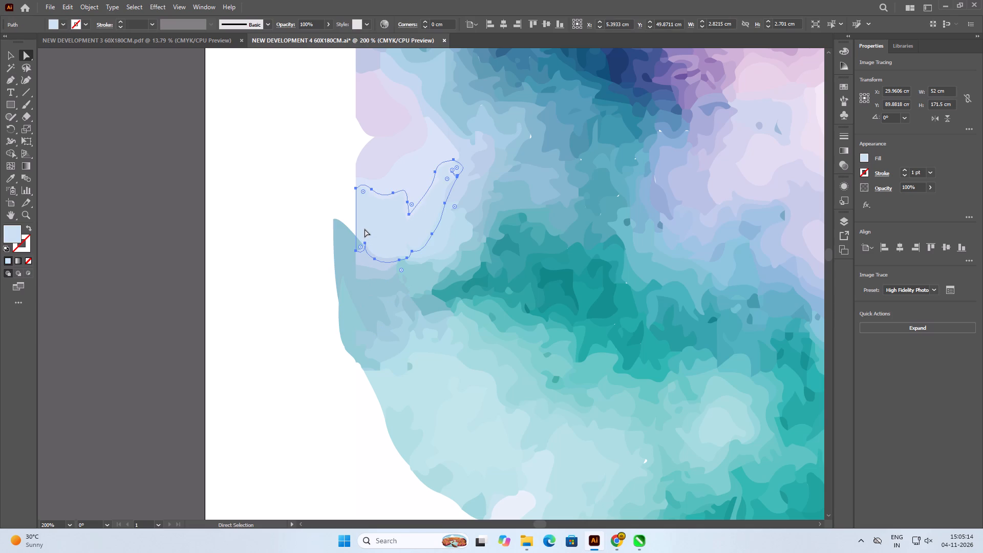
click(356, 187)
drag(356, 187, 354, 183)
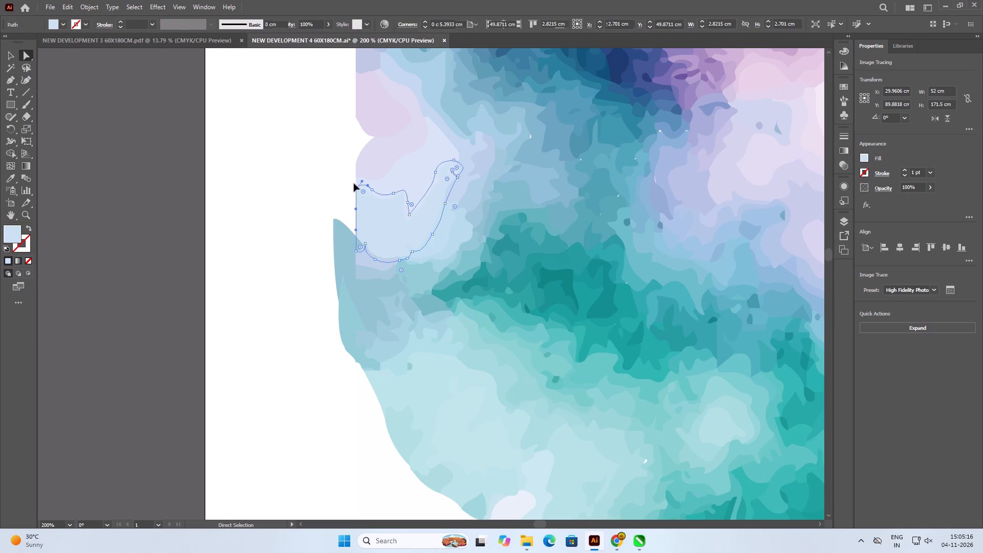
drag(354, 183, 337, 160)
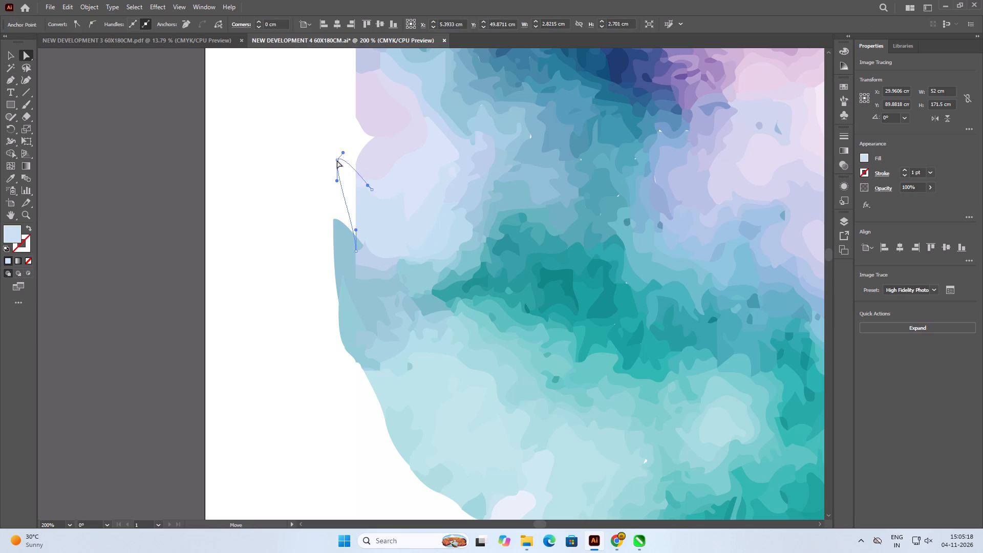
drag(356, 230, 335, 229)
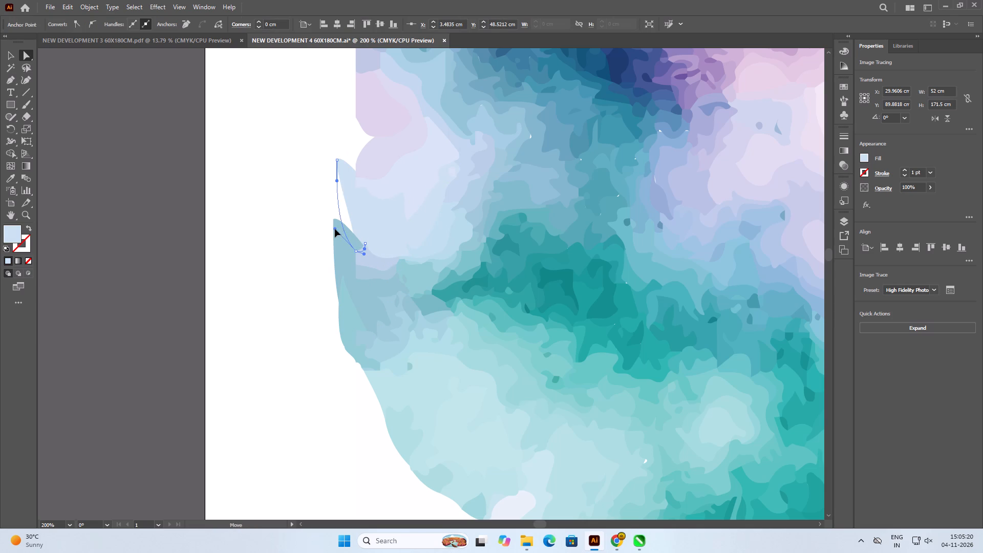
drag(335, 229, 314, 215)
drag(314, 215, 322, 243)
drag(322, 243, 322, 247)
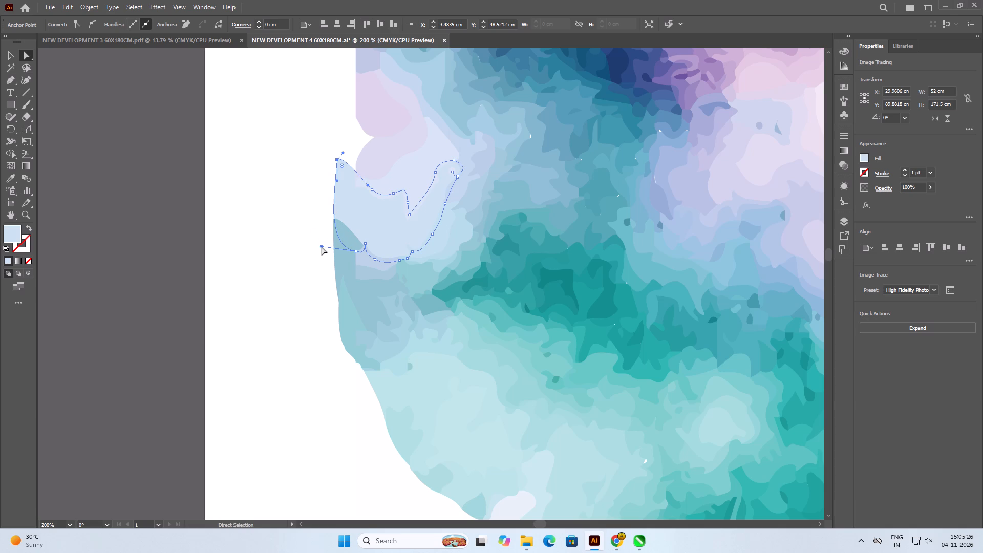
click(280, 222)
click(152, 225)
Reshape the pale lilac path above the light blue one, moving its edge anchor outward and rounding its lower outer curve.
scroll(372, 286, down, 6)
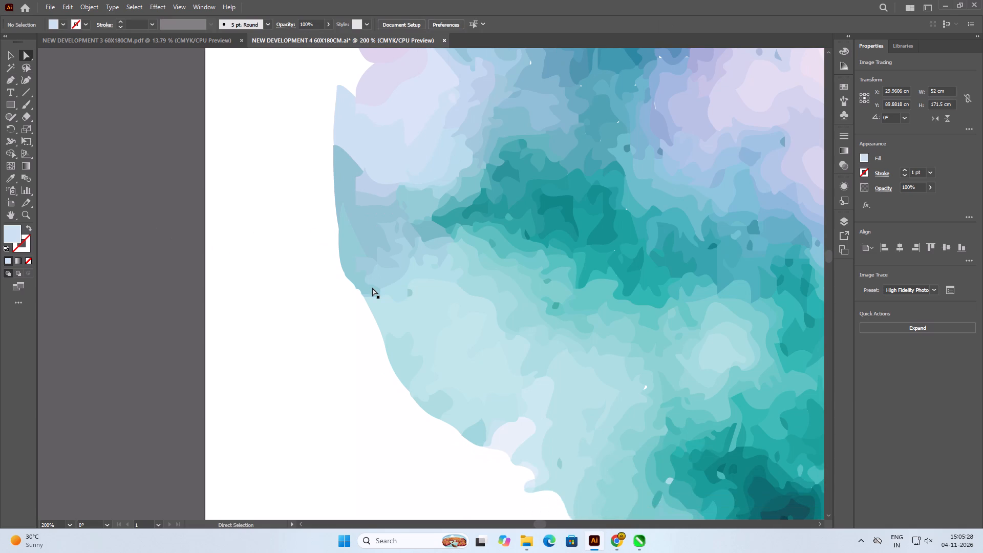
scroll(372, 288, up, 4)
alt+scroll(372, 288, down, 4)
alt+scroll(377, 240, up, 2)
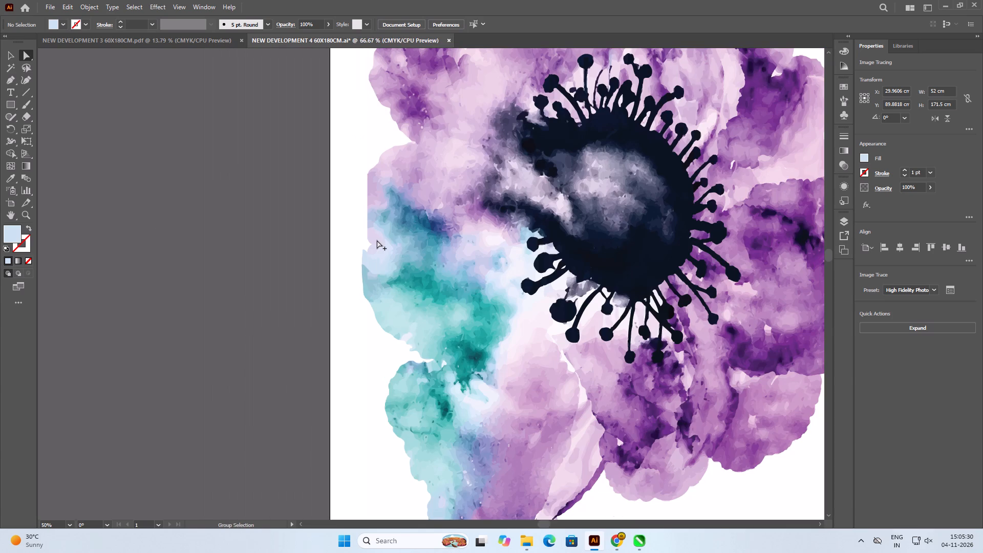
alt+scroll(361, 269, up, 5)
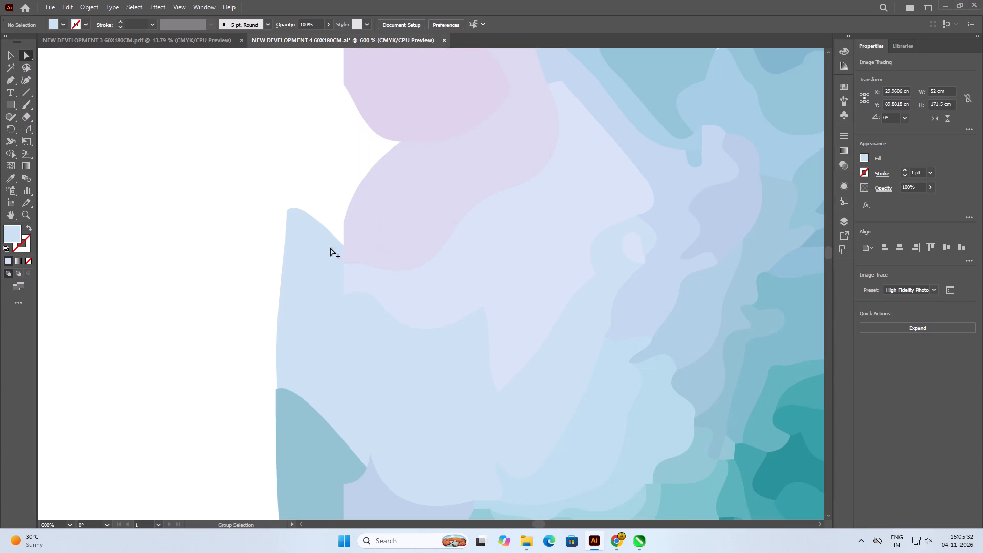
click(386, 201)
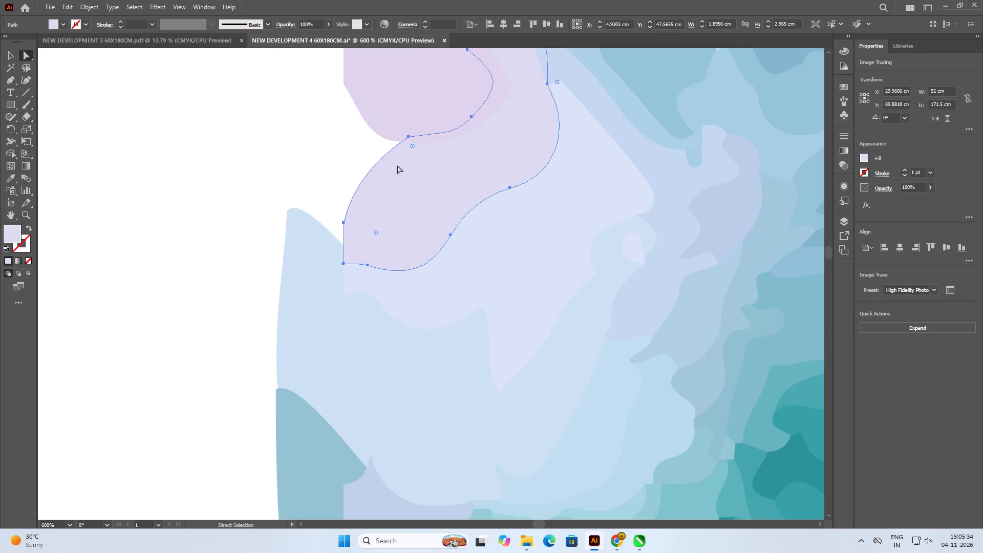
double_click(343, 263)
click(343, 223)
drag(343, 223, 296, 201)
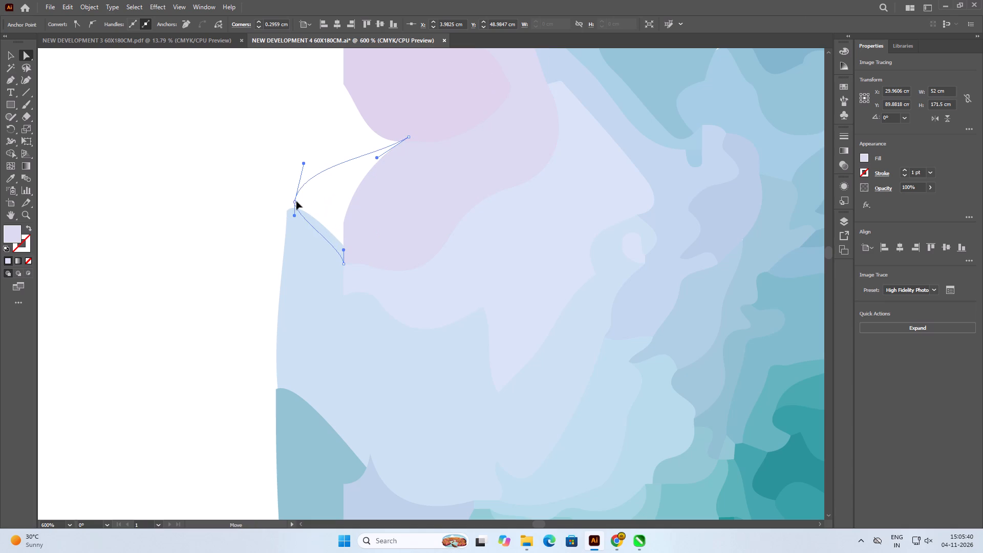
drag(296, 201, 305, 182)
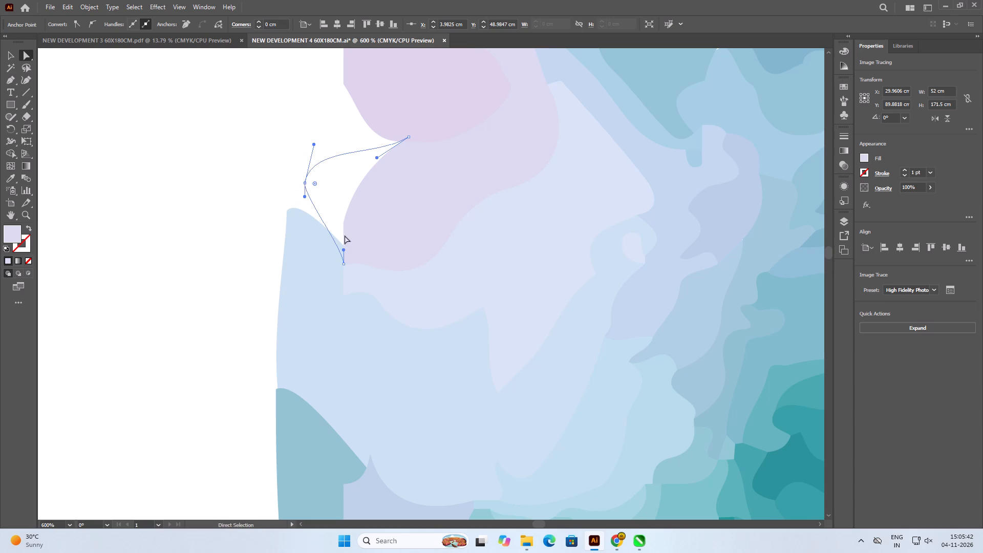
drag(344, 249, 283, 226)
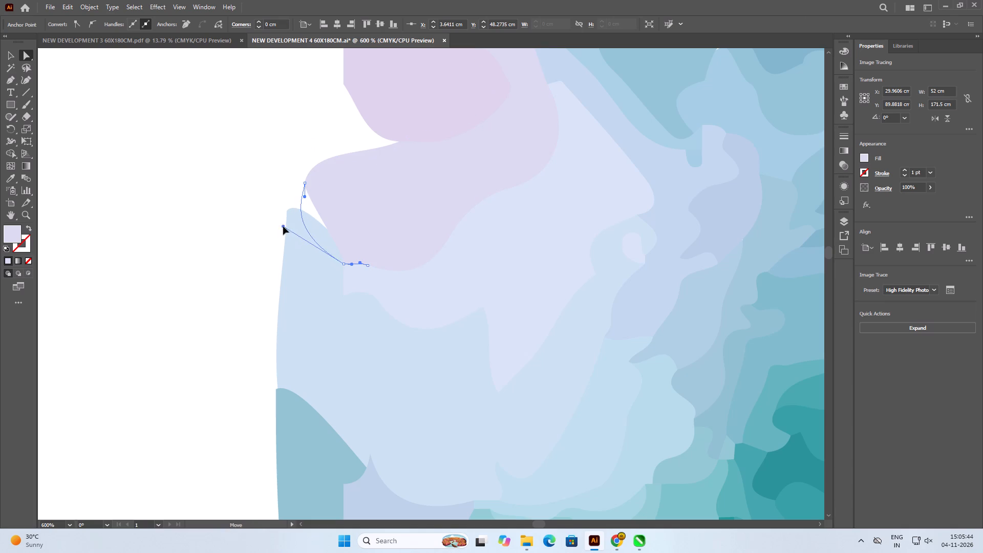
drag(283, 226, 282, 230)
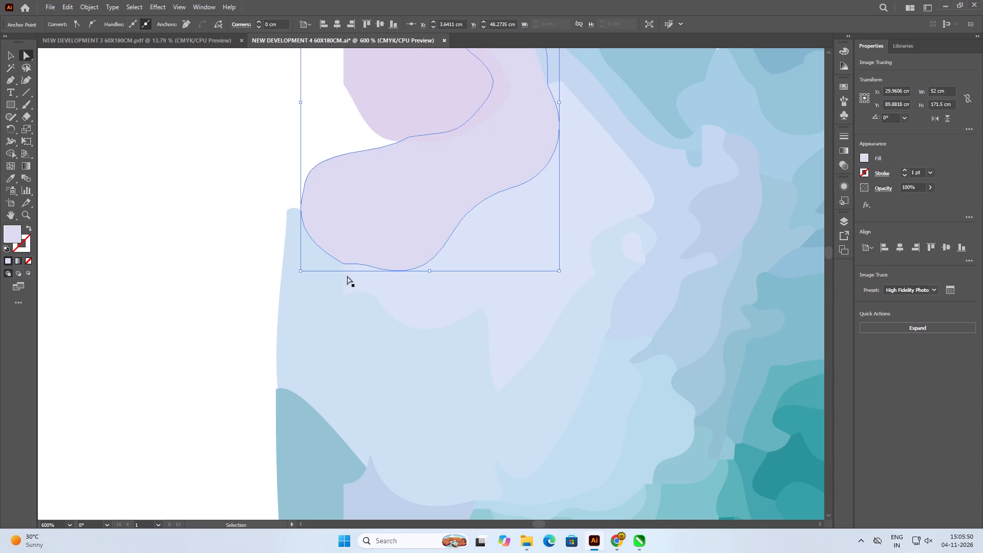
Bring the light blue petal-edge path to the front of the stacking order.
click(340, 307)
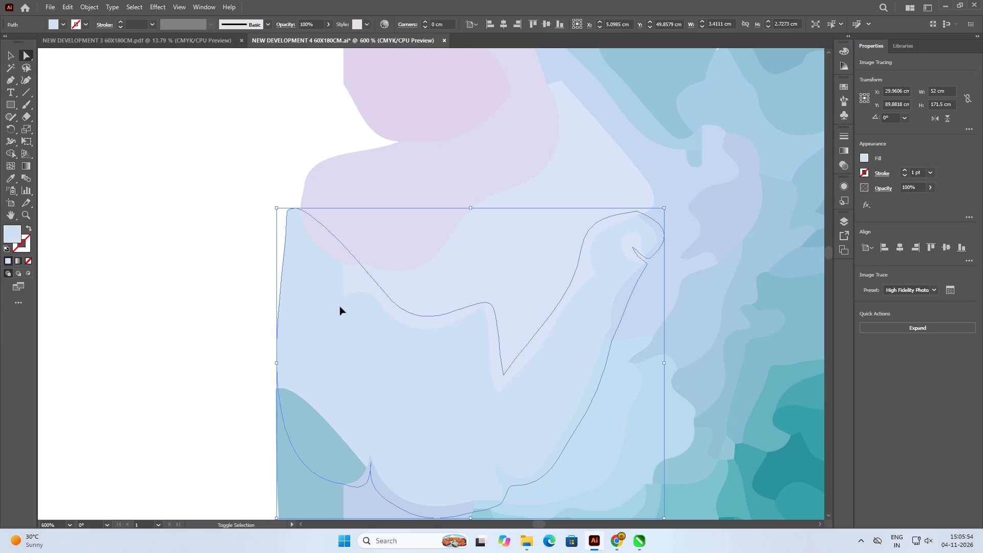
key(ctrl+shift+bracketright)
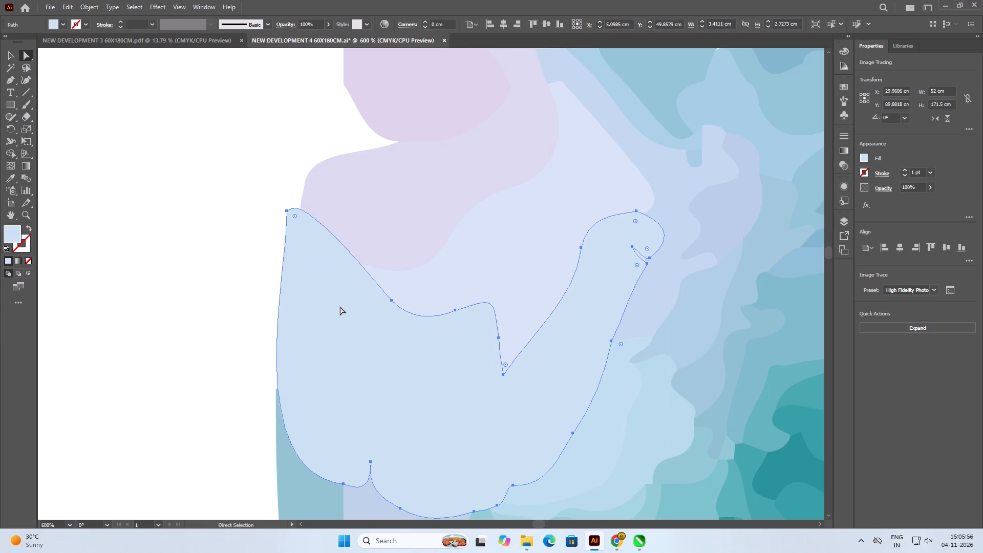
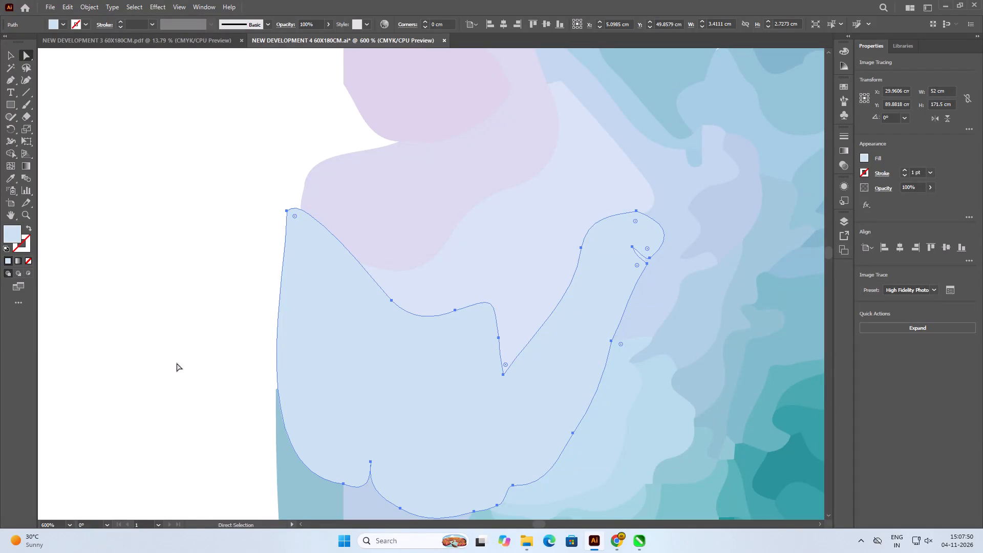
Examine the reworked petal edge around the light blue and pale lilac paths at several zoom levels.
alt+scroll(158, 384, down, 4)
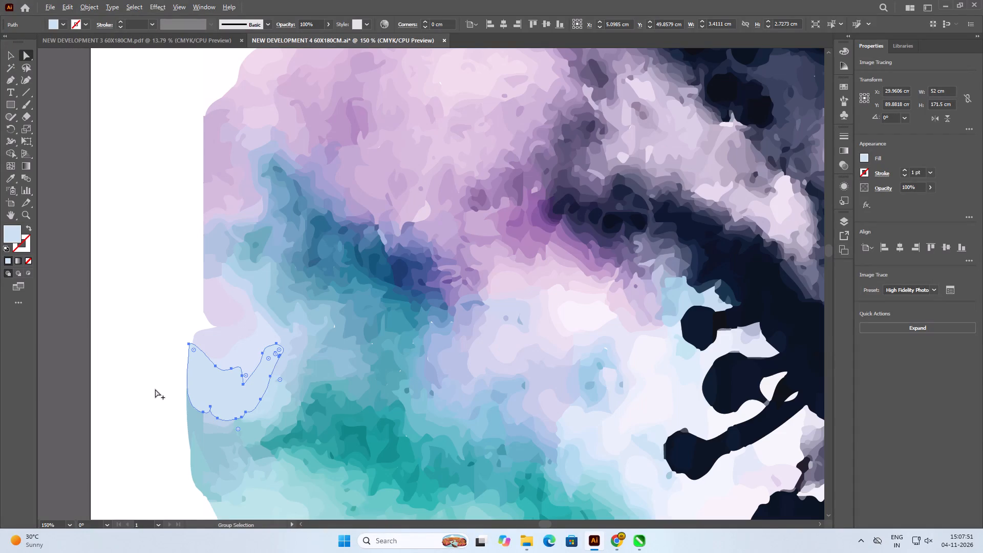
alt+scroll(165, 285, up, 1)
alt+scroll(218, 275, down, 2)
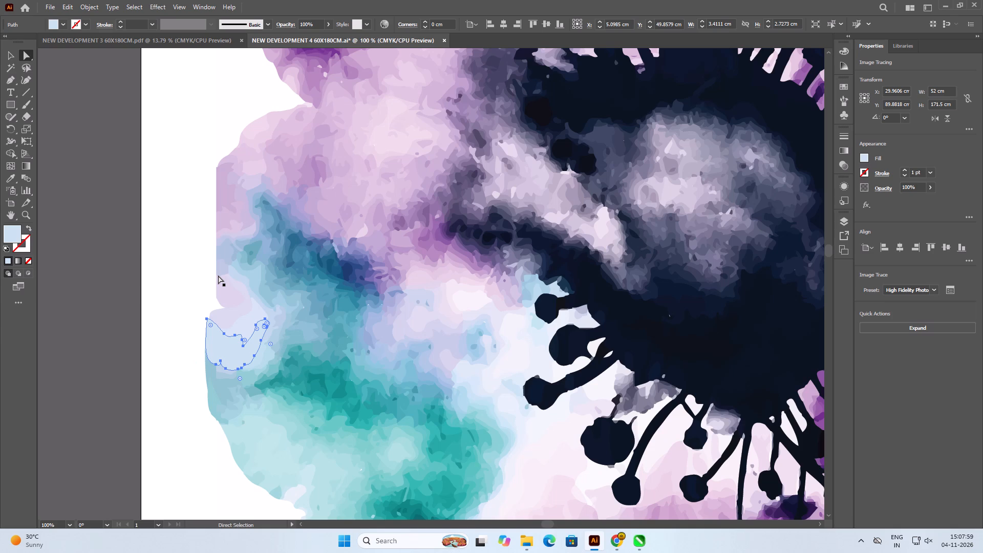
alt+scroll(212, 310, up, 4)
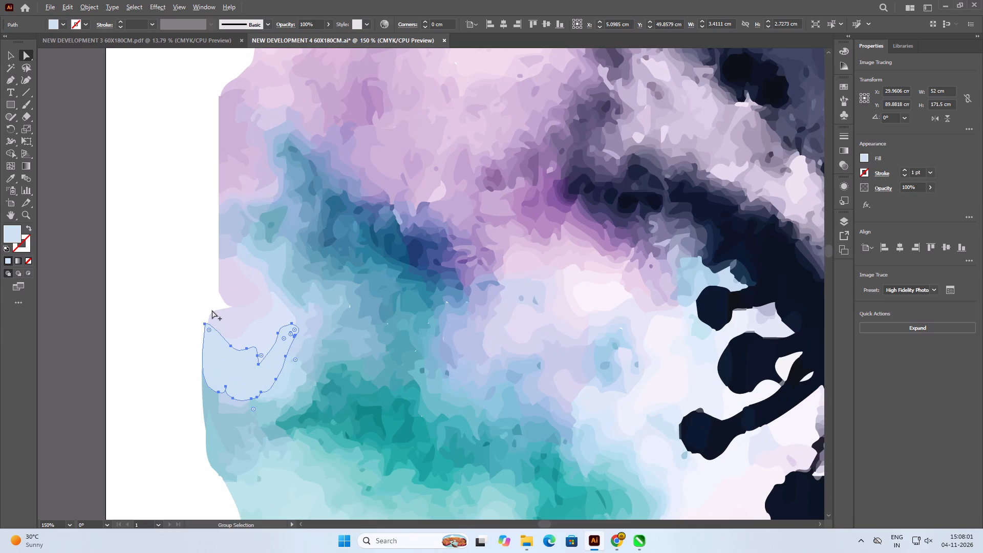
scroll(246, 306, down, 1)
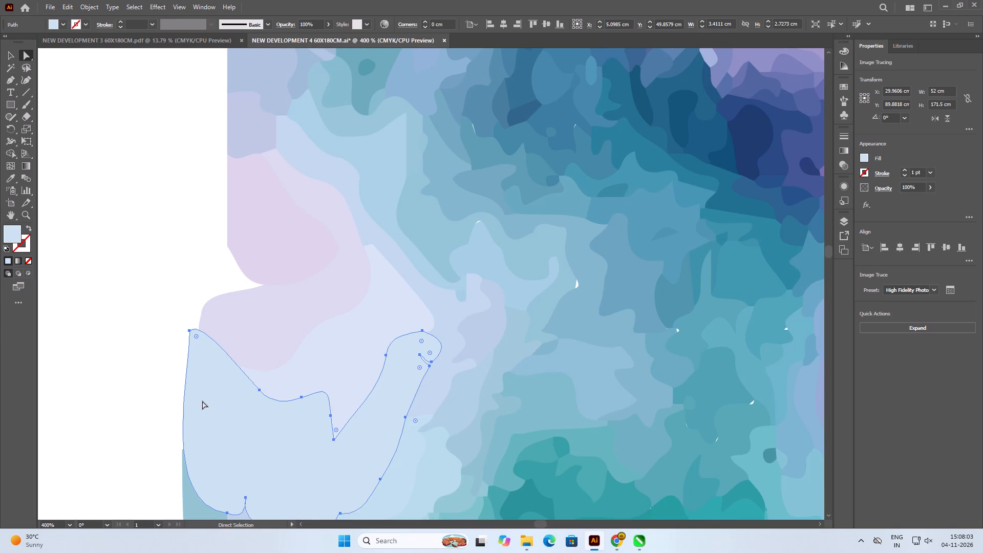
click(202, 401)
click(226, 332)
alt+scroll(188, 338, up, 1)
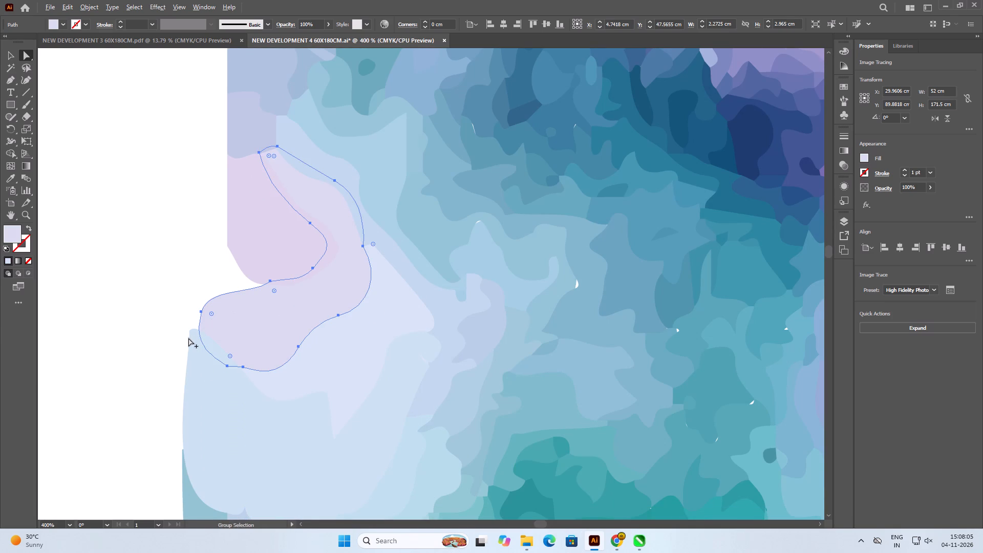
alt+scroll(224, 301, down, 4)
click(211, 338)
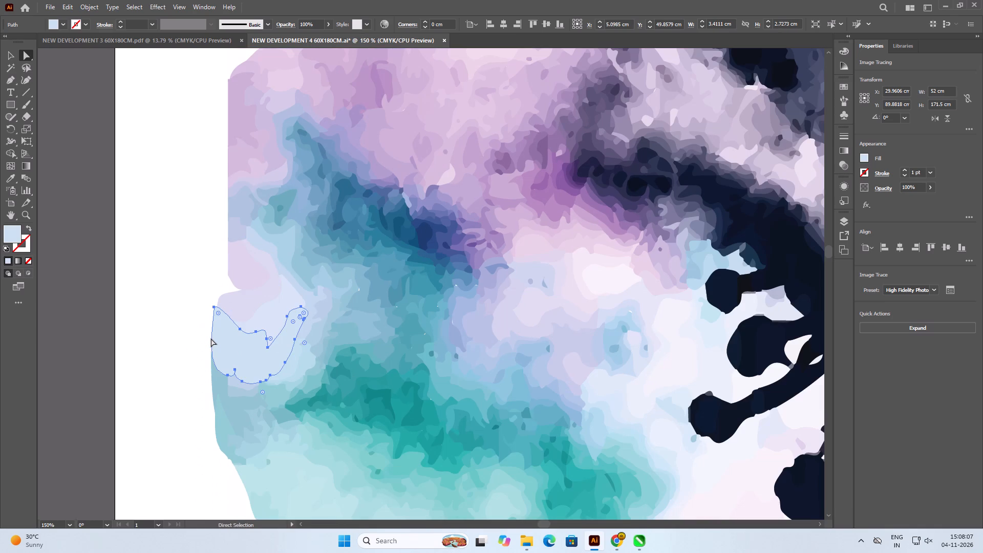
alt+scroll(229, 356, down, 2)
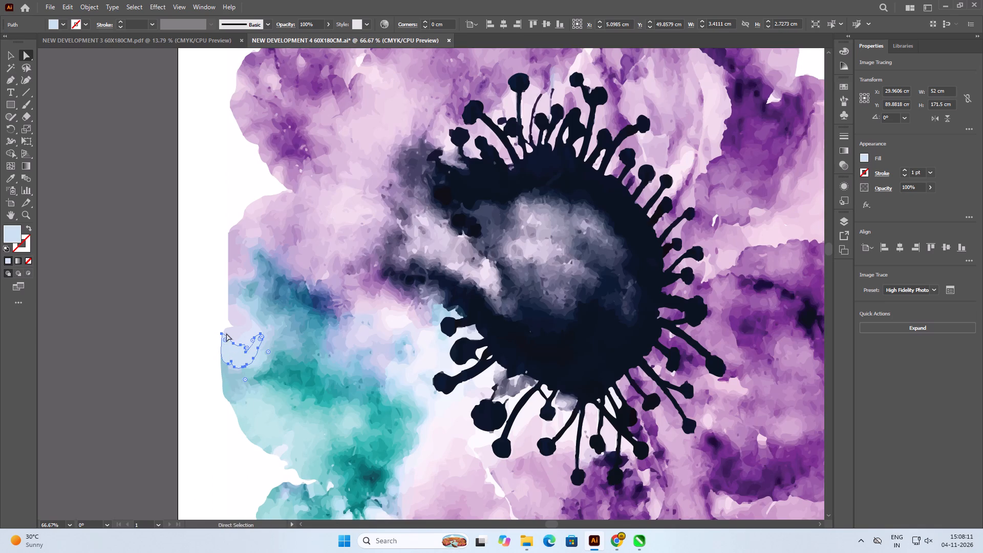
alt+scroll(196, 371, up, 3)
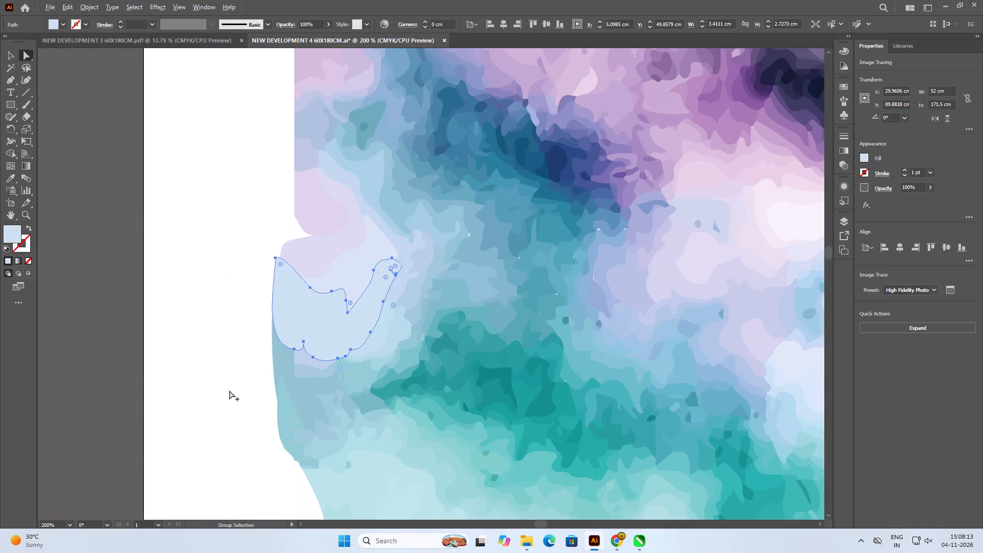
Move the light teal path's top anchor outward beyond the petal edge and bow its outer side into a smooth curve.
click(281, 408)
alt+scroll(280, 409, up, 3)
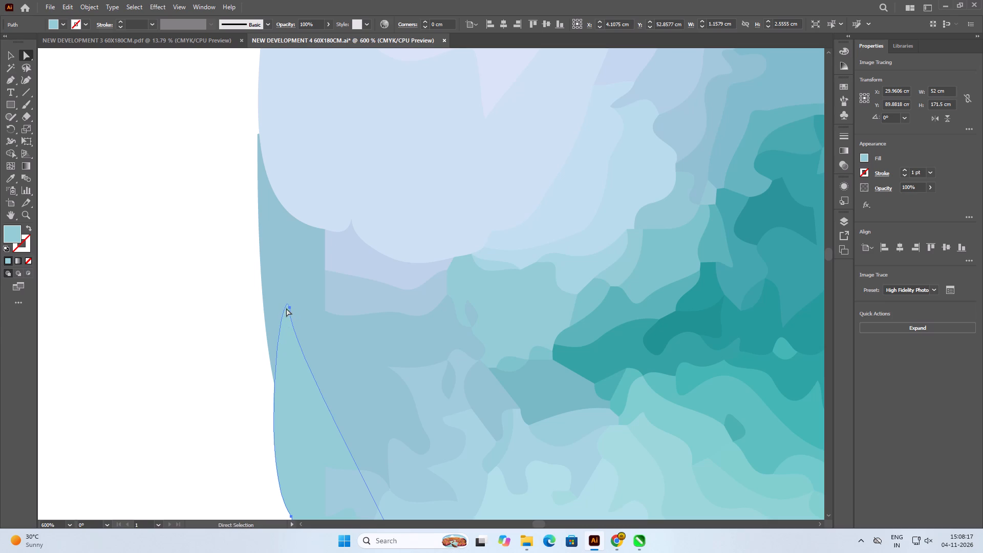
click(290, 308)
drag(290, 308, 258, 319)
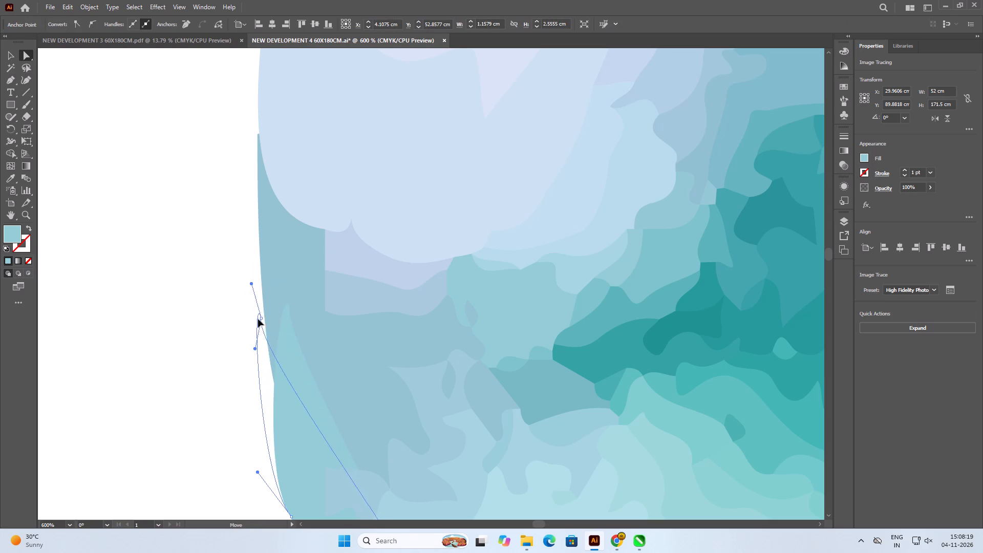
drag(258, 319, 238, 325)
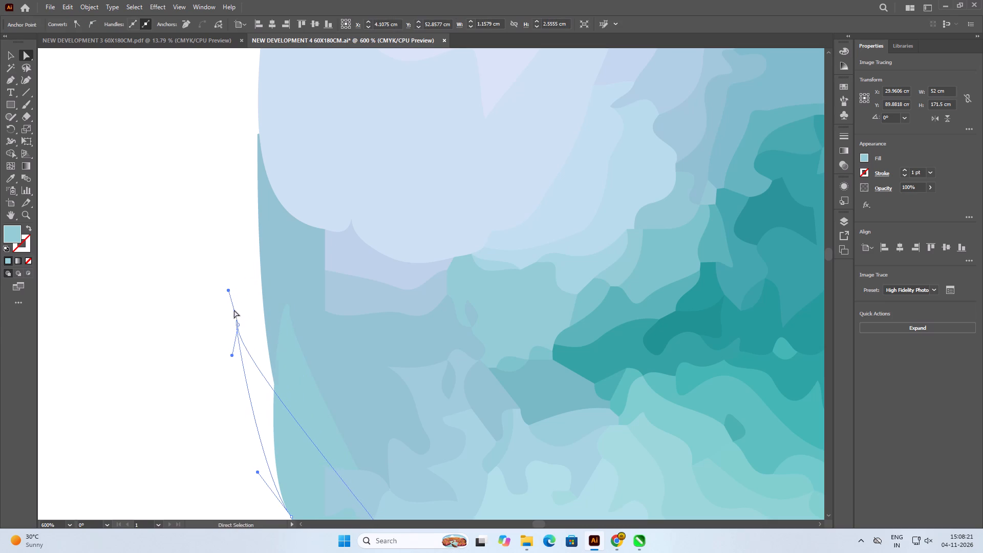
drag(231, 355, 223, 344)
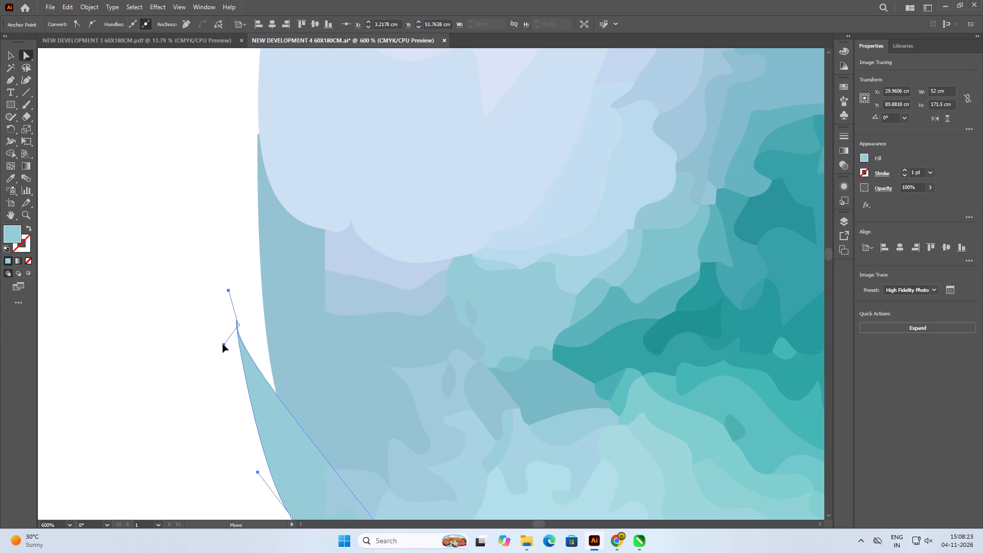
drag(223, 344, 240, 347)
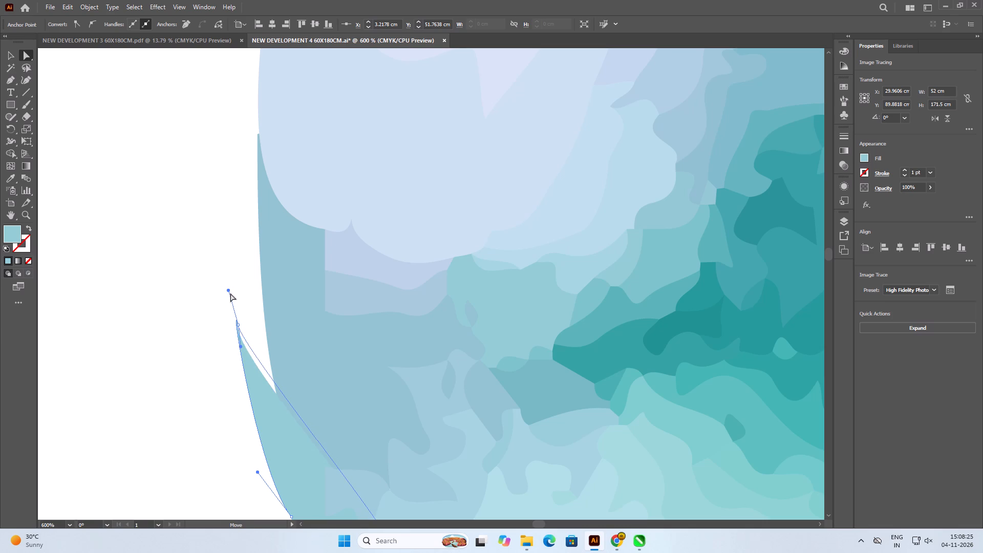
drag(229, 290, 210, 352)
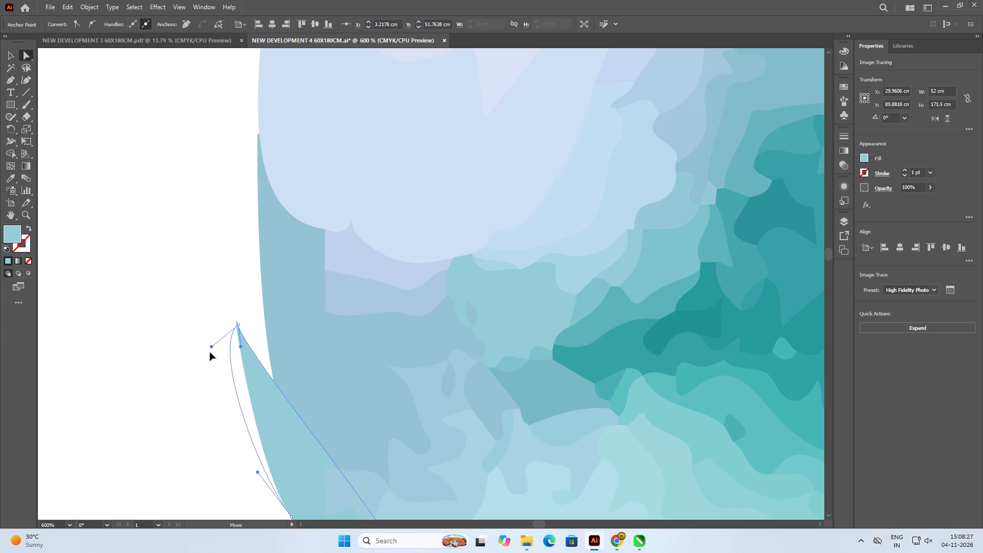
drag(210, 352, 220, 385)
drag(220, 385, 220, 385)
Widen the grey-blue path above the light teal one by moving its lower outer and top anchors outward, and deselect.
click(291, 318)
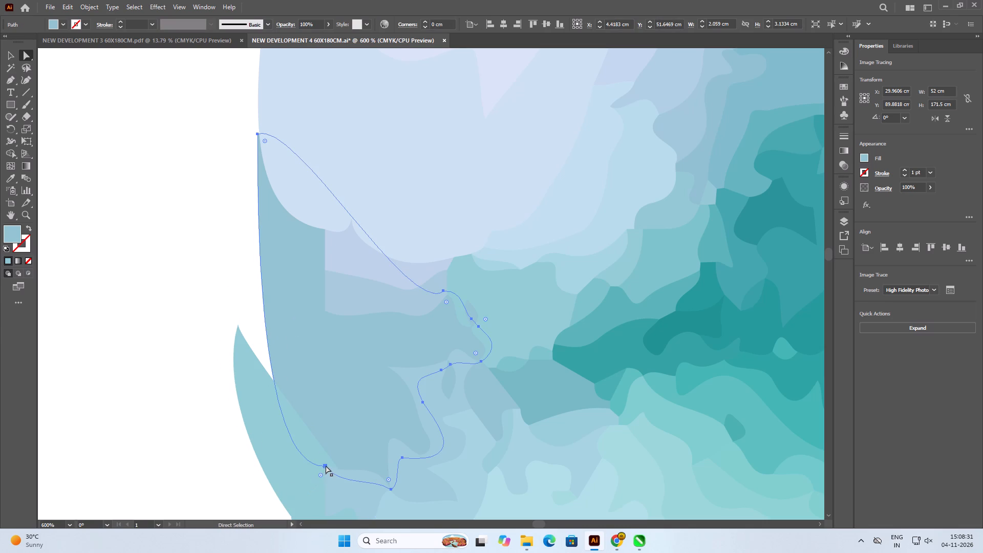
click(326, 465)
drag(326, 465, 282, 429)
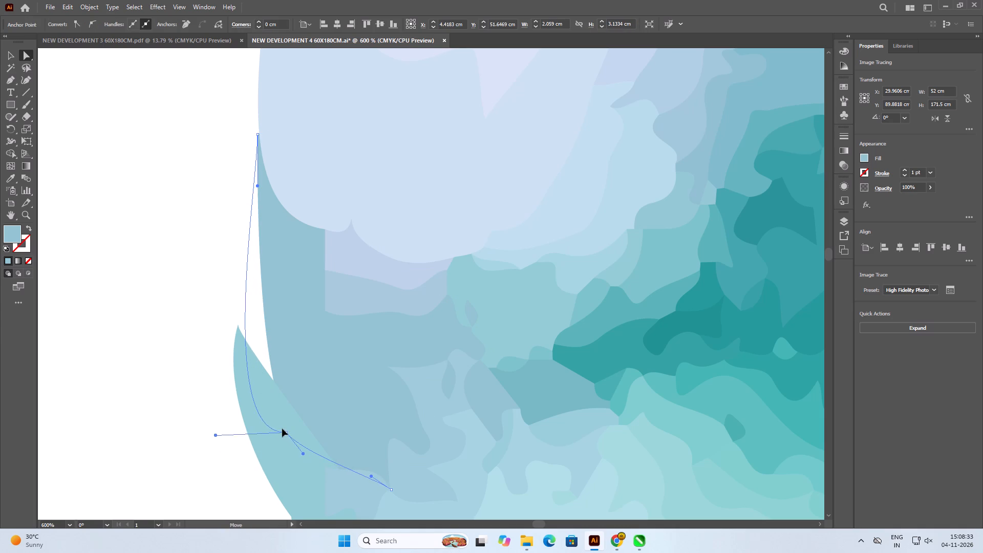
drag(282, 429, 278, 430)
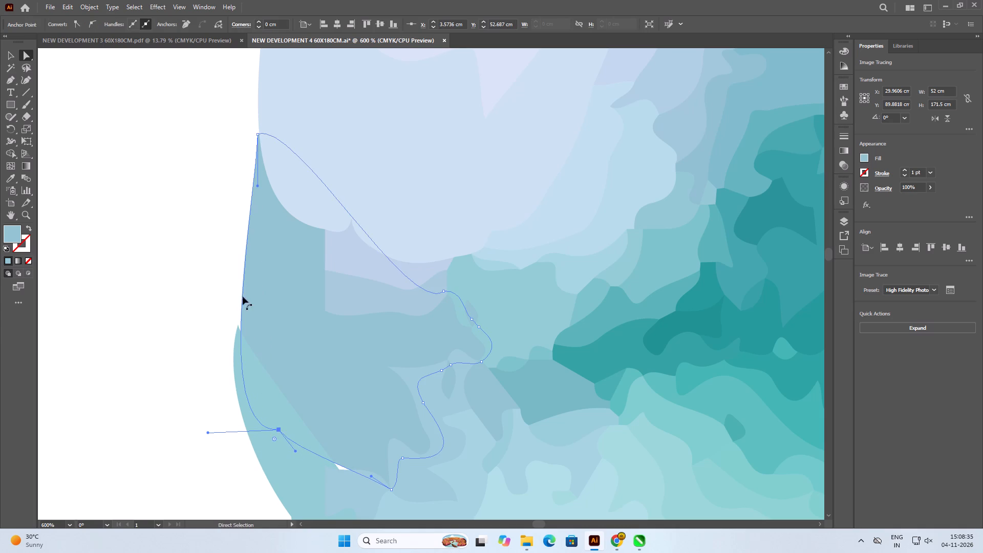
alt+scroll(289, 295, down, 3)
alt+scroll(234, 226, up, 1)
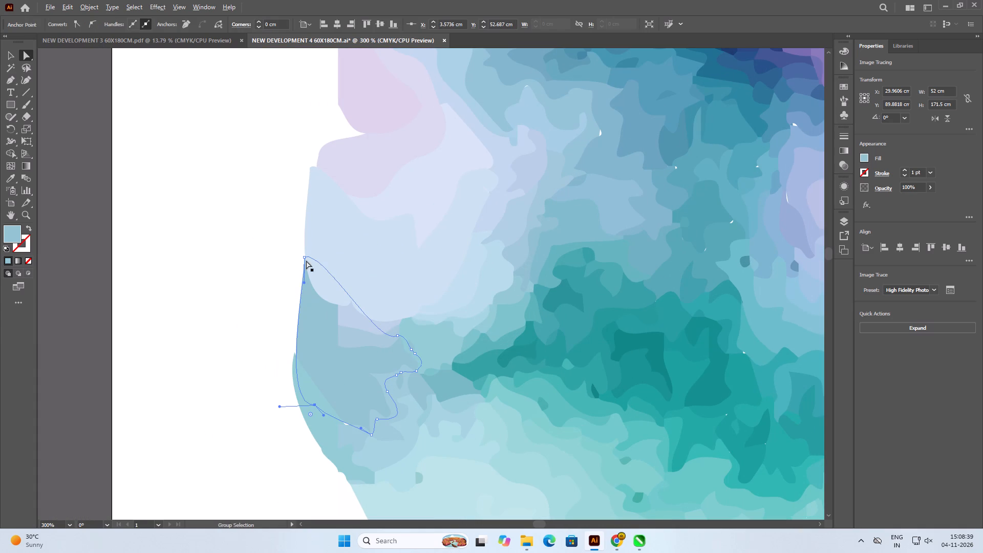
click(305, 258)
drag(305, 258, 283, 256)
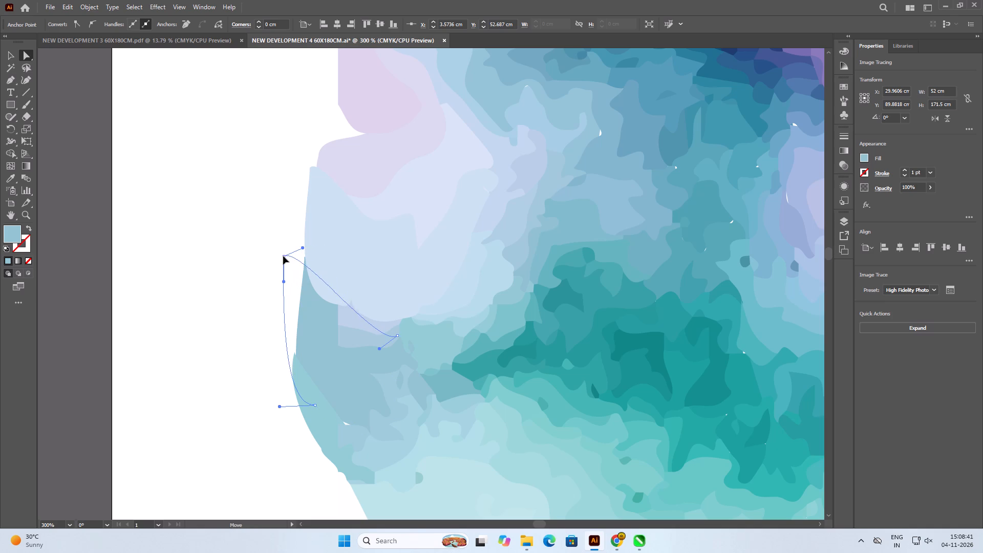
drag(283, 256, 277, 256)
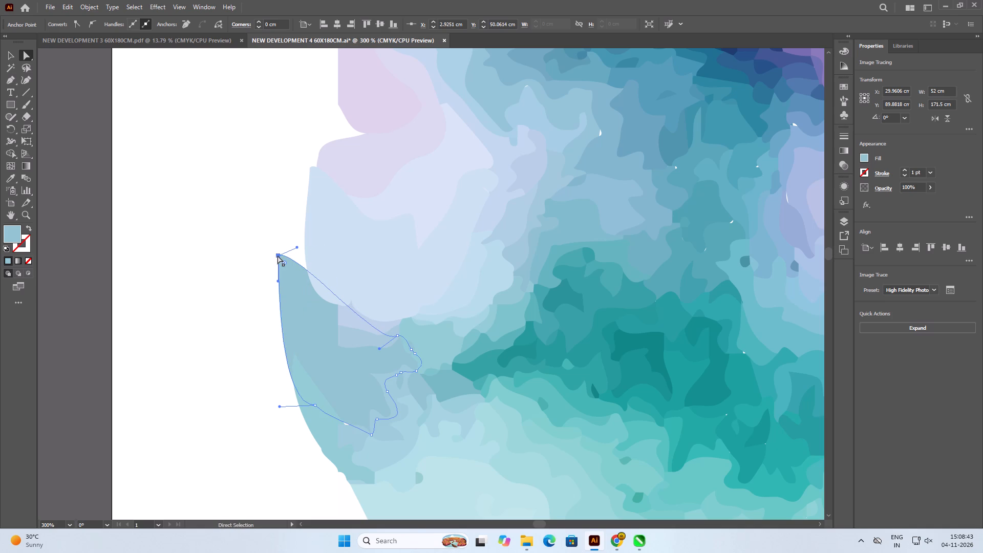
click(304, 417)
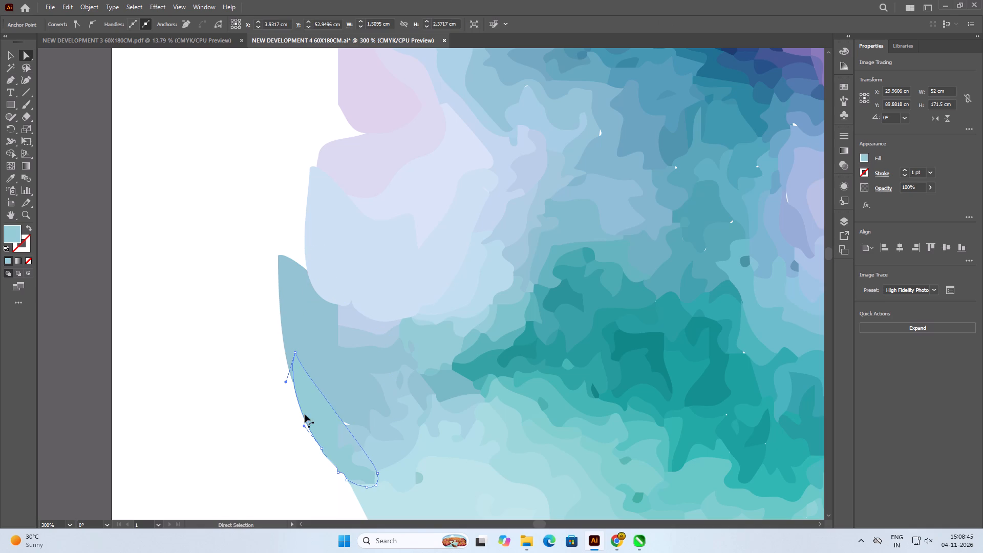
click(204, 347)
Pull the light blue path's lower outer anchor outward over the grey-blue shape, lower its notch anchor to close the gap, and deselect.
alt+scroll(292, 409, down, 1)
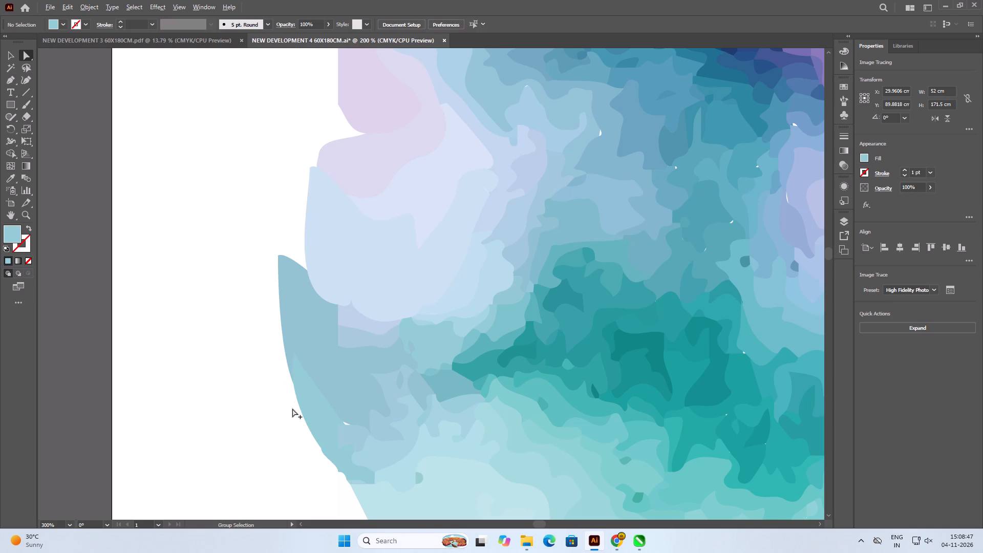
alt+scroll(292, 409, down, 3)
alt+scroll(282, 345, up, 1)
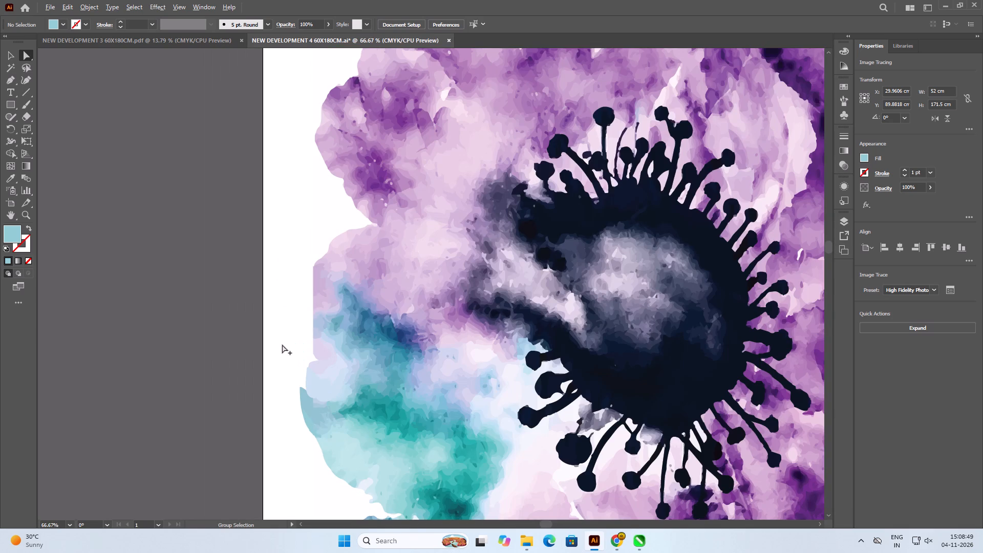
alt+scroll(282, 345, up, 1)
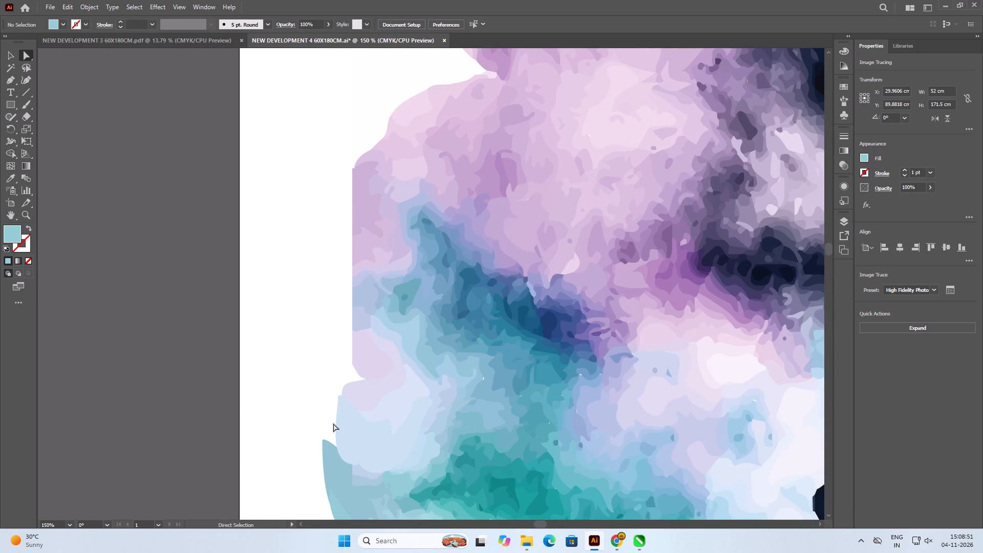
alt+scroll(345, 441, up, 2)
click(357, 352)
click(348, 400)
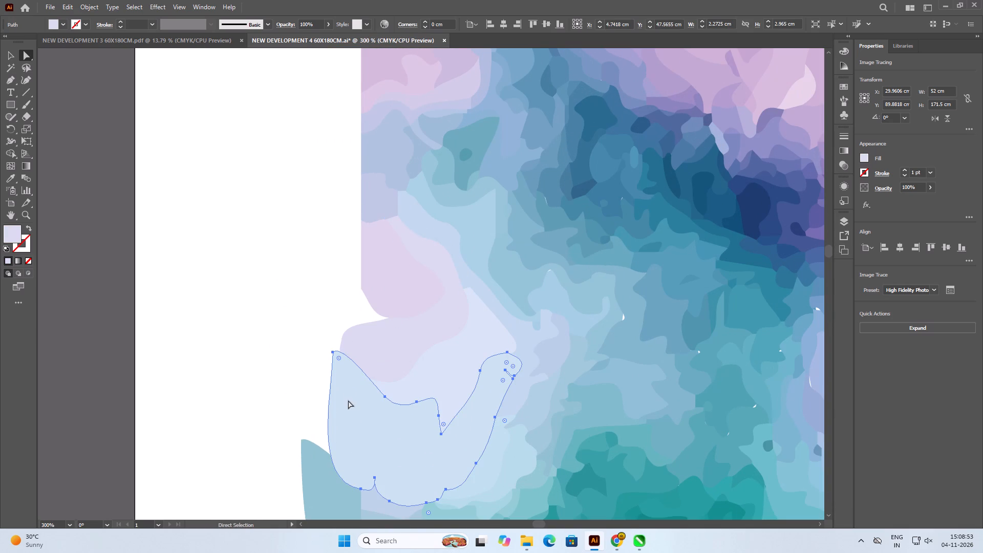
click(361, 490)
drag(361, 490, 338, 479)
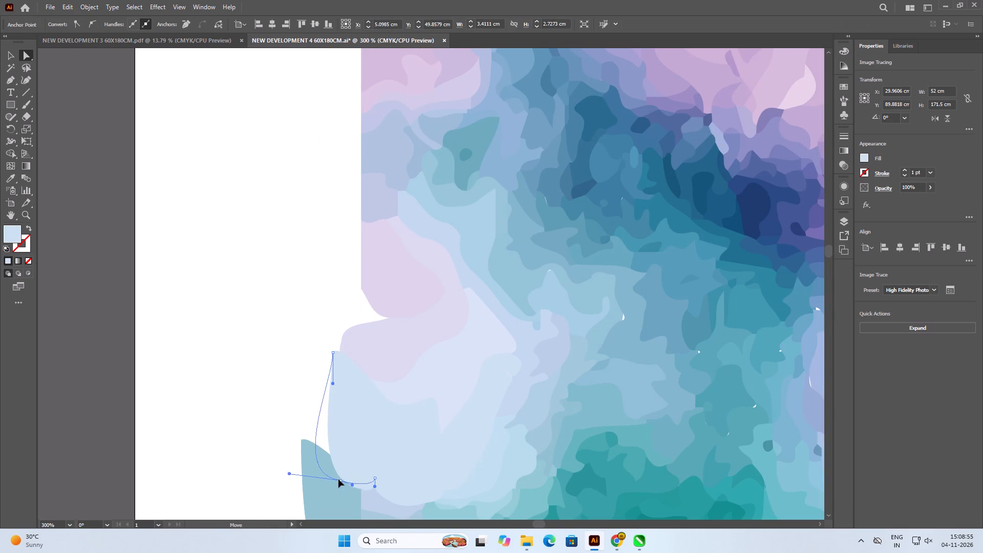
drag(338, 479, 326, 457)
drag(326, 458, 326, 459)
drag(326, 459, 325, 489)
drag(325, 490, 333, 498)
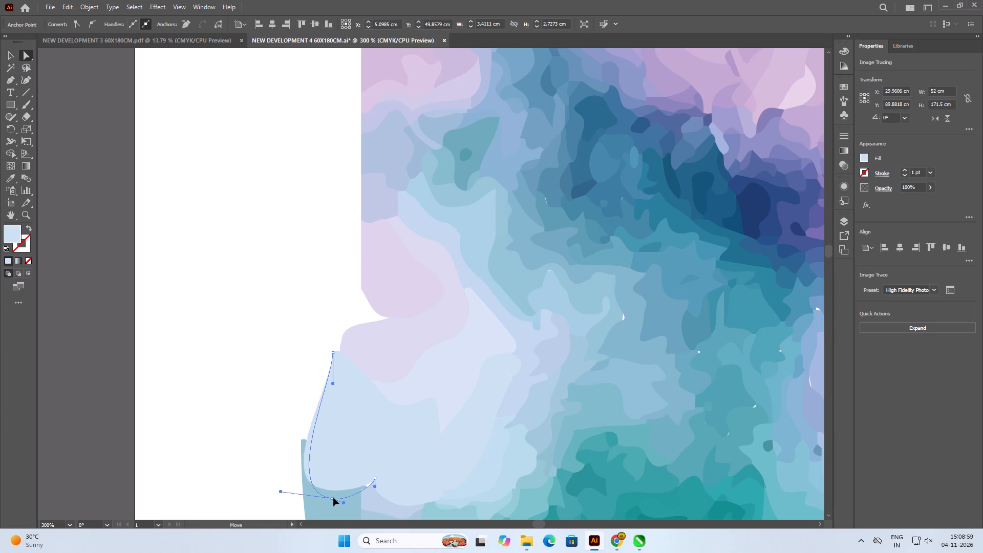
drag(333, 498, 319, 491)
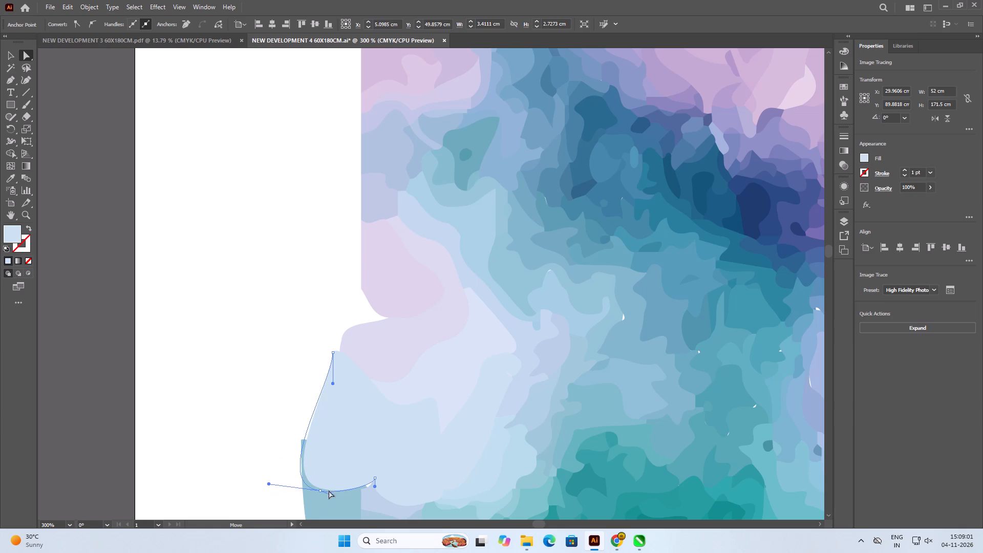
click(374, 478)
drag(374, 478, 373, 484)
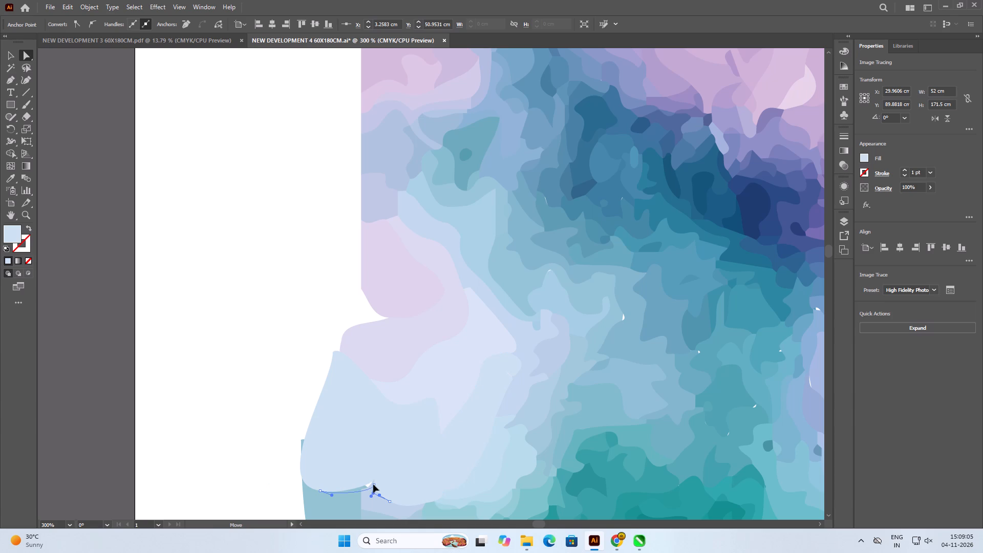
drag(373, 484, 372, 485)
click(249, 401)
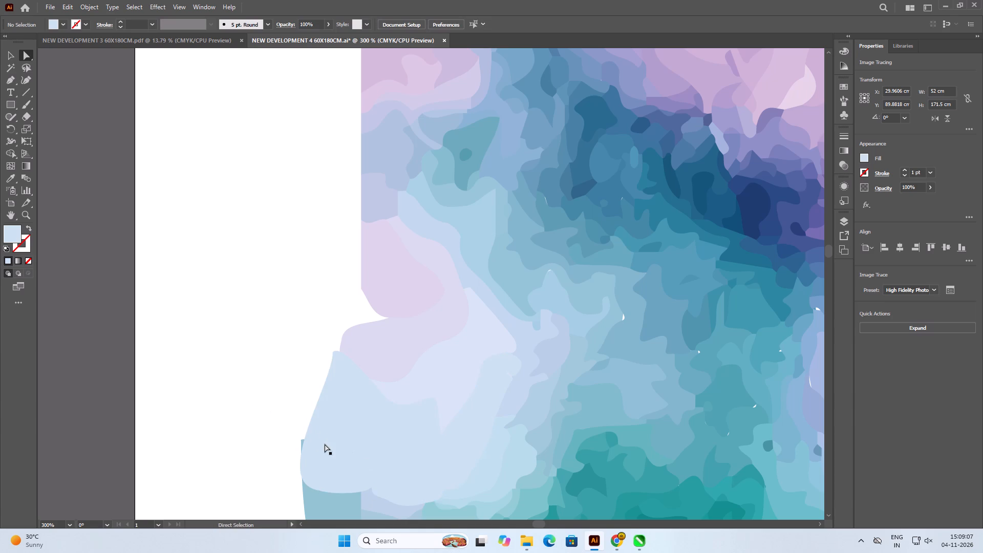
Move the light blue path's top anchor up and outward, and bow its outer side into a smooth convex curve.
click(325, 444)
click(319, 492)
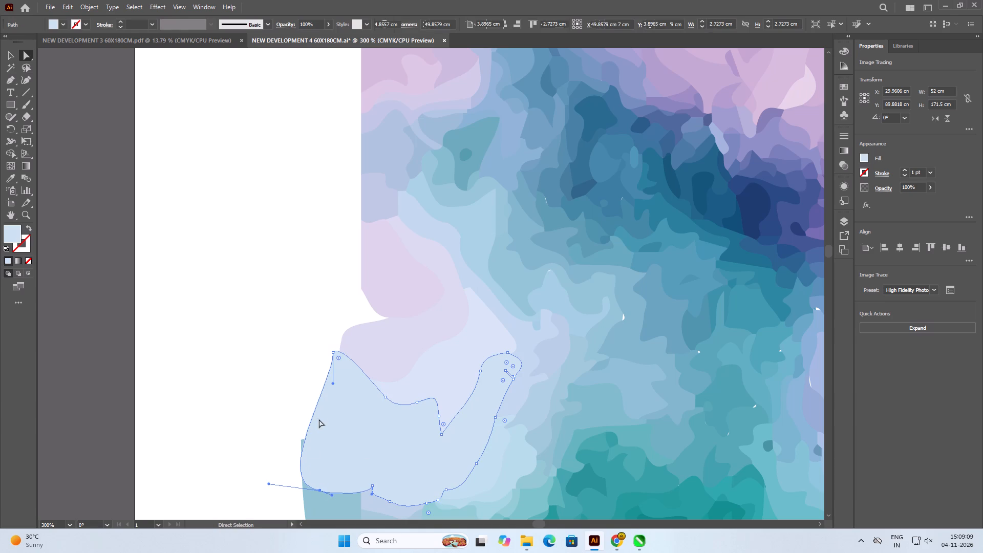
click(332, 351)
drag(332, 351, 316, 340)
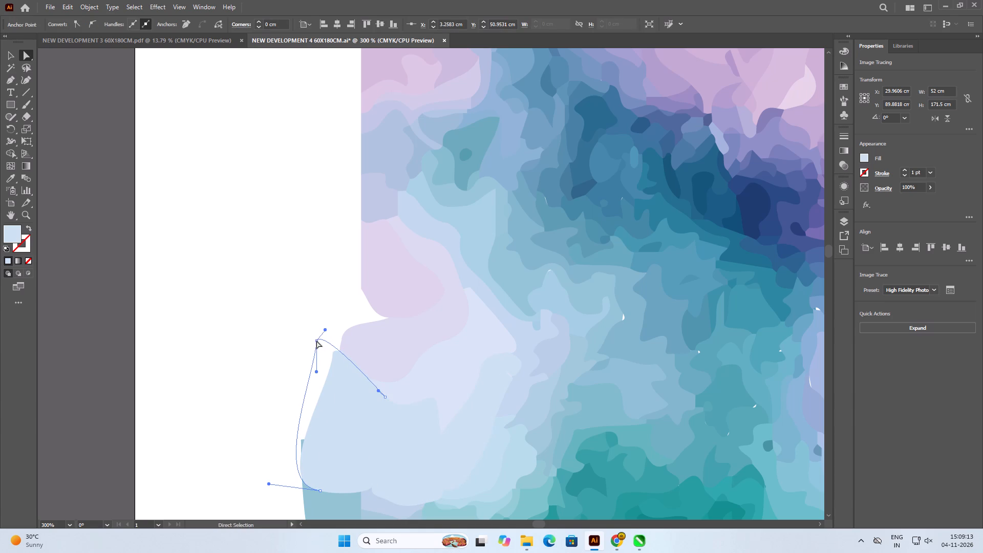
drag(316, 372, 306, 368)
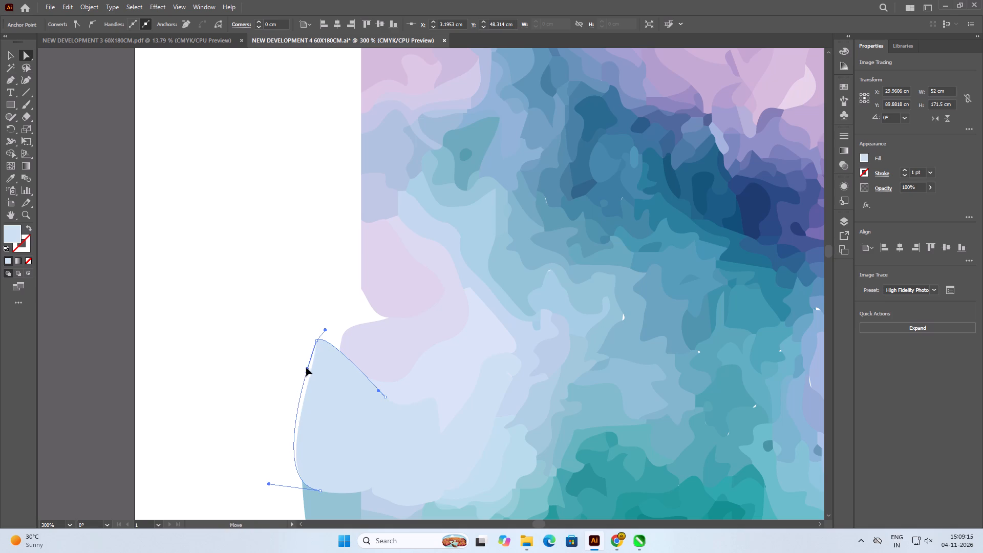
drag(306, 368, 295, 359)
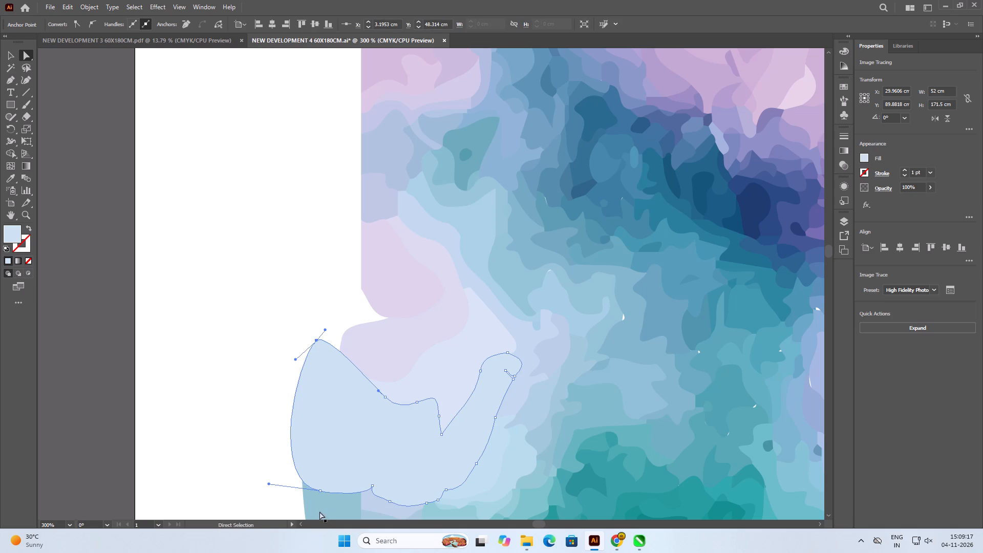
Move the grey-blue path's top anchor outward to meet the light blue path's outer edge, and deselect.
click(320, 501)
scroll(330, 418, down, 5)
scroll(309, 455, up, 4)
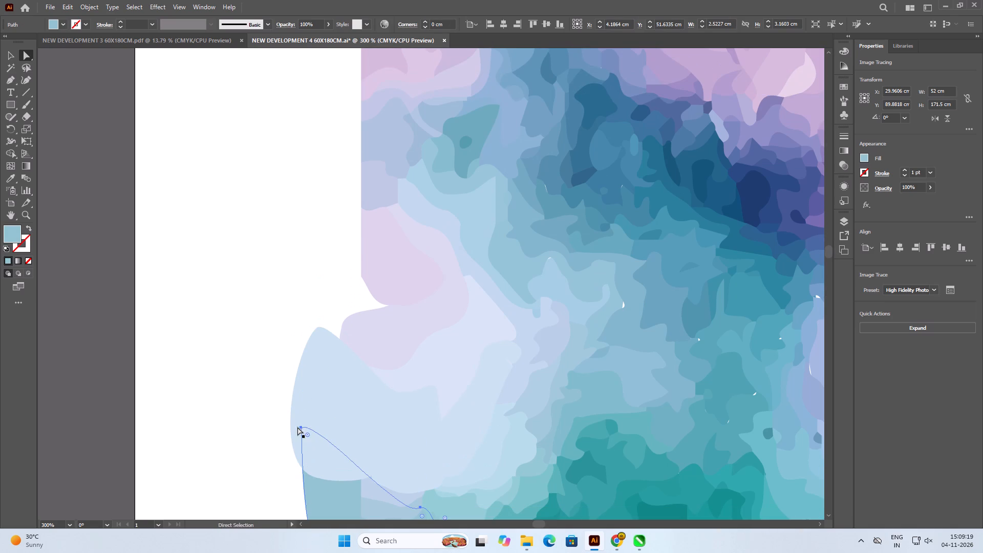
click(301, 427)
drag(301, 427, 291, 430)
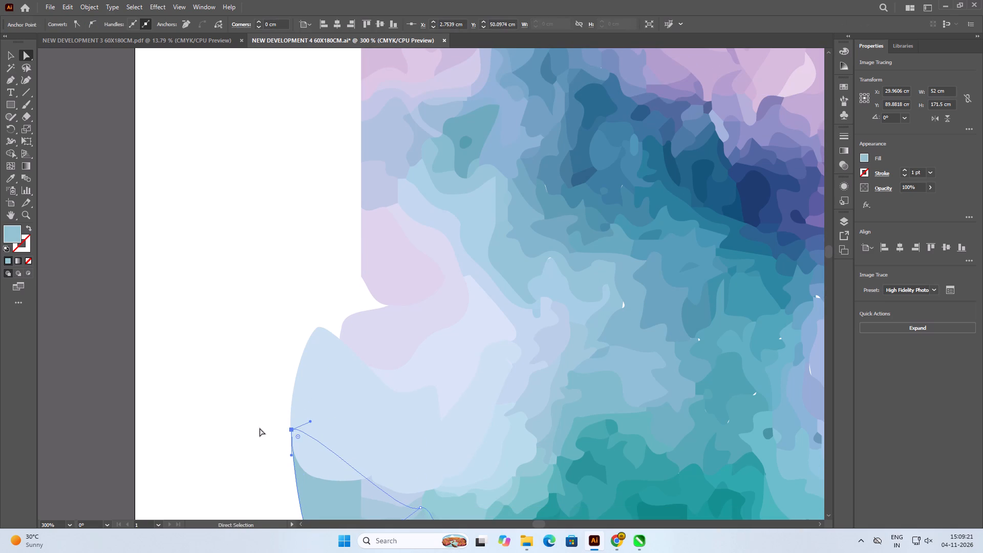
click(260, 428)
Extend the pale lilac path's outer anchor to the light blue path's top to fill the notch between them, and deselect.
alt+scroll(330, 412, down, 4)
alt+scroll(332, 395, up, 4)
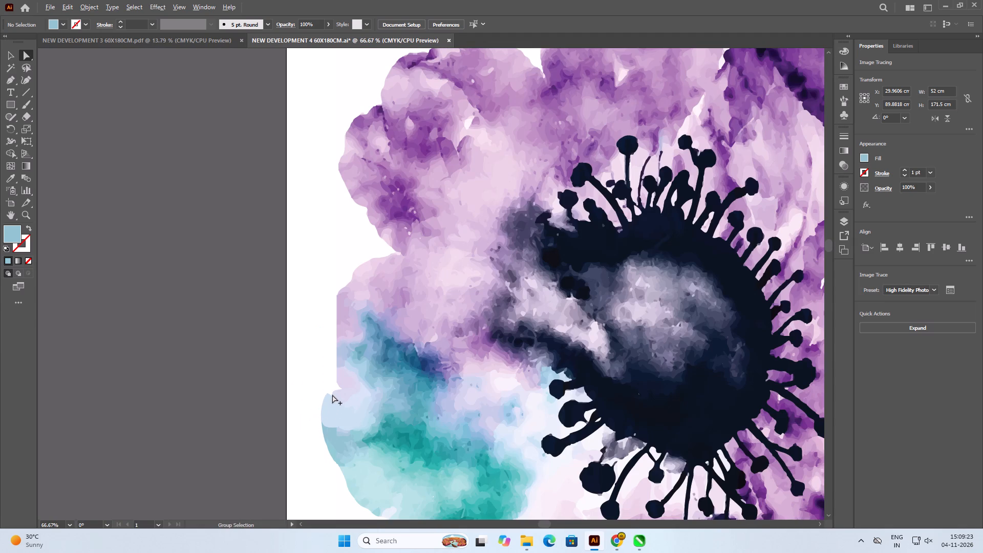
alt+scroll(332, 395, up, 1)
click(352, 395)
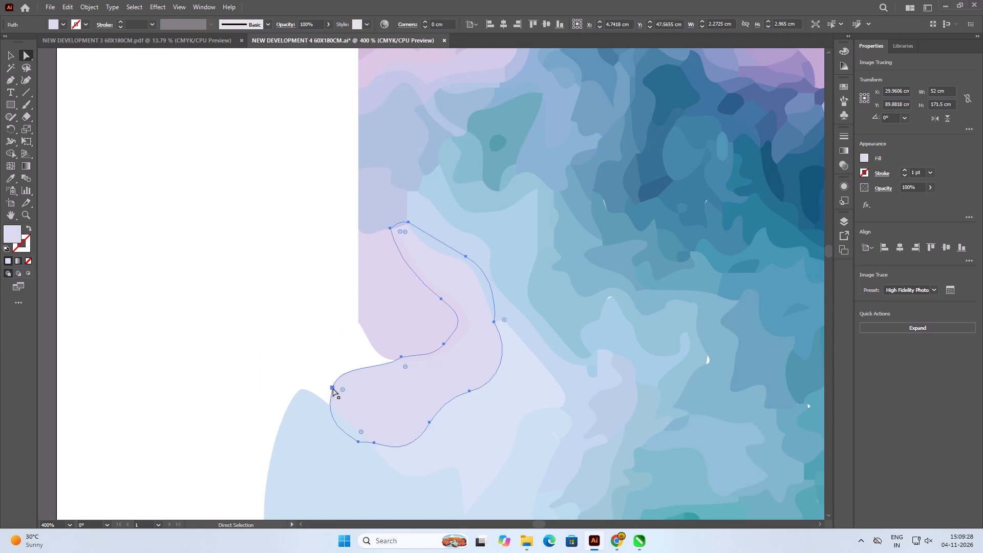
click(333, 388)
drag(333, 388, 298, 395)
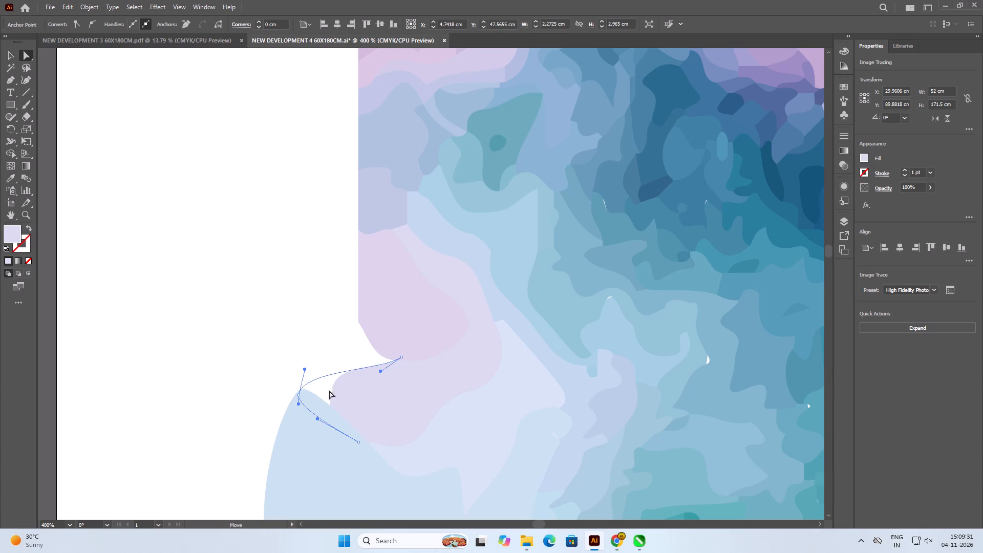
click(266, 343)
Examine the remaining straight-cut petal edge above the pale lilac path at several zoom levels.
scroll(266, 343, up, 1)
scroll(266, 343, down, 7)
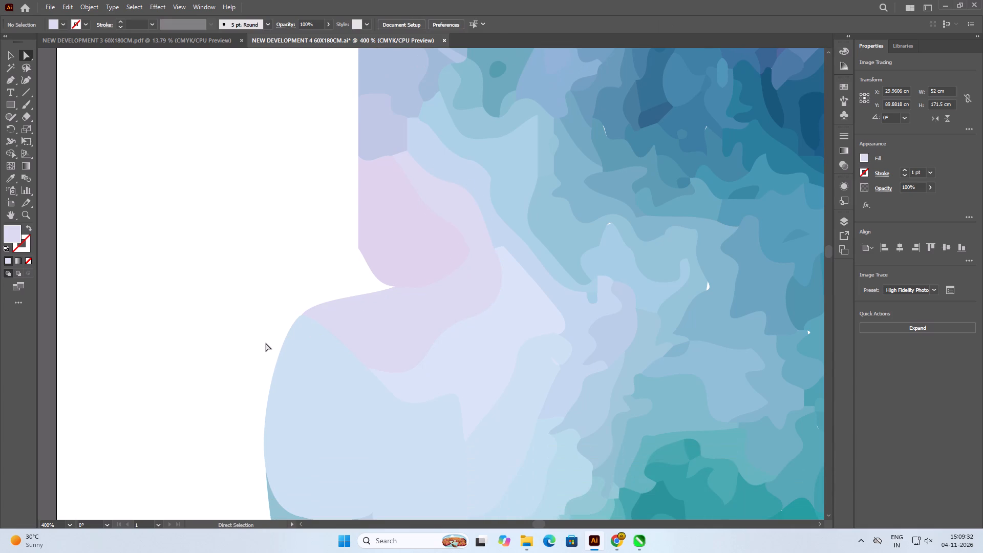
alt+scroll(266, 343, down, 6)
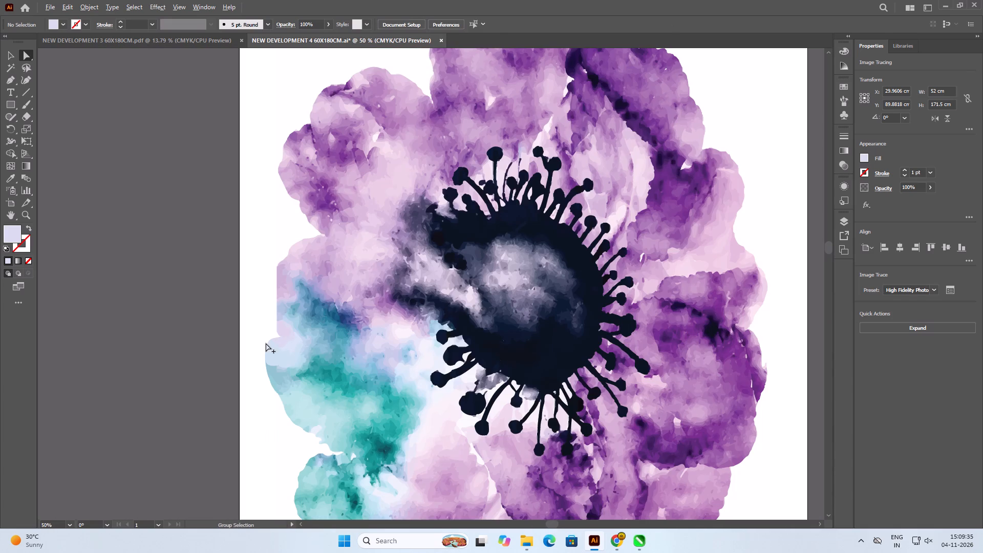
alt+scroll(276, 314, up, 1)
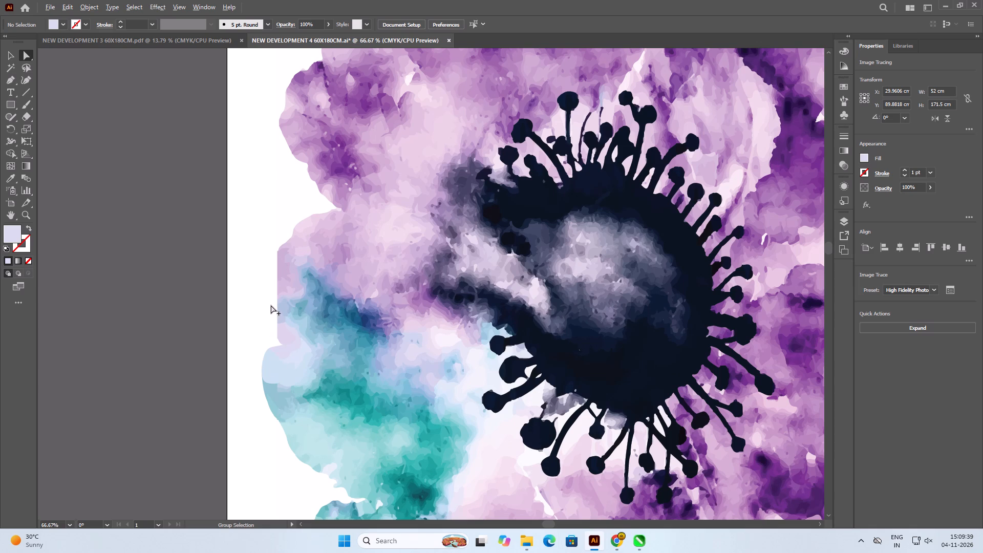
alt+scroll(268, 312, up, 4)
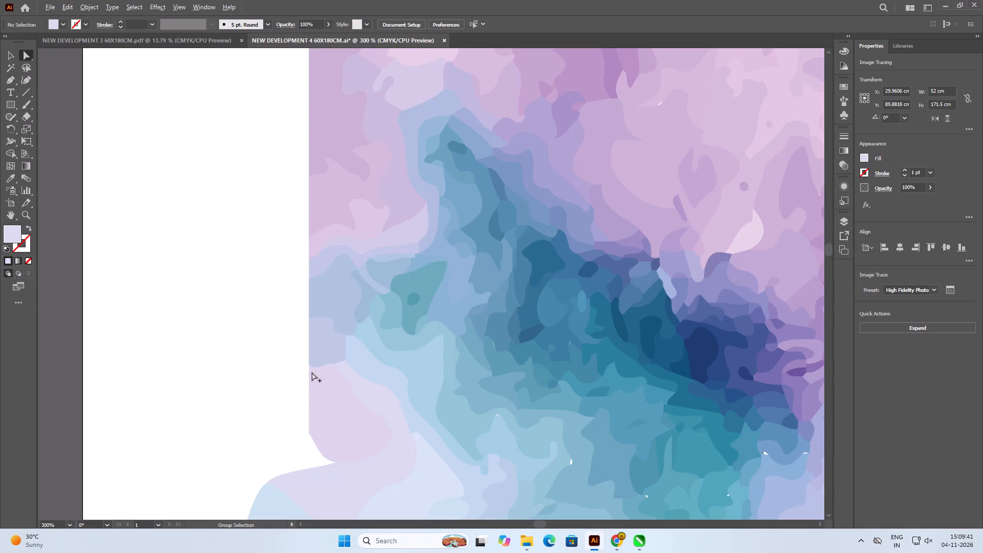
alt+scroll(327, 393, down, 3)
alt+scroll(307, 284, up, 4)
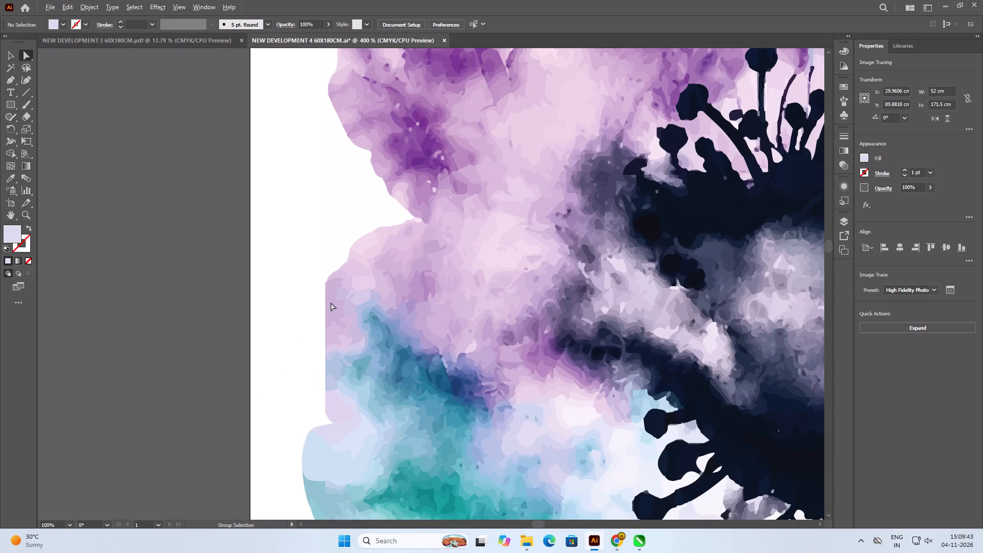
scroll(457, 265, down, 7)
alt+scroll(445, 265, down, 4)
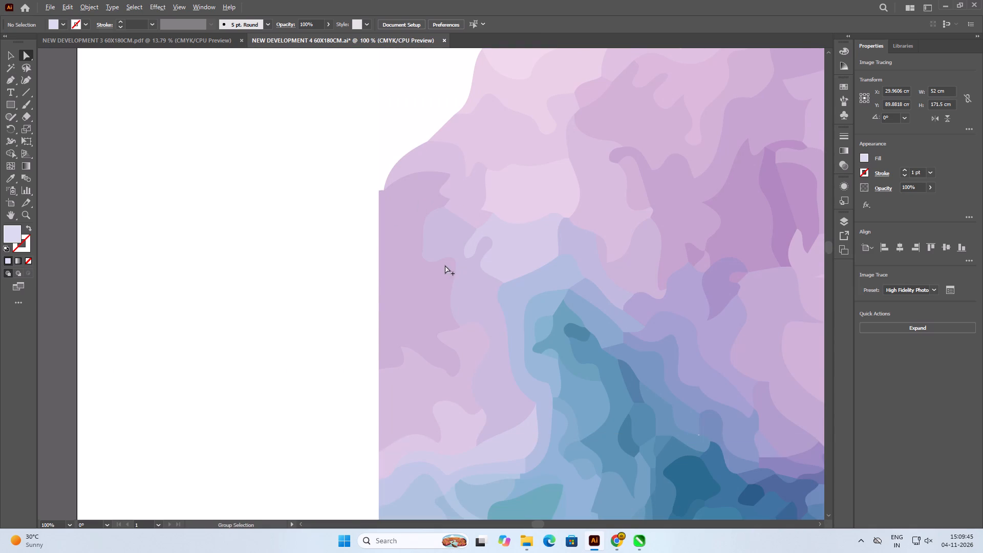
alt+scroll(427, 339, up, 2)
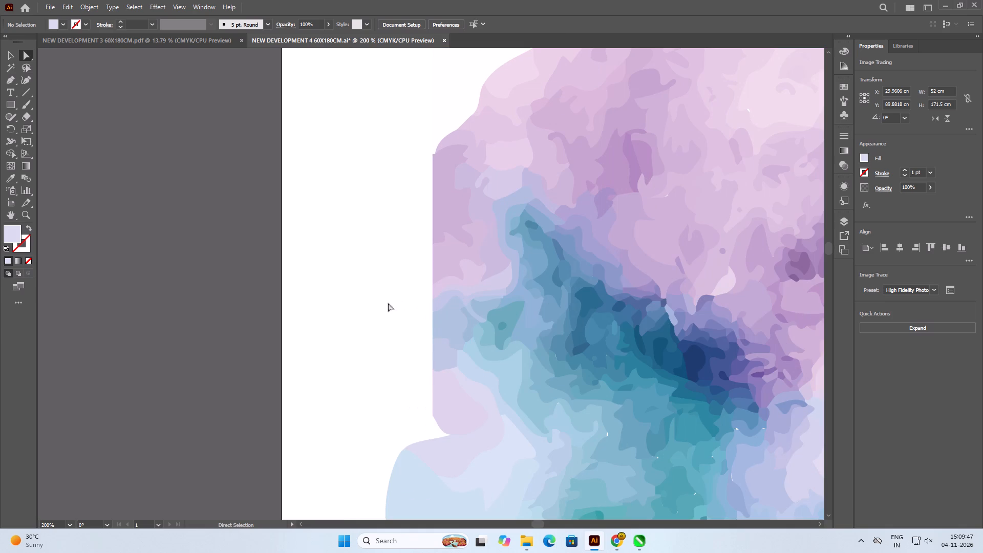
Pull the lower outer anchor of the light mauve path on the straight edge outward and slightly down into the white area.
click(433, 272)
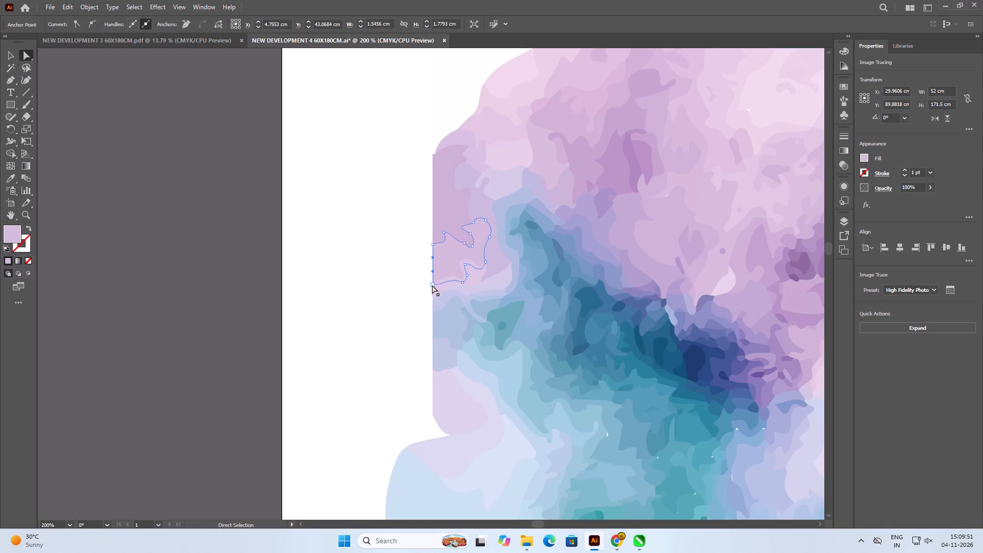
click(432, 285)
drag(432, 285, 364, 311)
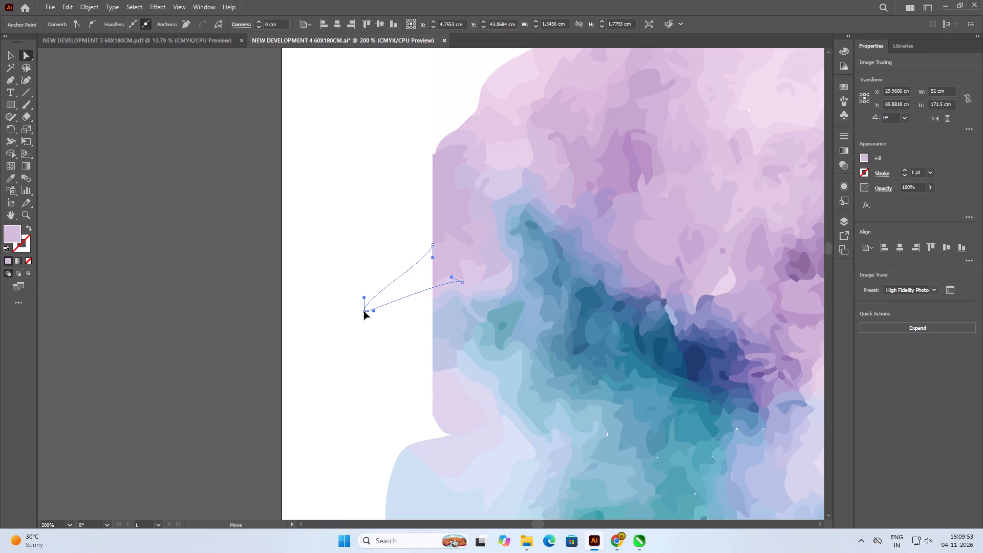
drag(364, 311, 360, 311)
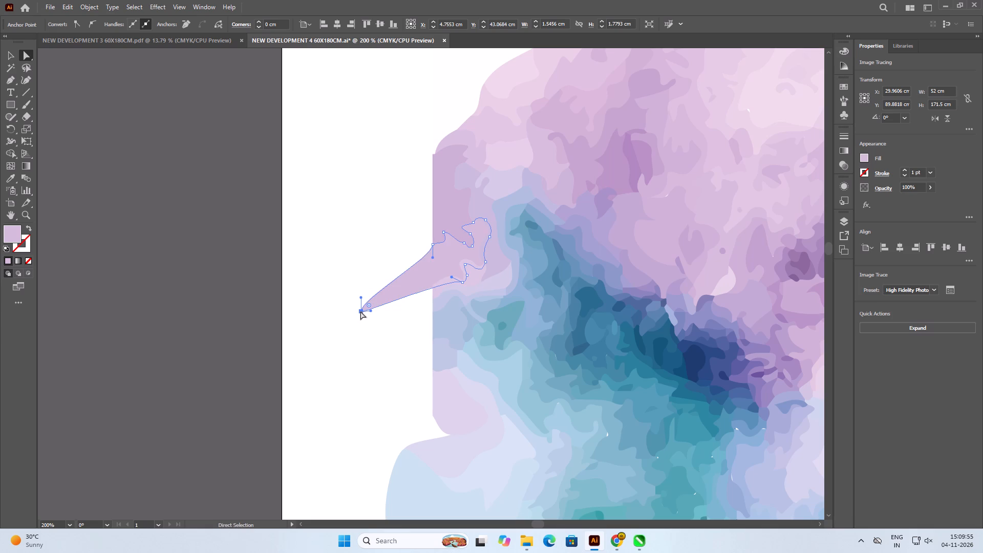
Pull the upper mauve path's lower outer anchor outward, smooth the curve from its top anchor, and deselect.
click(437, 235)
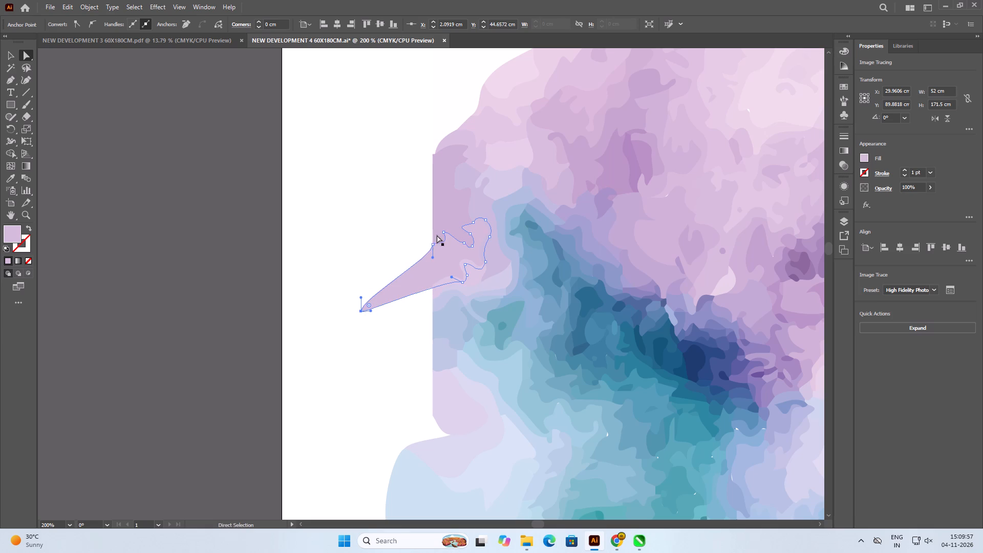
click(432, 244)
drag(432, 244, 360, 231)
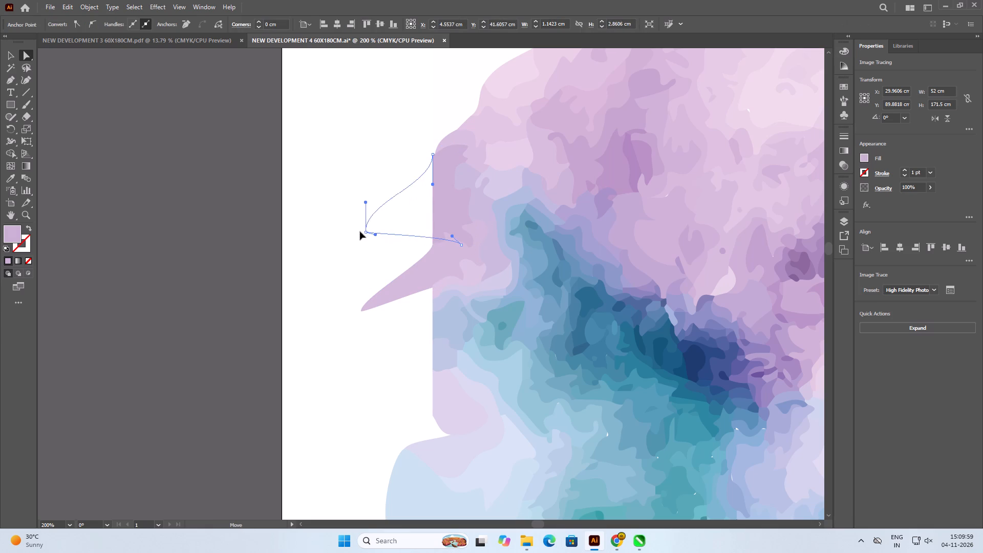
drag(360, 231, 354, 243)
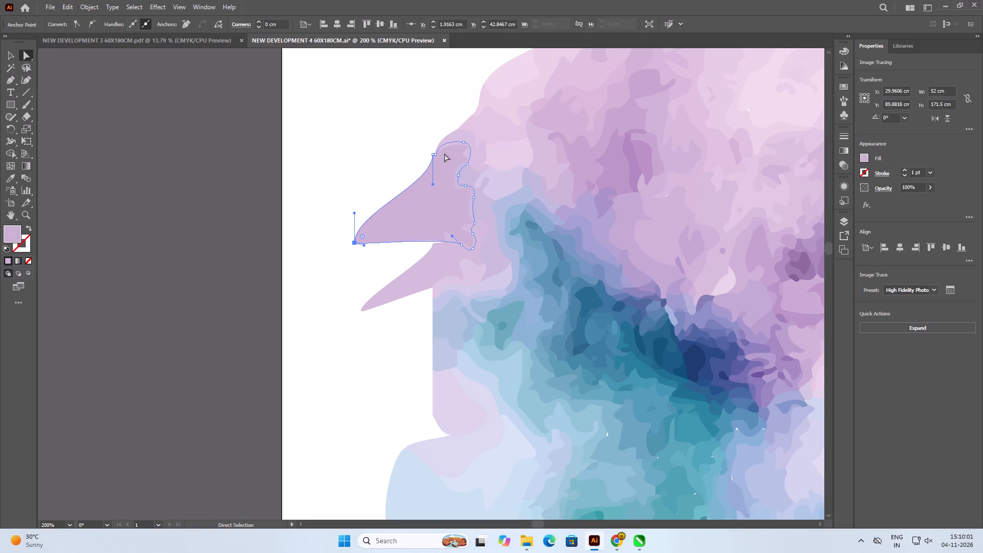
drag(433, 184, 417, 174)
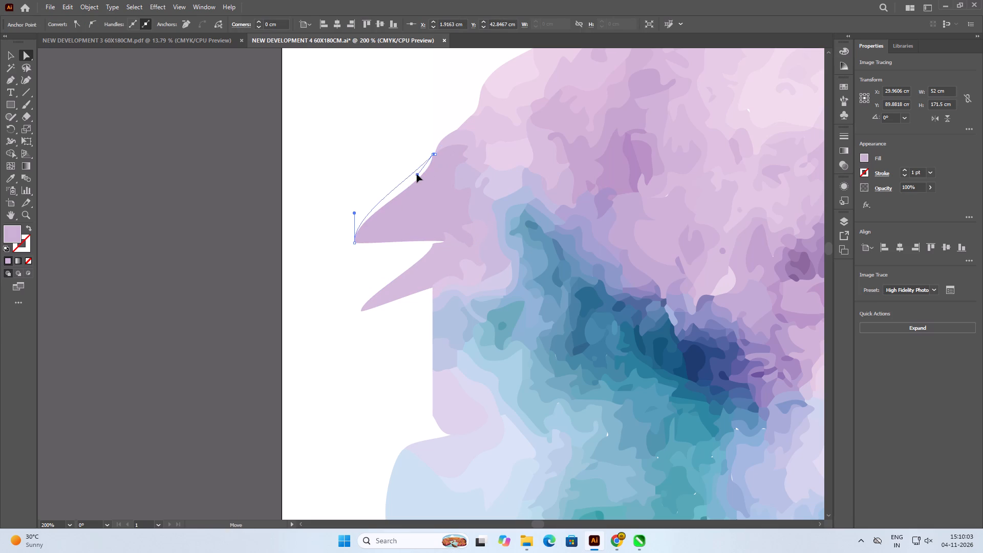
drag(417, 174, 415, 170)
click(367, 156)
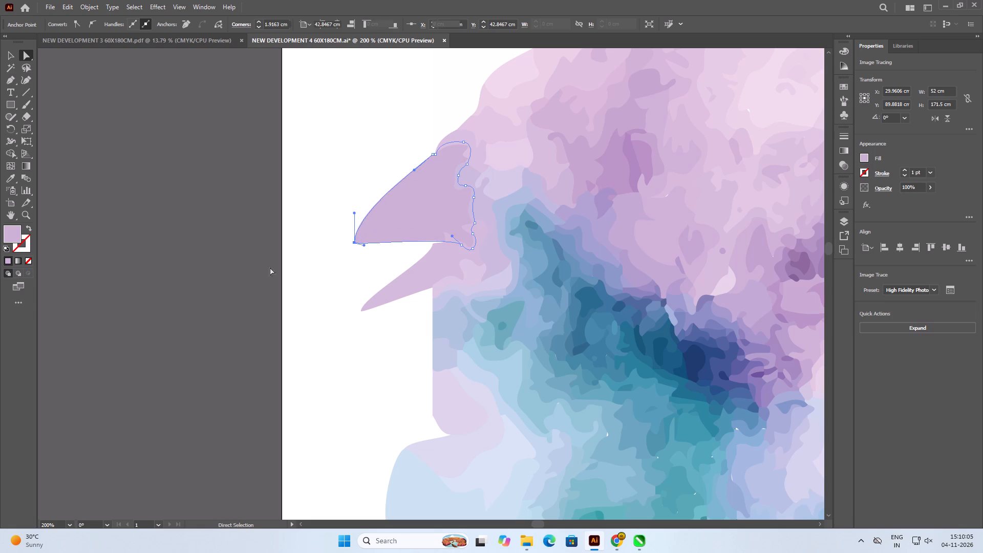
click(230, 286)
Move the light mauve path's upper outer anchor outward to meet the upper mauve path's outer corner, and deselect.
click(453, 249)
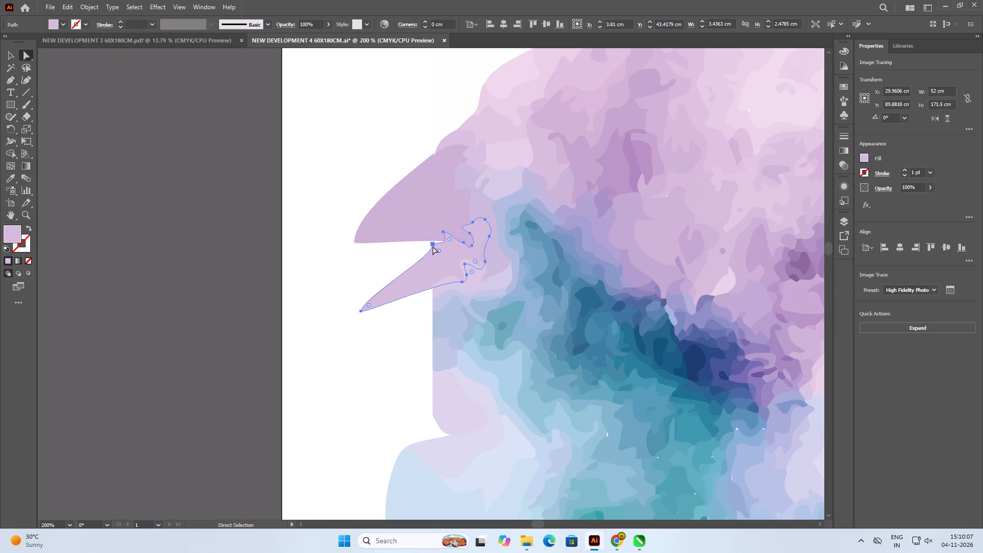
click(433, 244)
drag(433, 244, 358, 242)
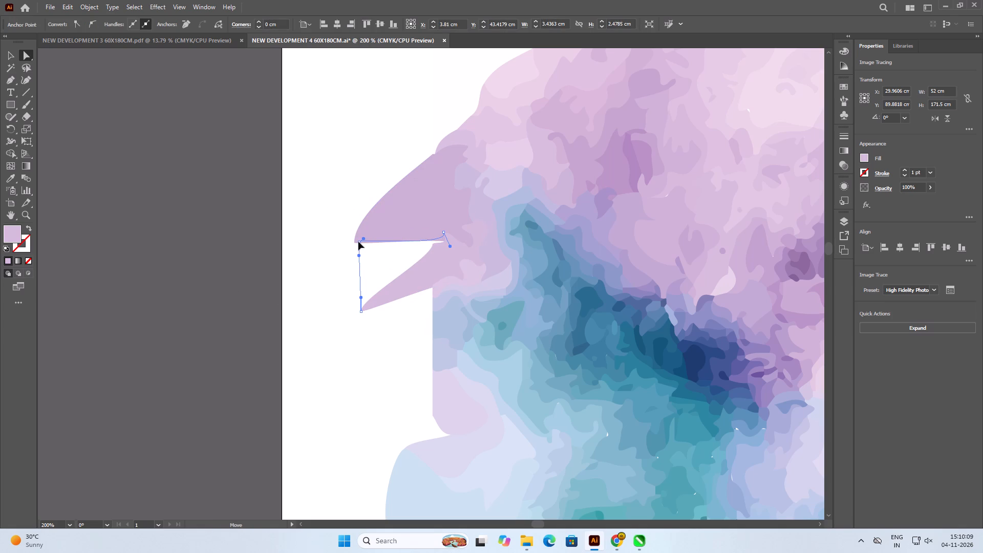
drag(358, 242, 354, 242)
click(215, 277)
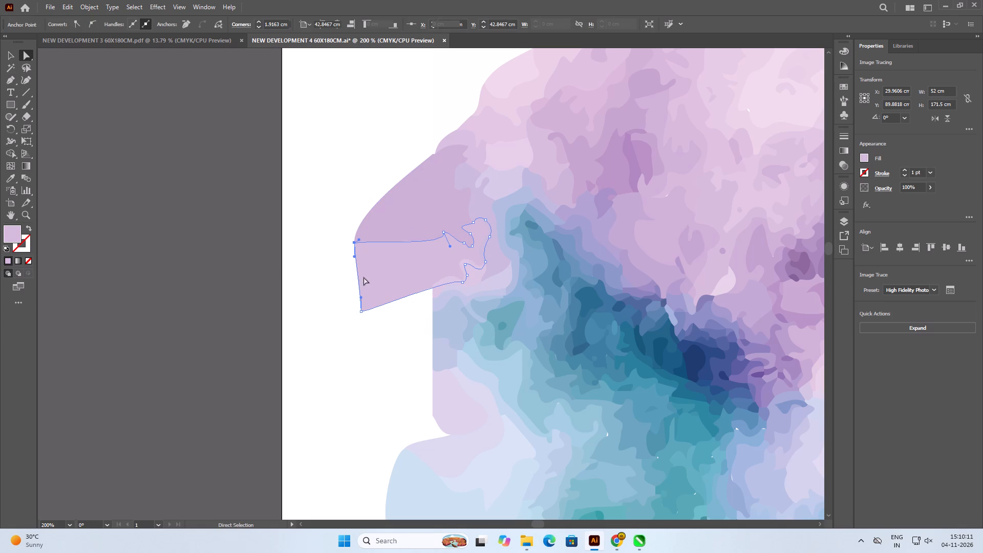
Close the thin white gap between the two mauve paths by reshaping the light mauve path's upper edge curve, and deselect.
alt+scroll(417, 249, up, 5)
click(417, 249)
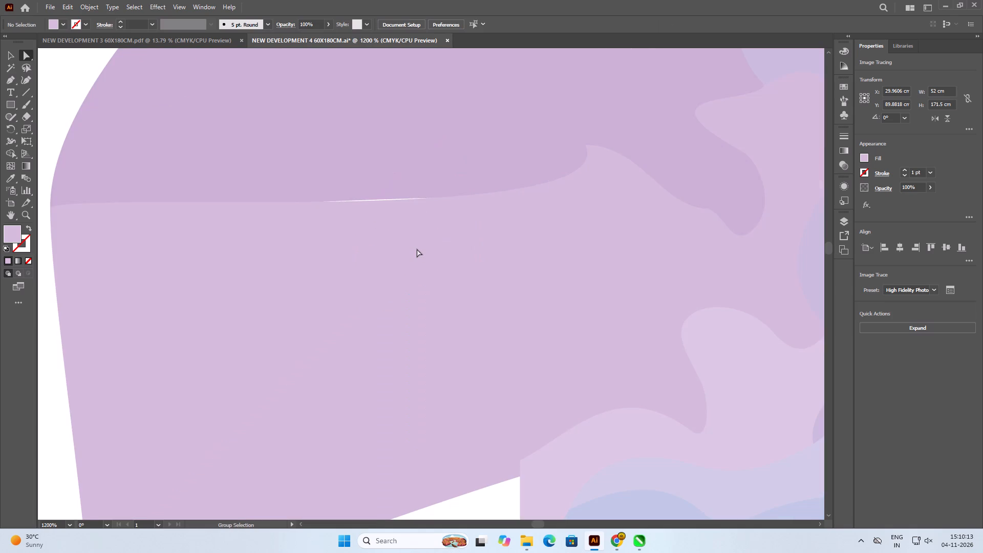
click(584, 144)
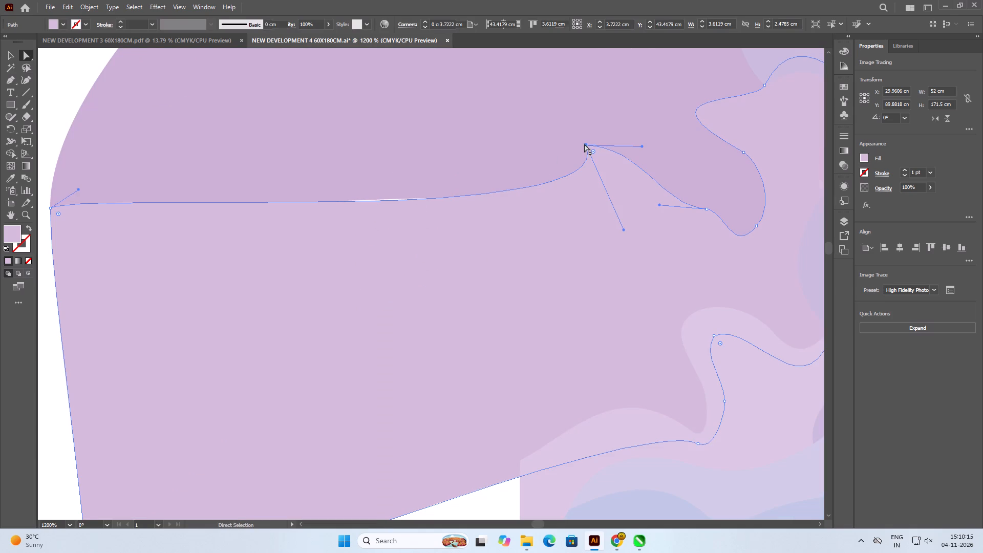
drag(625, 230, 607, 214)
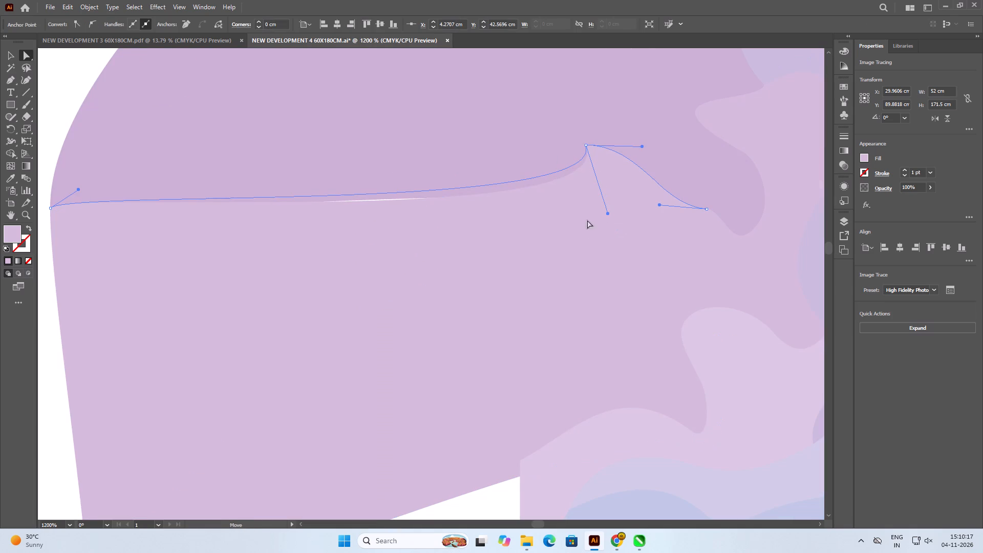
alt+scroll(568, 220, down, 5)
click(279, 259)
Duplicate the light blue path on the straight edge just below the mauve paths outward into the white gap, and deselect.
alt+scroll(287, 242, down, 1)
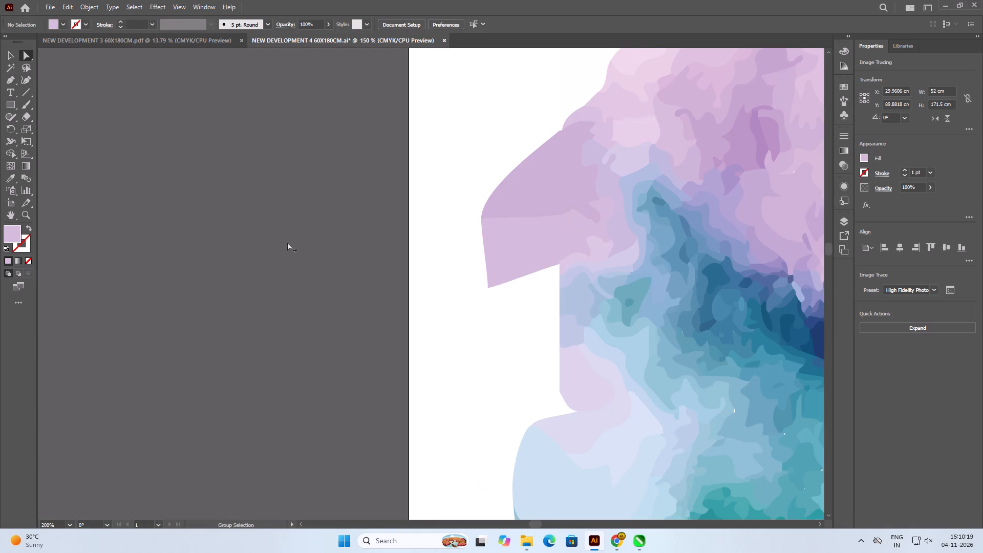
alt+scroll(287, 242, down, 1)
alt+scroll(416, 291, up, 1)
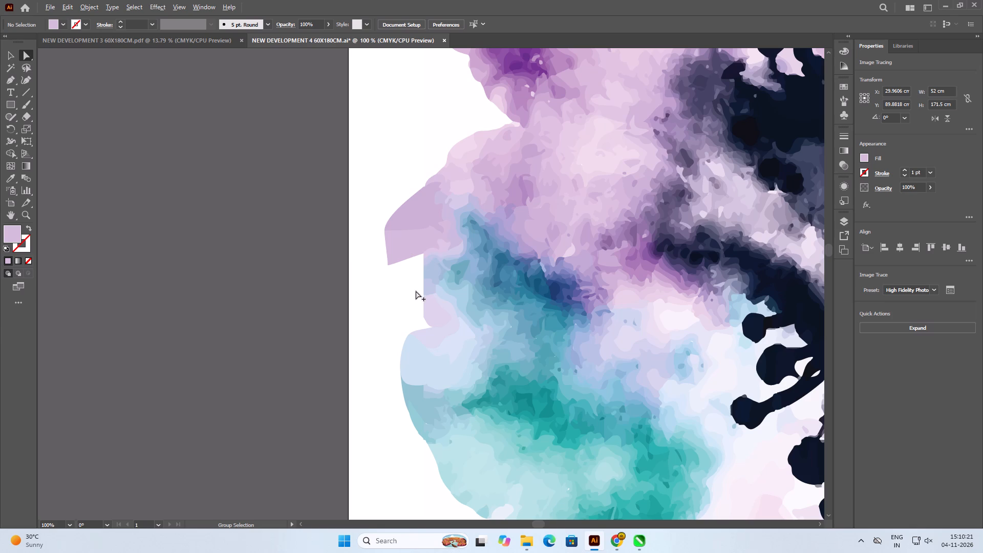
alt+scroll(416, 291, up, 2)
click(448, 205)
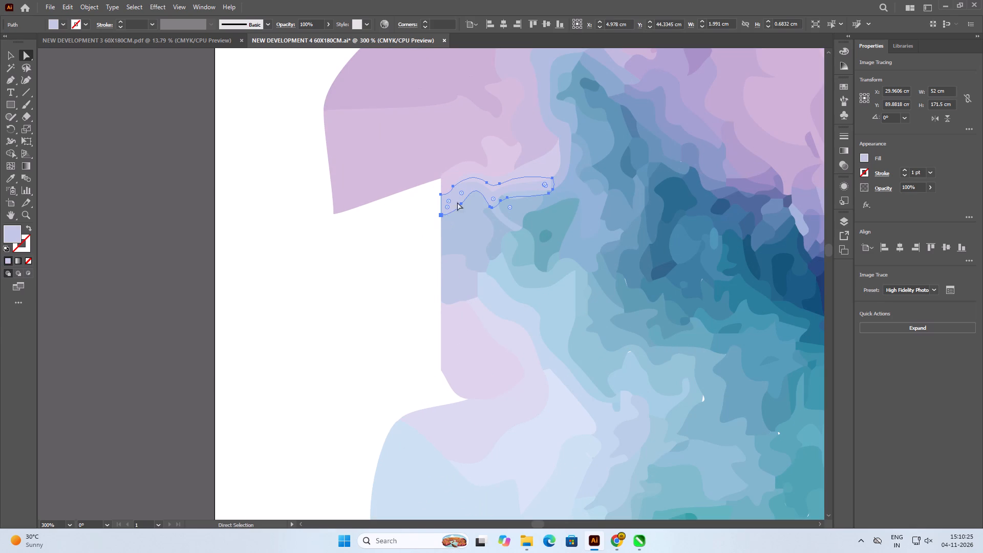
click(461, 223)
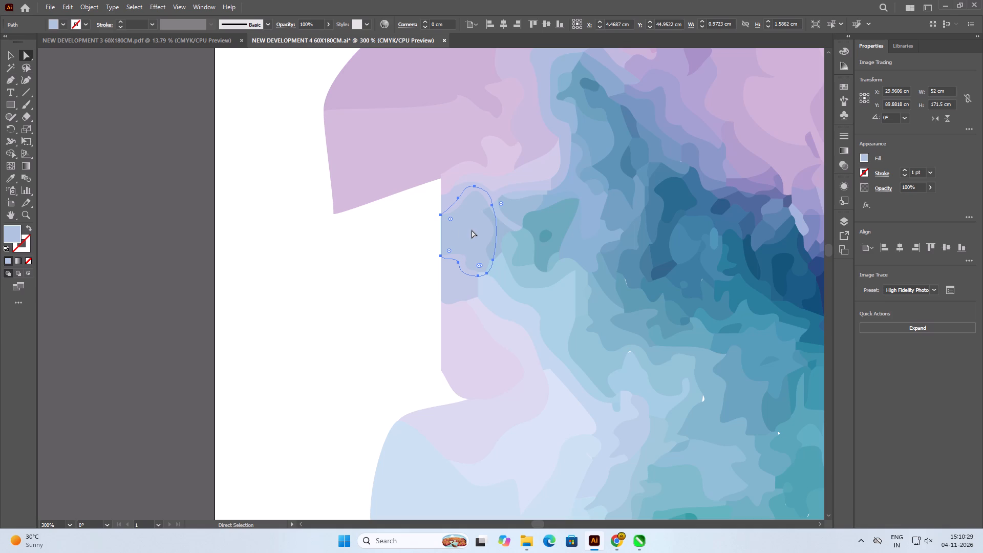
drag(472, 230, 428, 217)
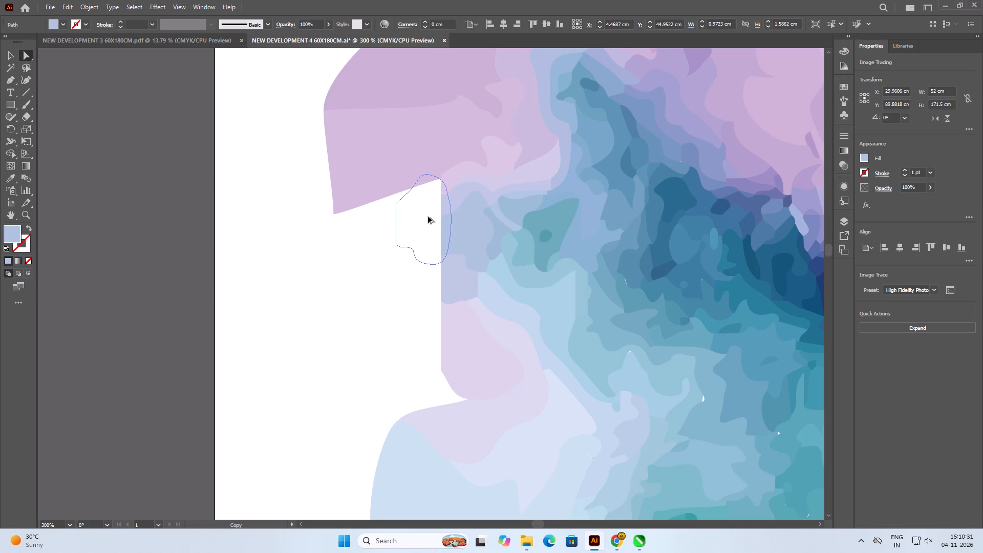
drag(428, 217, 429, 215)
click(356, 293)
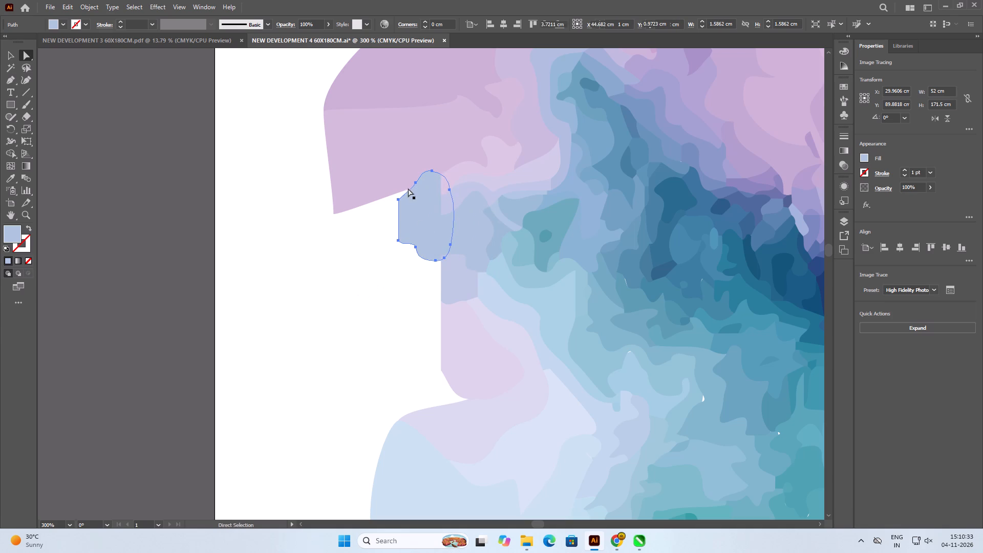
Stretch the blue copy's two outer anchors outward, the upper one meeting the light mauve path's lower outer corner, and deselect.
click(415, 212)
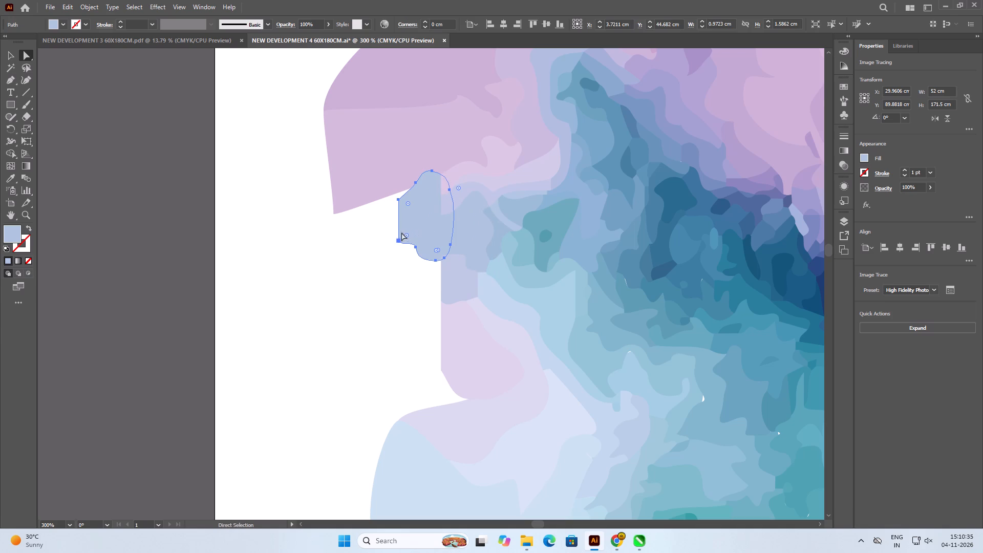
click(399, 240)
drag(399, 240, 353, 305)
click(398, 200)
drag(398, 200, 334, 212)
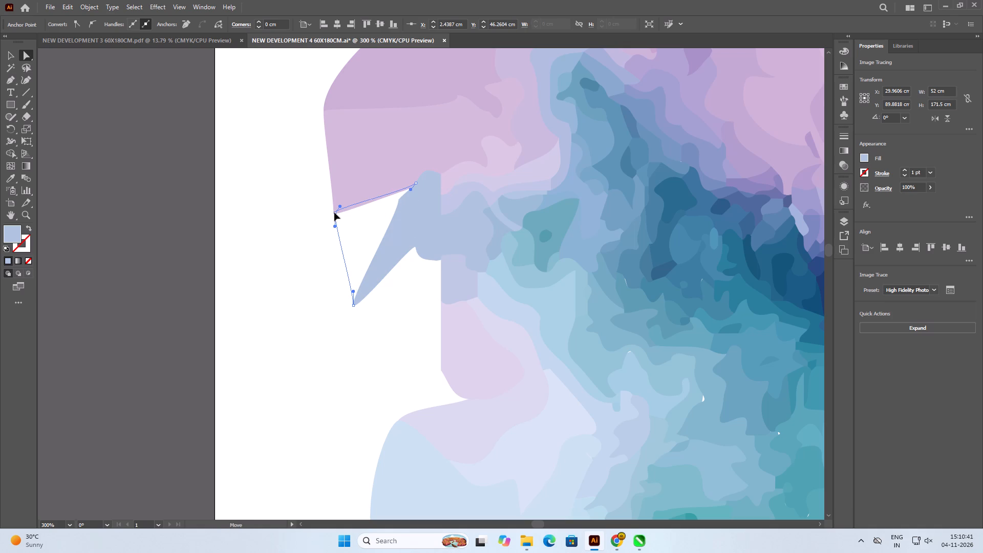
drag(334, 212, 334, 214)
click(82, 269)
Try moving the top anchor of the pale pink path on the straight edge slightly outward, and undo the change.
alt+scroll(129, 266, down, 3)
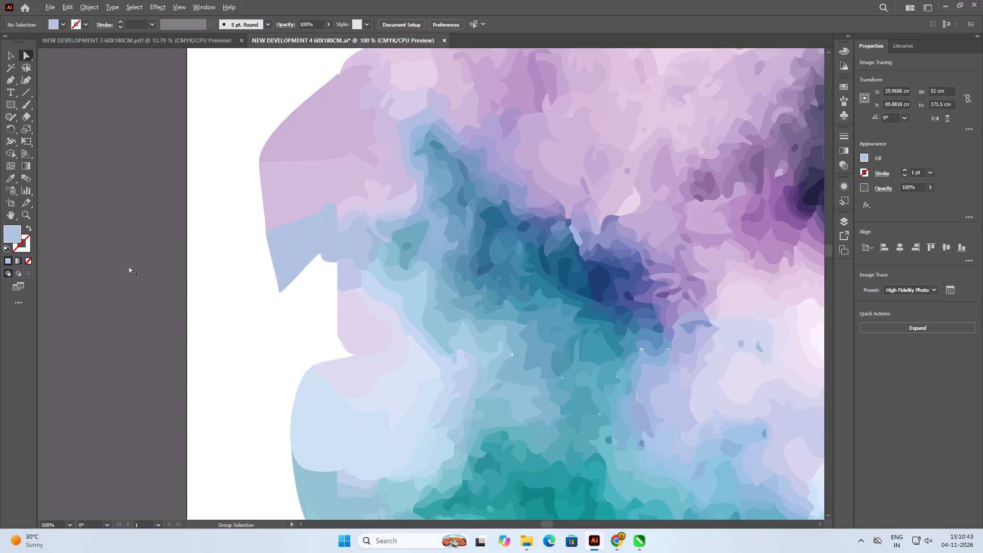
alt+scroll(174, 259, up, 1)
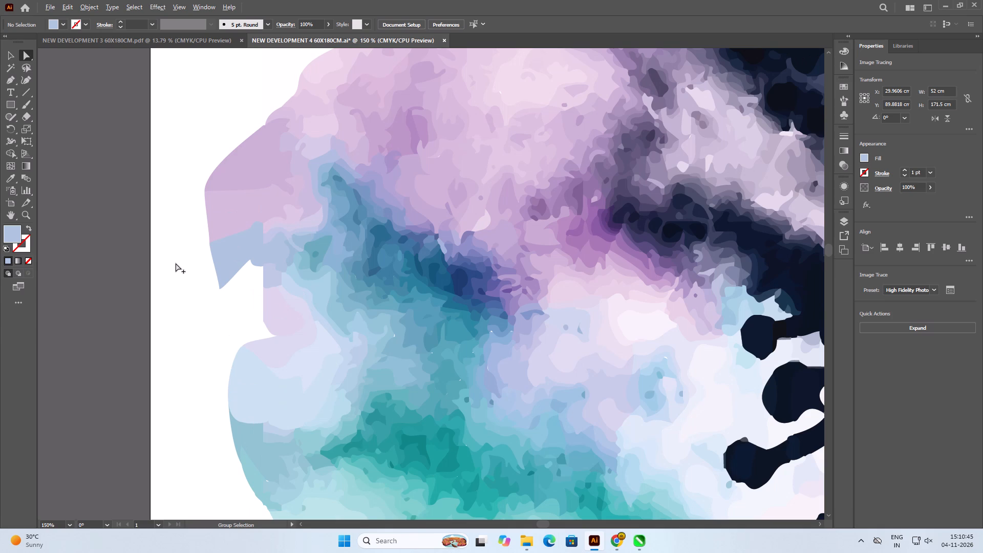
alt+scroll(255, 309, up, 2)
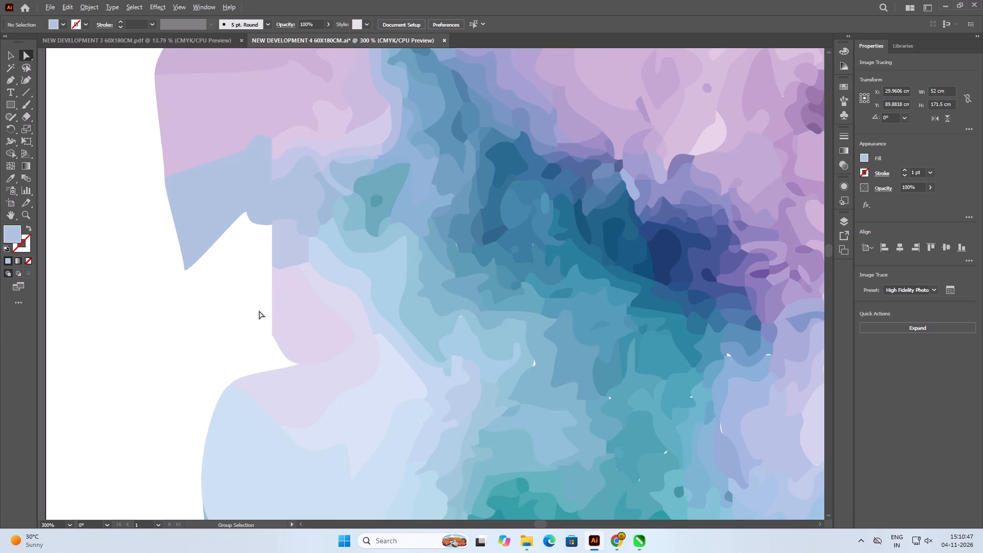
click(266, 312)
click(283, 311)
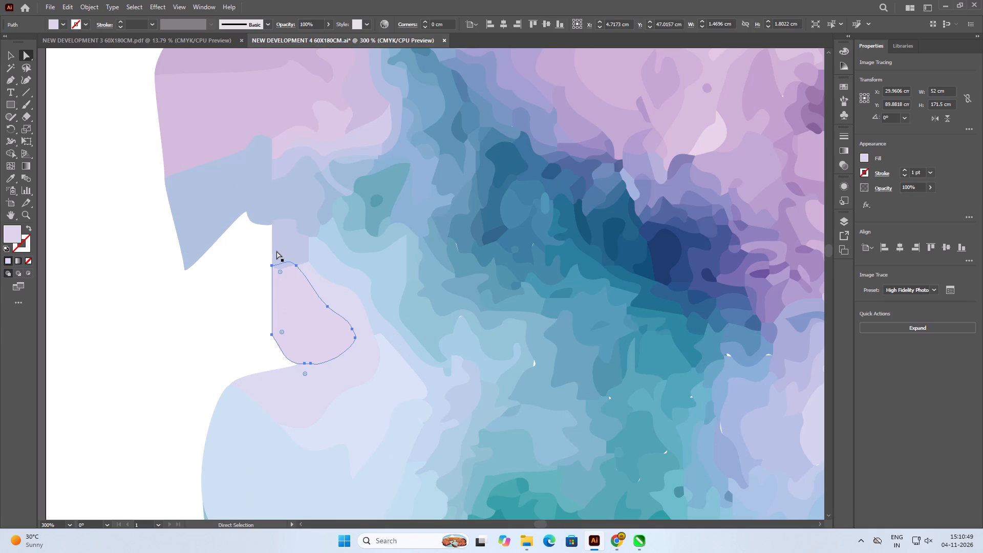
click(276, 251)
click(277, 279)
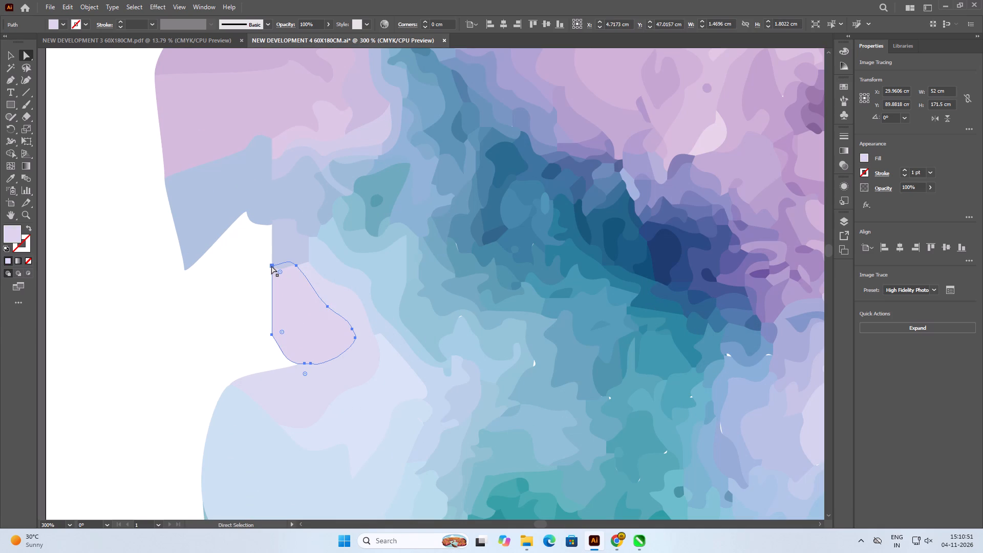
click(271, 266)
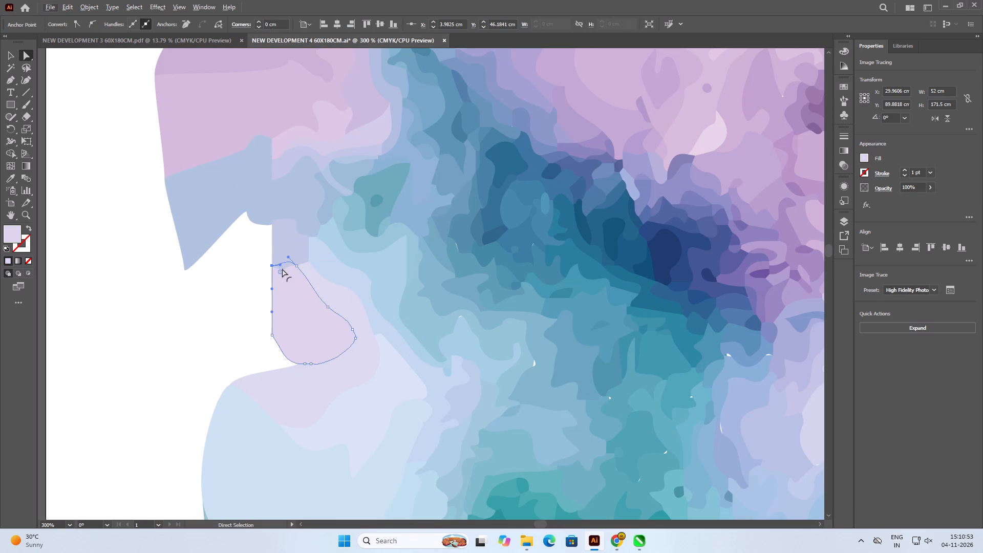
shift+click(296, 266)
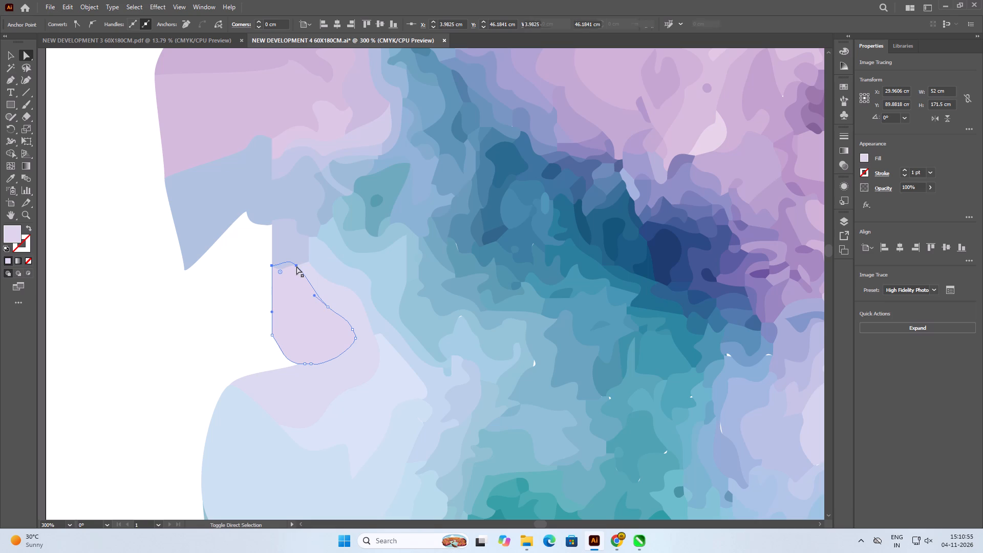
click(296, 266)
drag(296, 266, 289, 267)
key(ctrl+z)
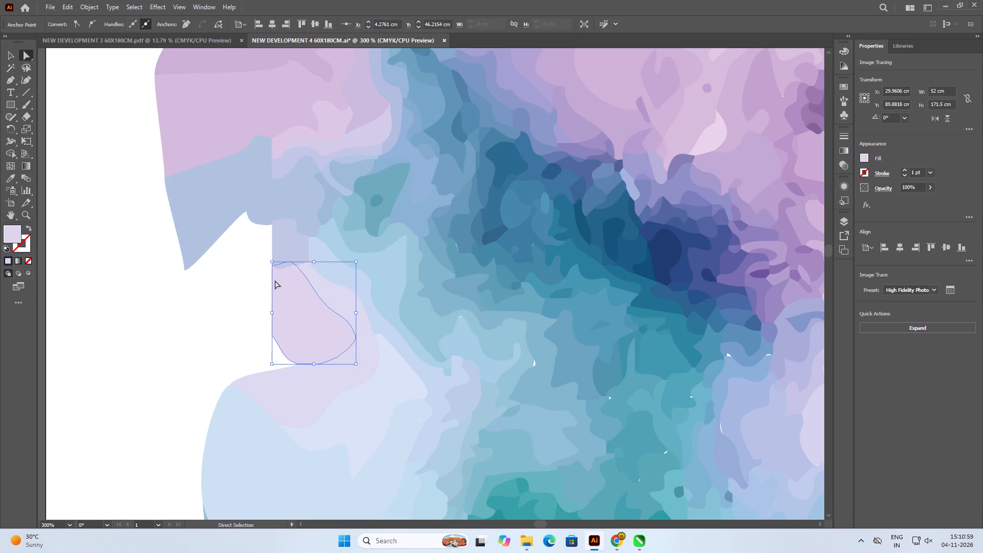
Pull the pale pink path's upper outer anchor out to the blue copy's lower tip and remove its lower outer corner anchor.
click(272, 265)
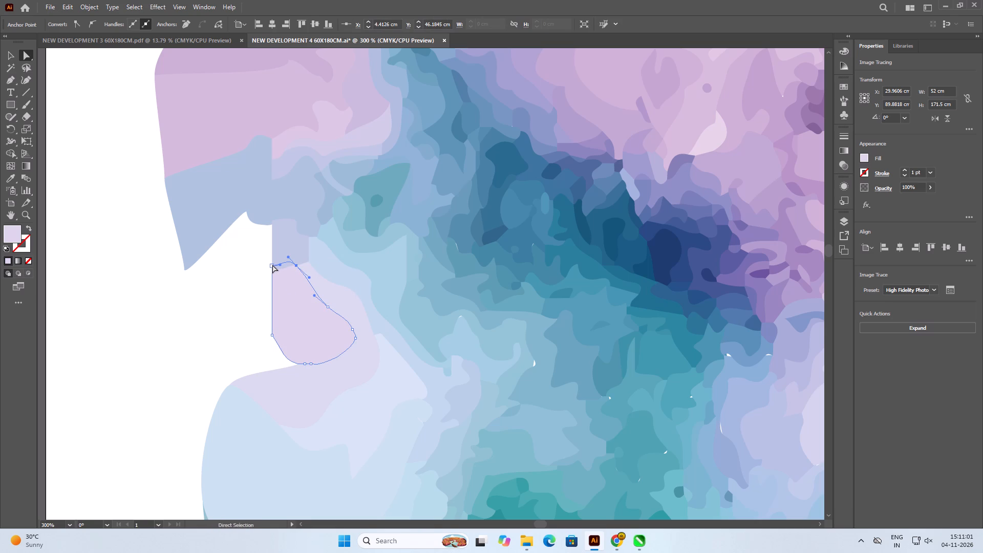
drag(272, 265, 184, 270)
click(271, 334)
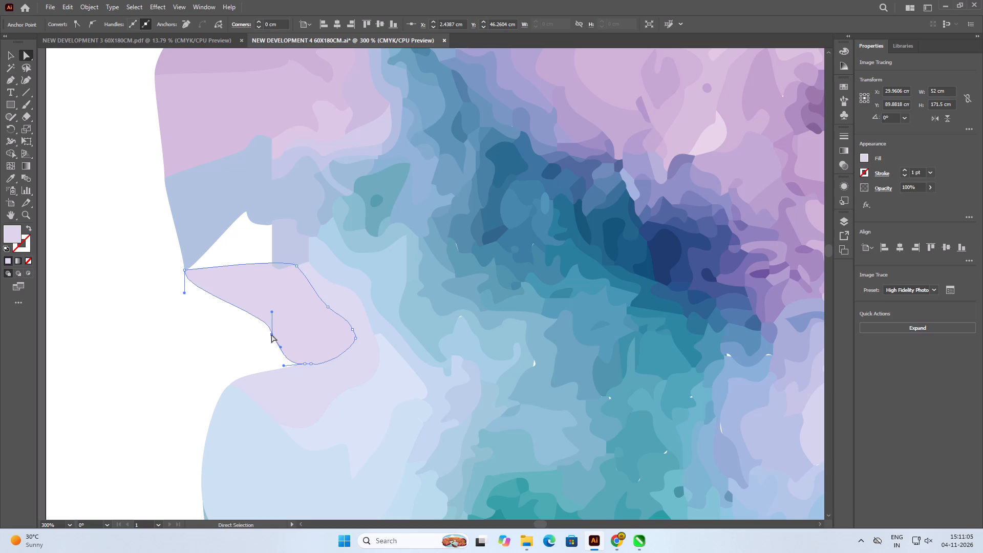
drag(271, 311, 246, 331)
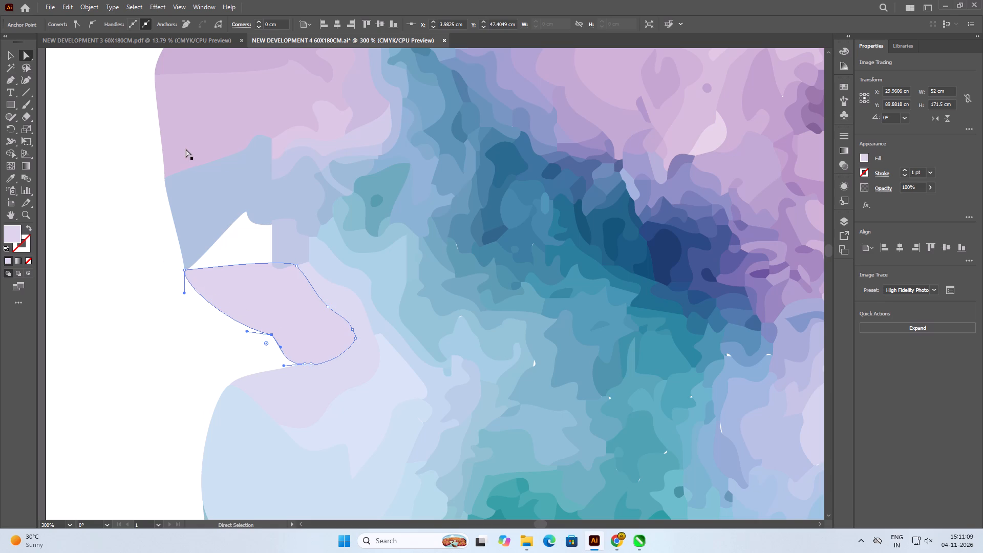
click(186, 27)
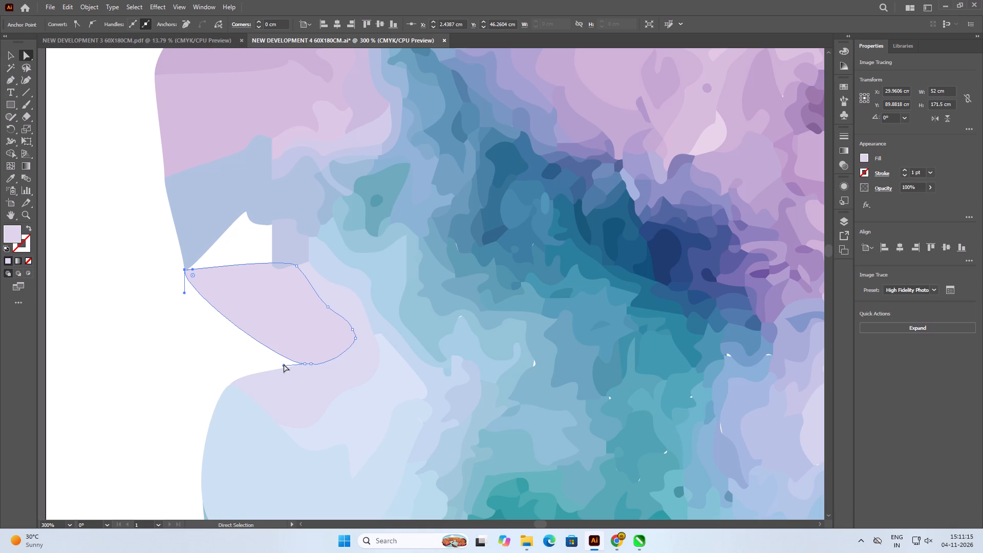
Reshape the pale pink path's outer edge into a smooth, rounded curve by adjusting its handles, and deselect.
drag(283, 366, 236, 375)
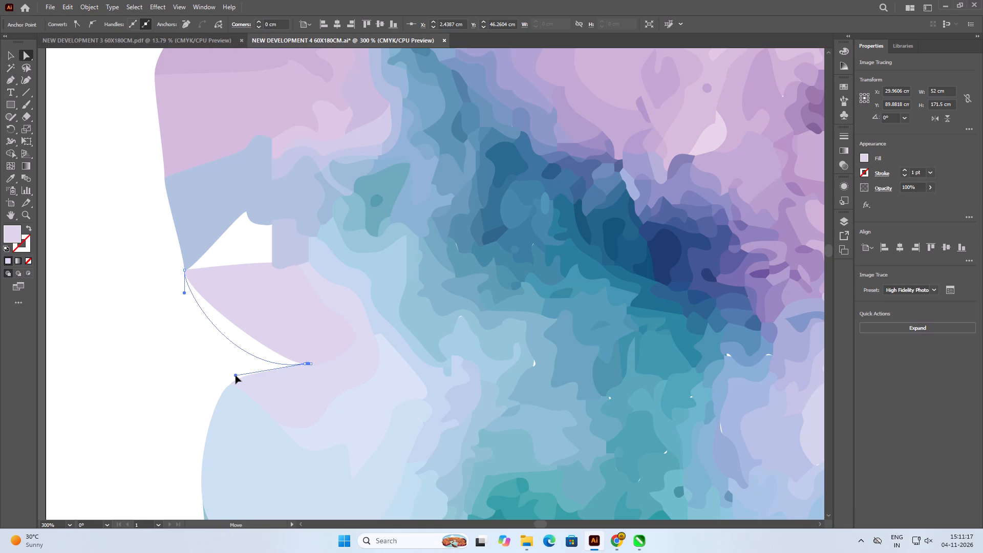
drag(236, 375, 241, 375)
drag(184, 292, 193, 292)
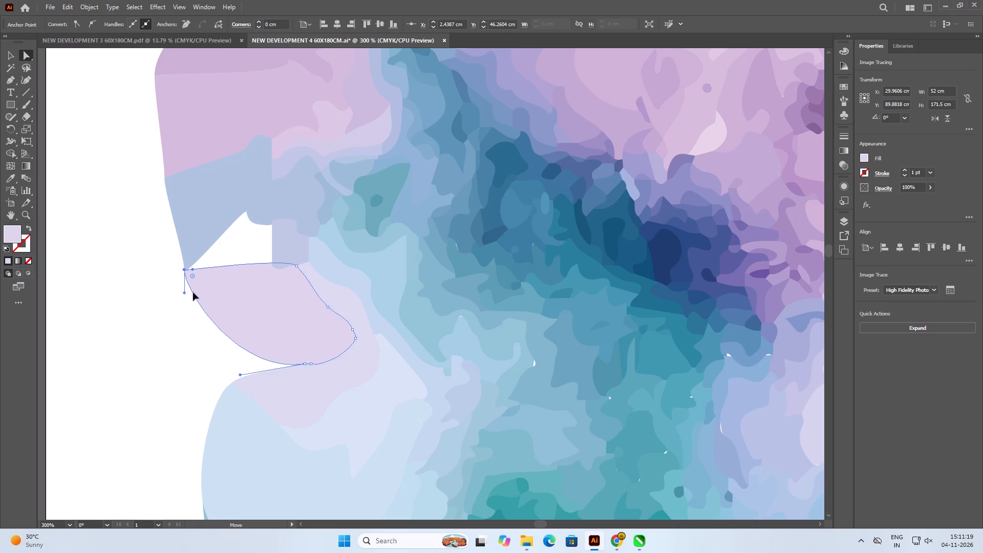
drag(193, 292, 194, 292)
click(163, 304)
Duplicate the neighbouring teal, light blue and periwinkle paths together outward over the white gap between the blue copy and pale pink path, and deselect.
scroll(222, 305, down, 1)
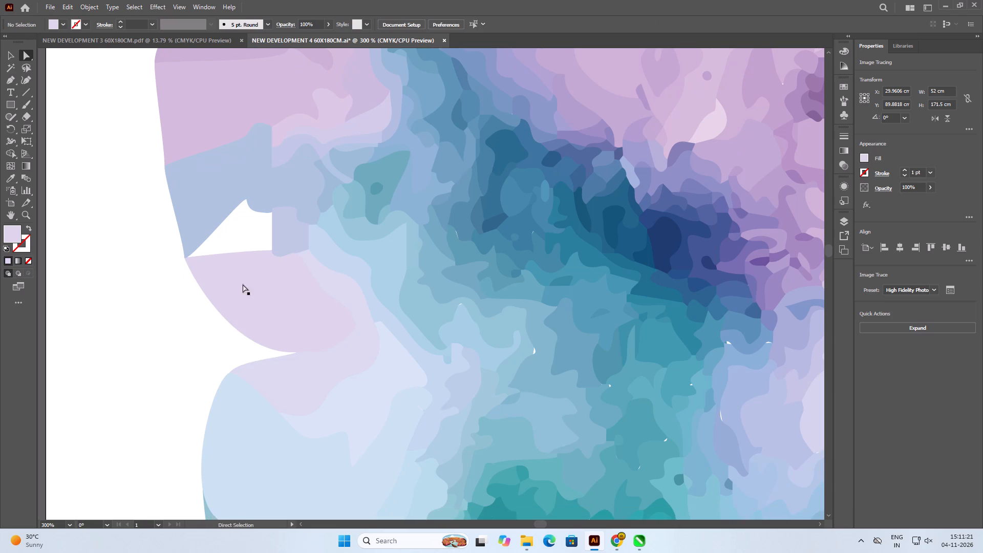
scroll(247, 200, up, 2)
alt+scroll(203, 226, up, 3)
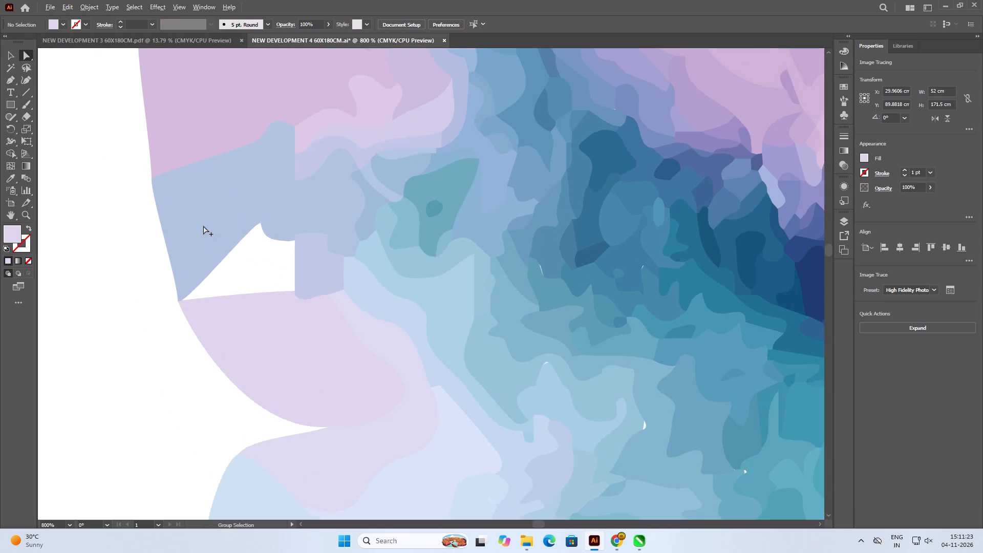
click(439, 315)
click(609, 291)
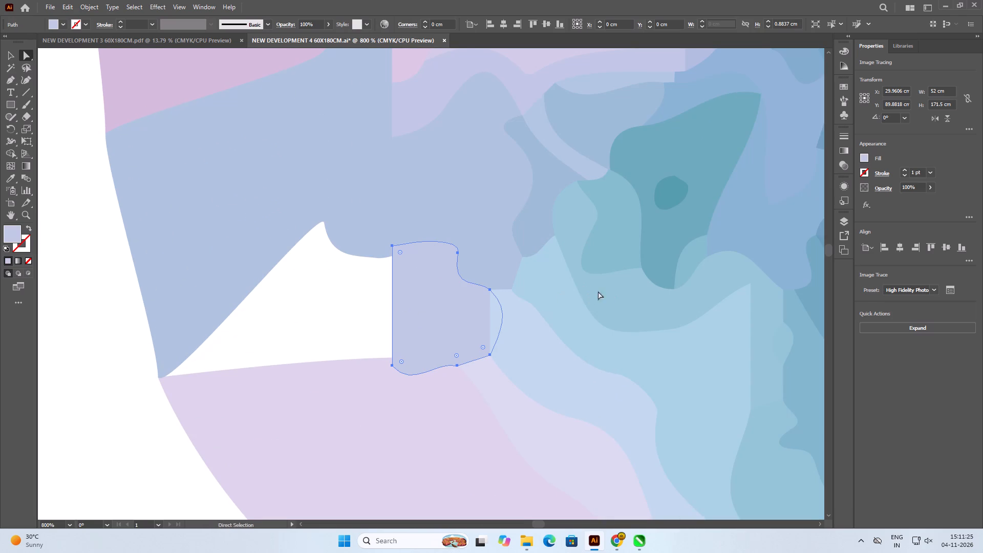
scroll(63, 266, down, 4)
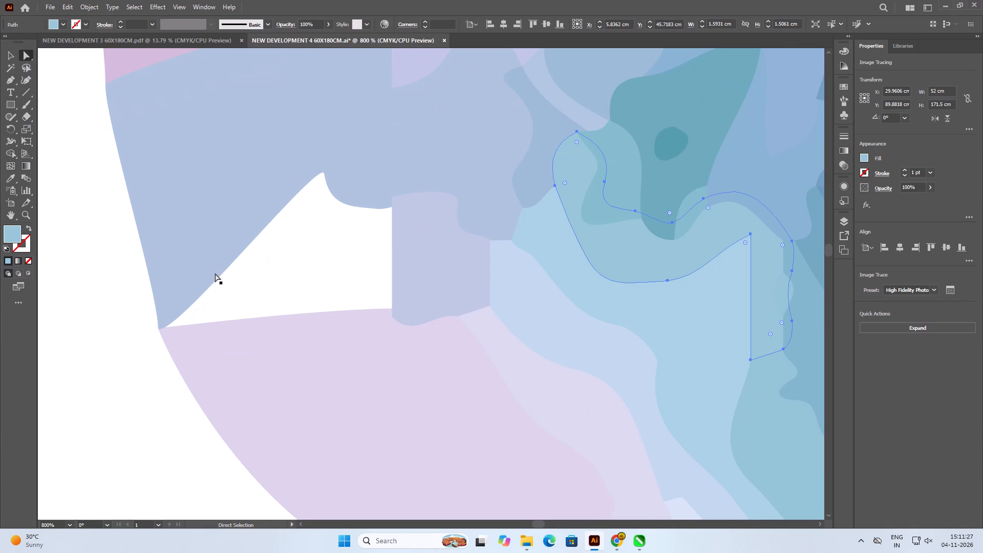
scroll(205, 273, down, 1)
alt+scroll(205, 273, down, 1)
alt+scroll(330, 309, down, 1)
alt+scroll(531, 274, up, 2)
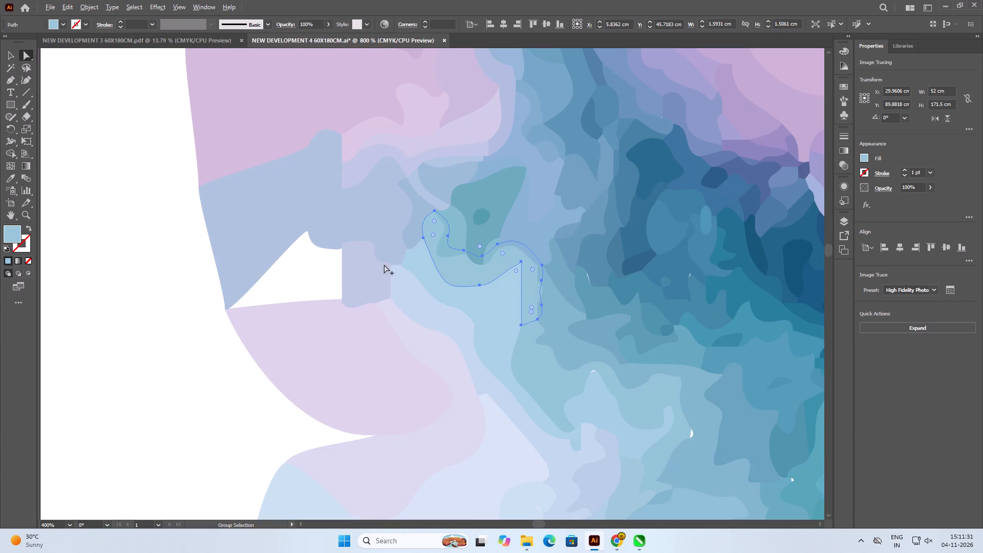
shift+click(304, 271)
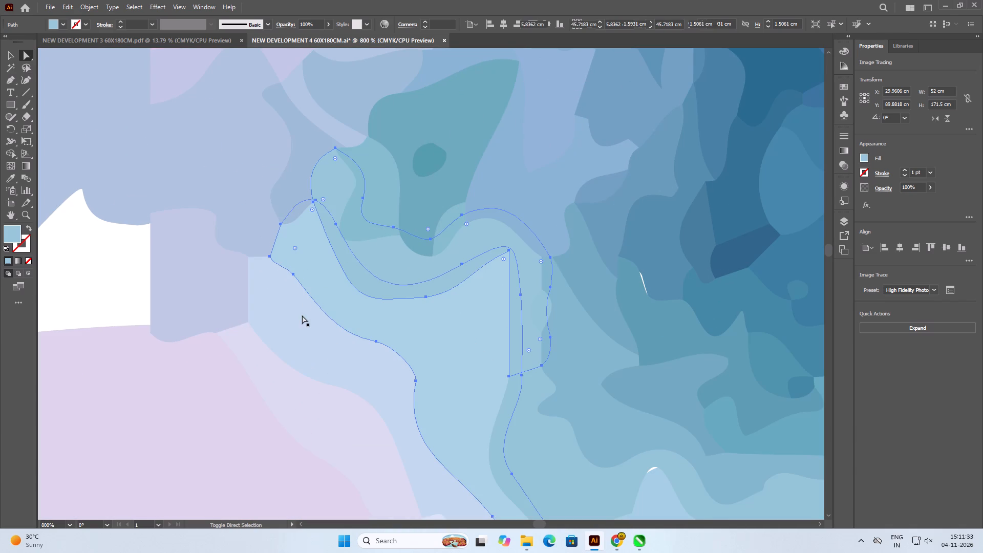
shift+click(302, 315)
alt+scroll(462, 313, down, 2)
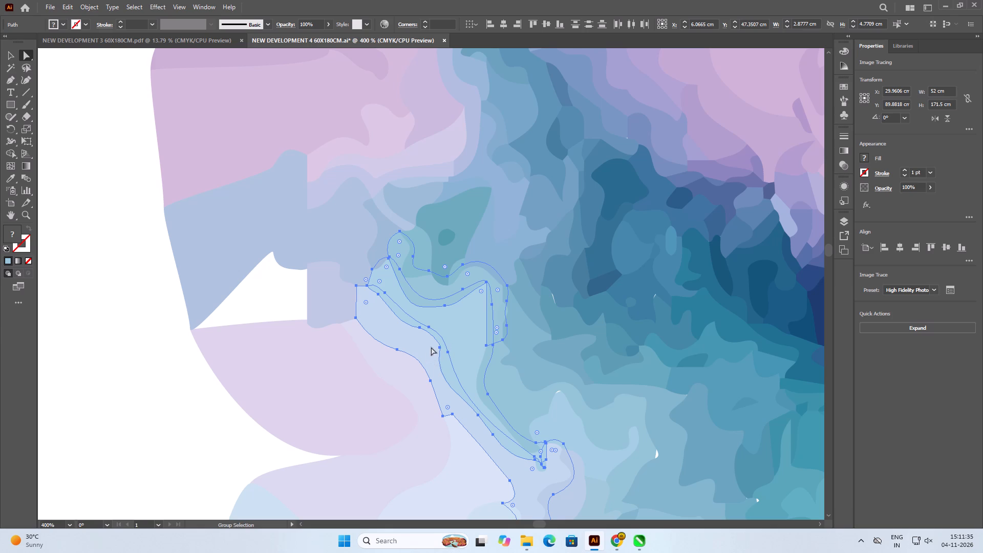
alt+drag(460, 331, 312, 316)
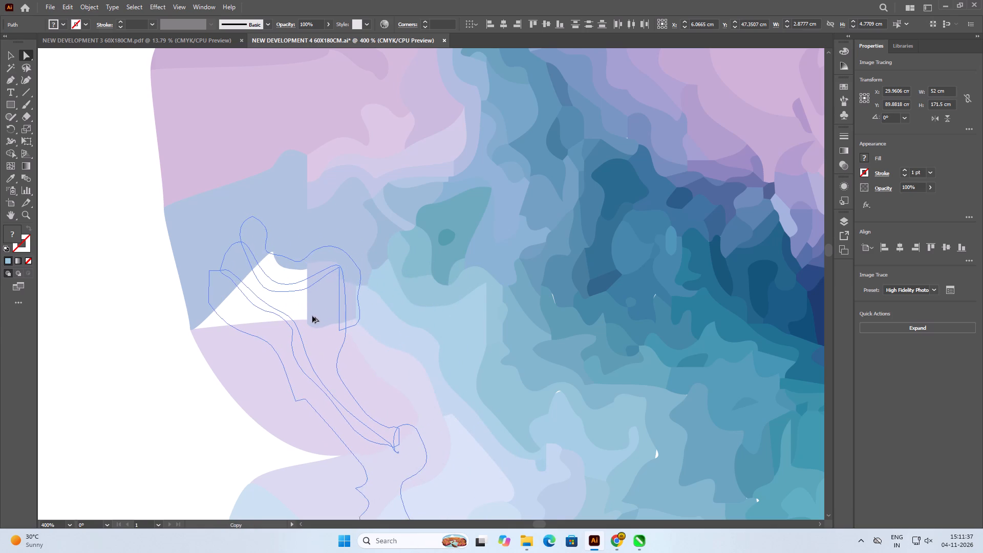
alt+drag(312, 316, 310, 311)
click(148, 335)
Reshape the blue copy's lower edge with its inner anchor's handles, curving it down over the remaining white gap above the pale pink path.
alt+scroll(325, 324, down, 5)
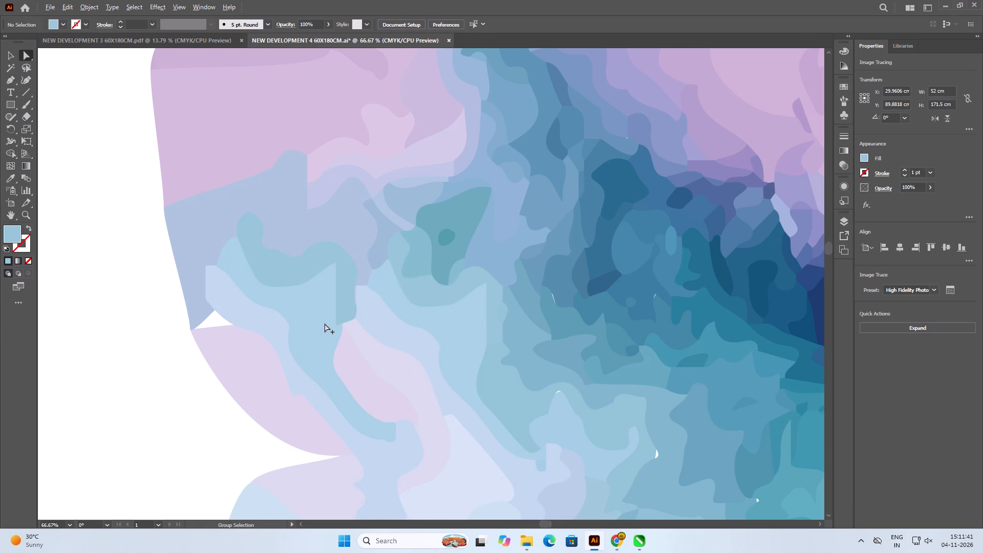
alt+scroll(322, 348, up, 5)
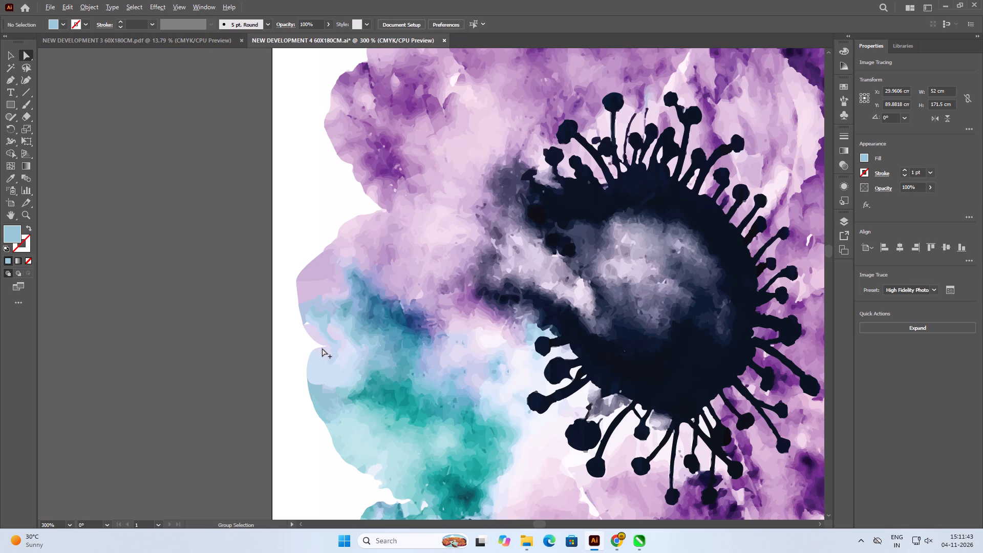
alt+scroll(347, 359, down, 2)
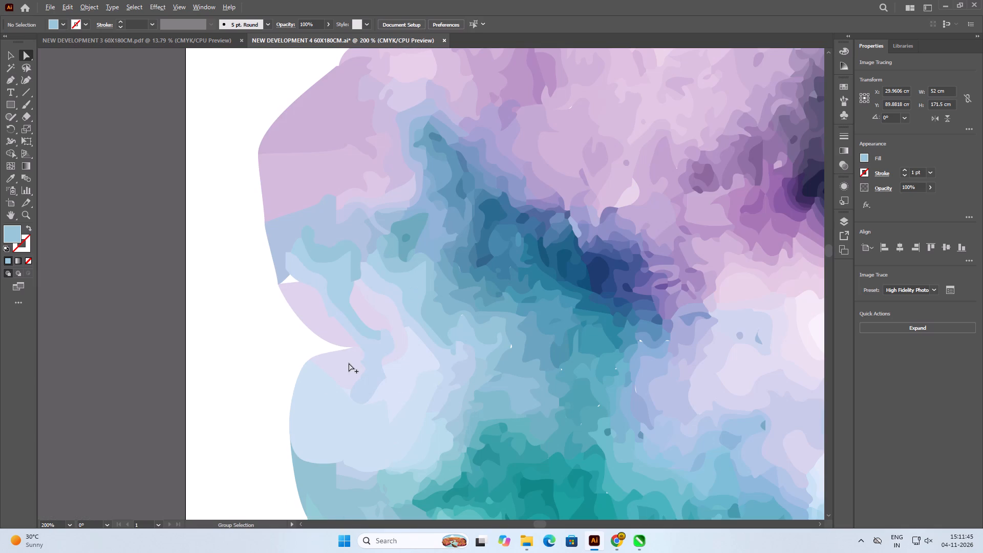
click(332, 227)
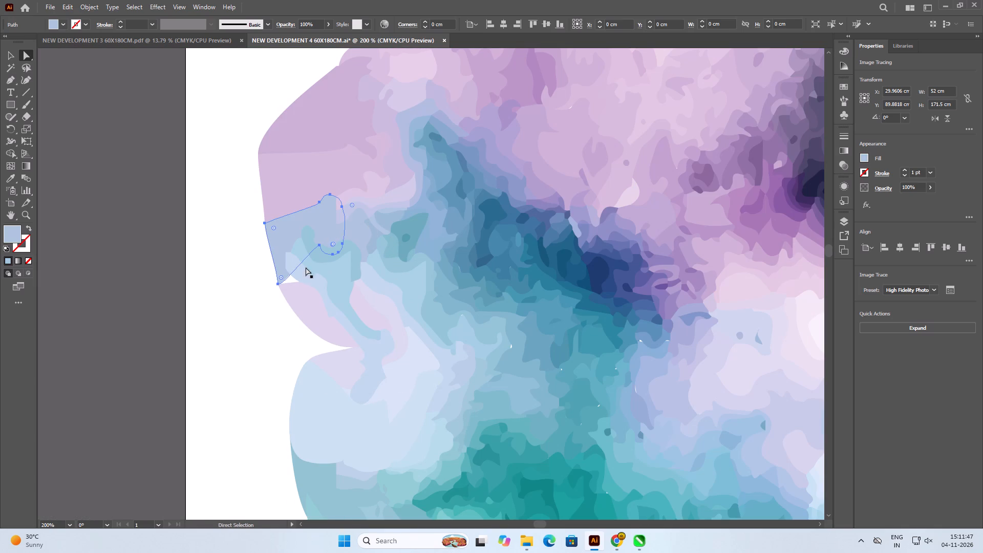
shift+scroll(302, 274, up, 2)
shift+scroll(302, 274, down, 3)
shift+scroll(308, 274, up, 1)
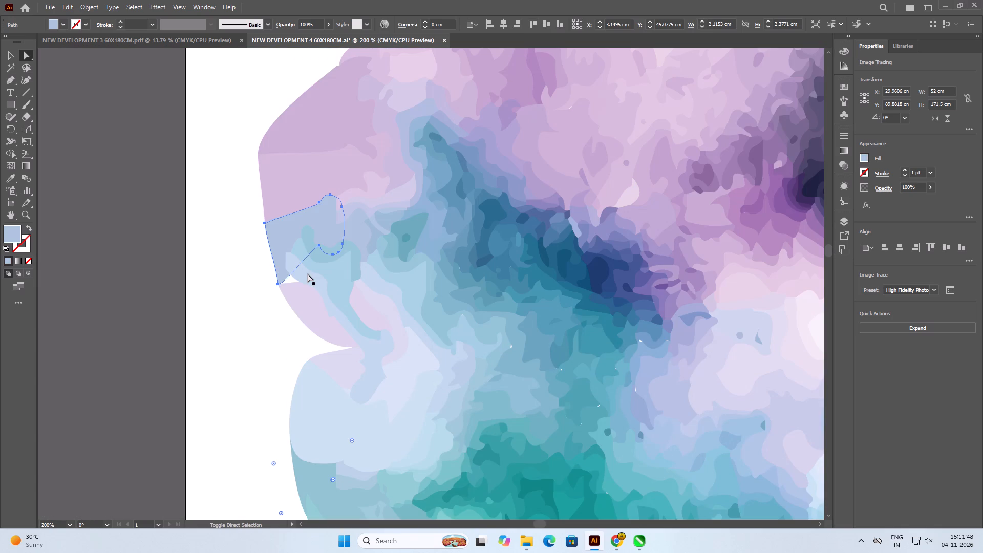
alt+scroll(312, 252, up, 4)
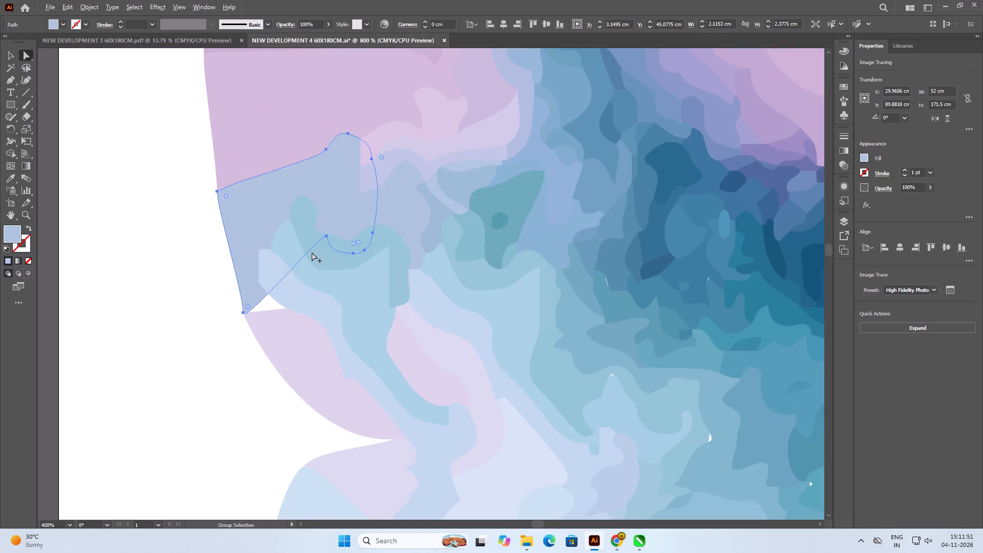
click(343, 214)
click(345, 214)
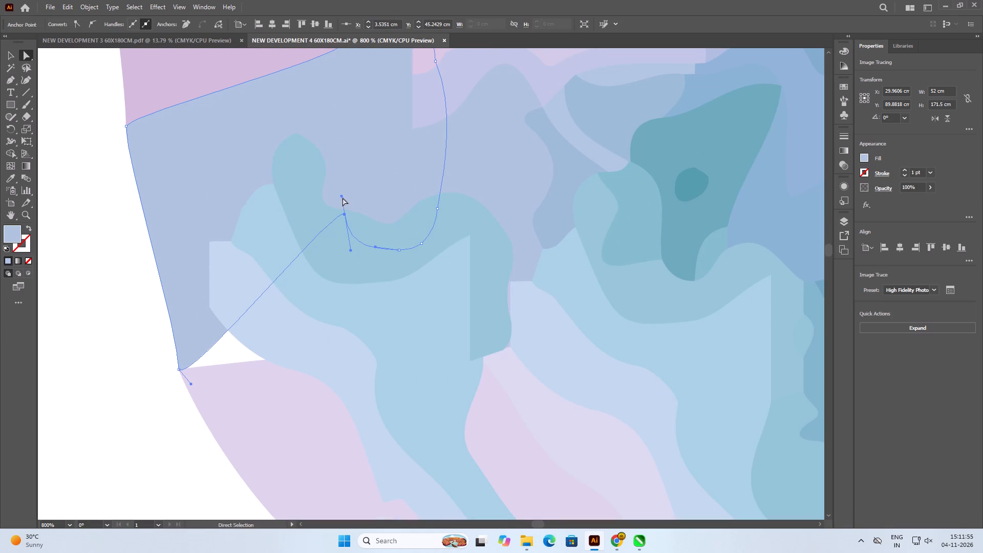
drag(341, 197, 361, 434)
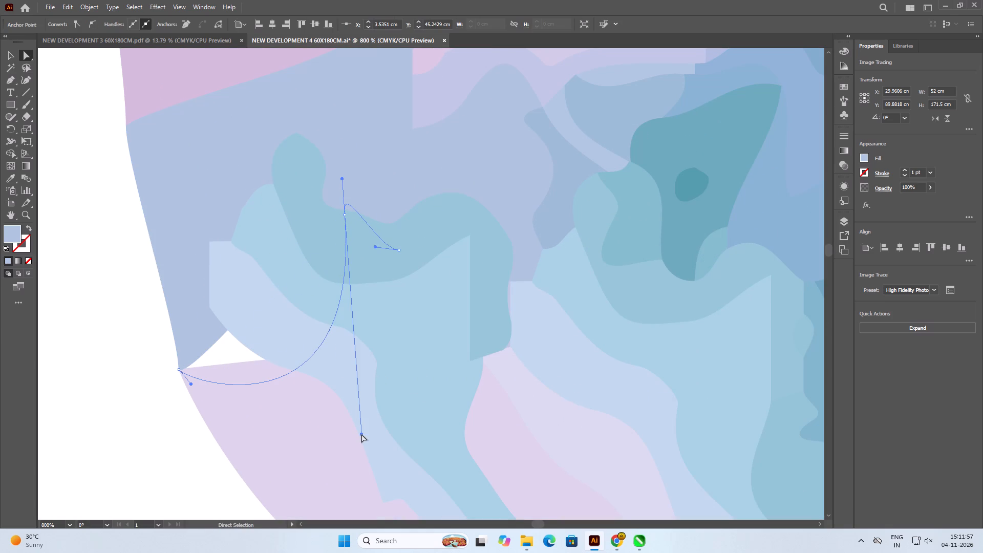
drag(343, 178, 341, 193)
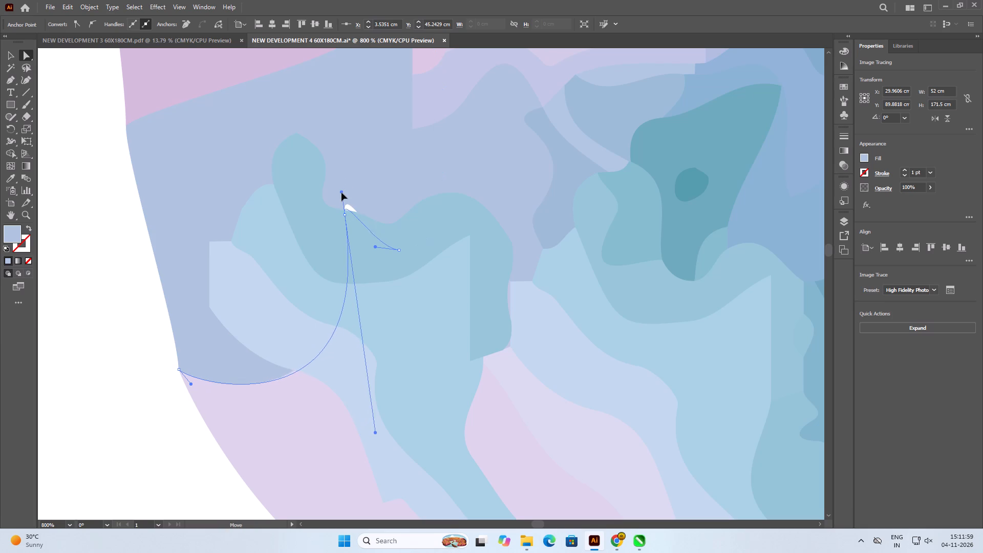
drag(341, 193, 343, 202)
click(97, 348)
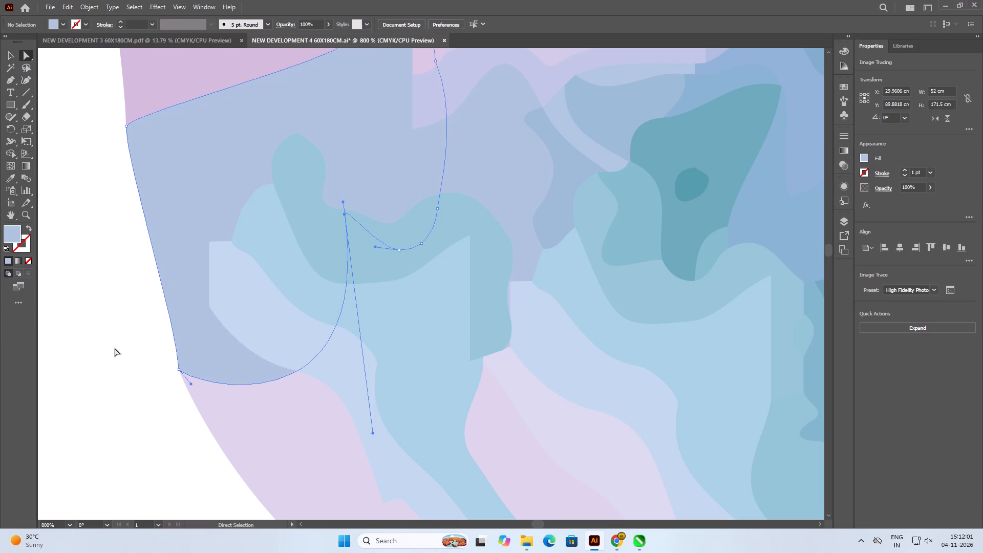
Examine the whole panel artwork from the purple flower's repaired petal edge down to the teal flower.
alt+scroll(188, 342, down, 7)
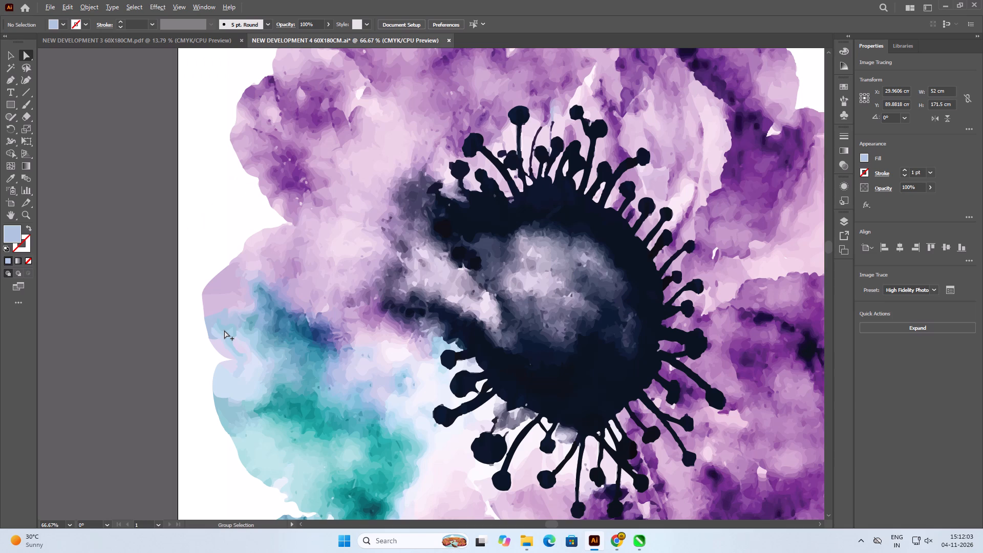
alt+scroll(224, 330, down, 1)
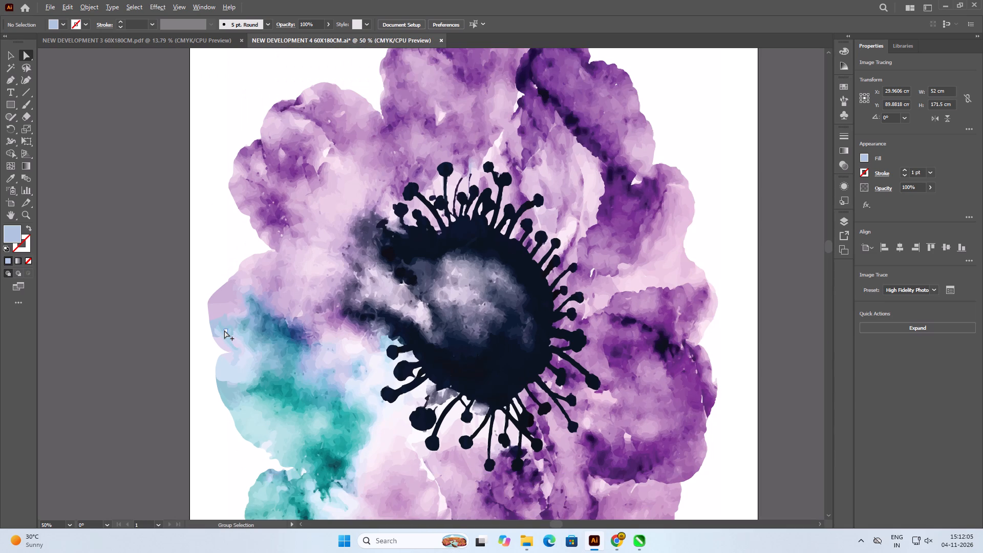
alt+scroll(224, 330, down, 1)
click(162, 351)
scroll(322, 249, down, 7)
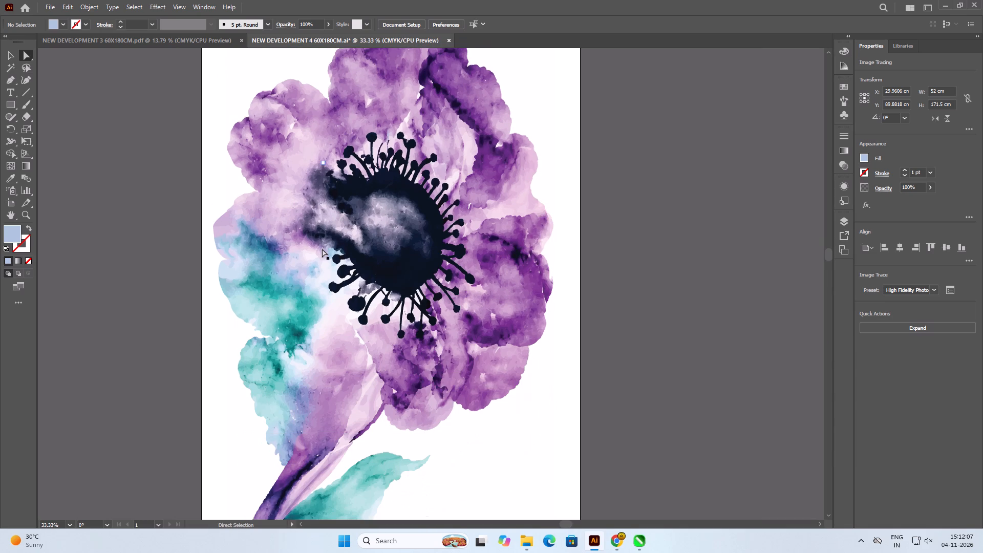
scroll(322, 249, down, 16)
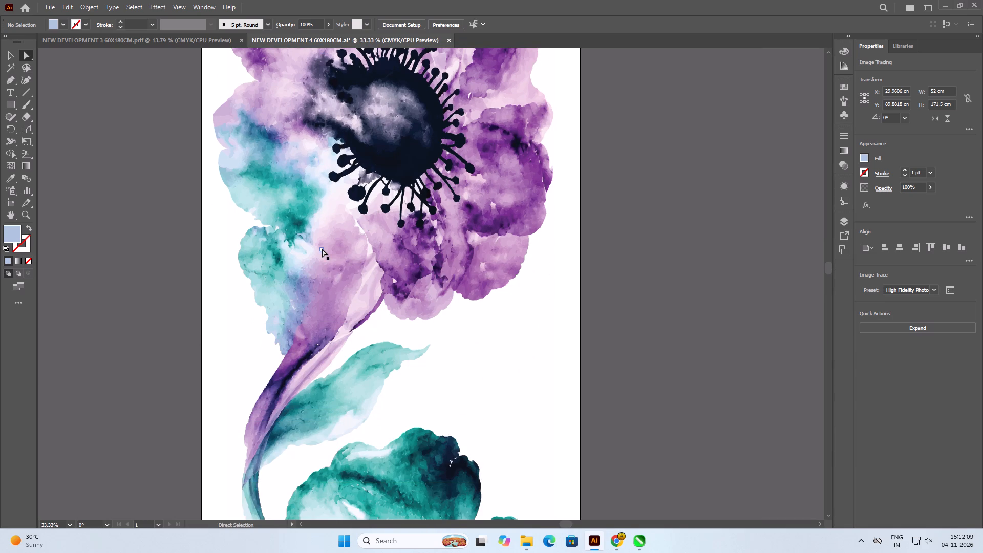
scroll(322, 249, down, 10)
scroll(322, 249, up, 1)
scroll(322, 249, down, 14)
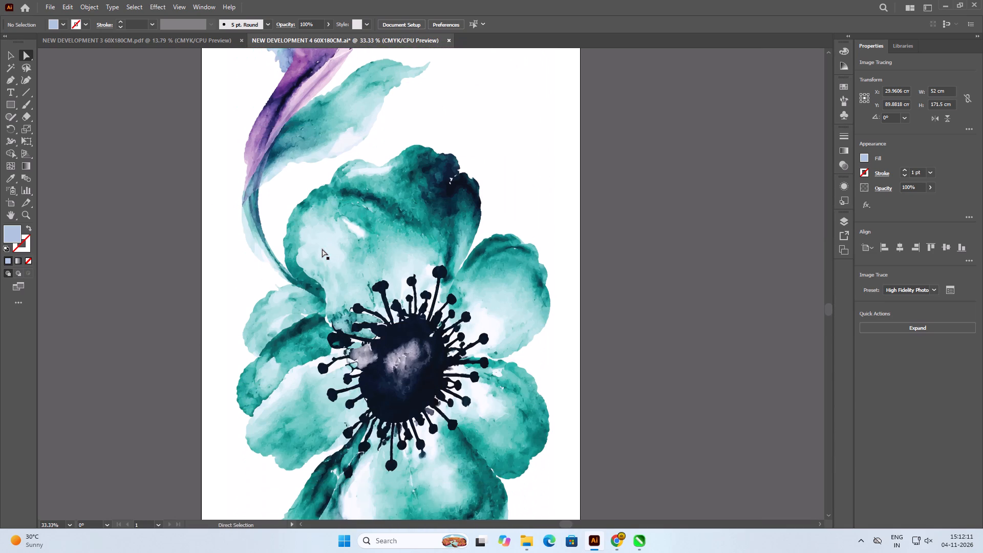
scroll(322, 249, down, 13)
scroll(322, 249, up, 9)
scroll(322, 249, down, 1)
scroll(322, 249, up, 3)
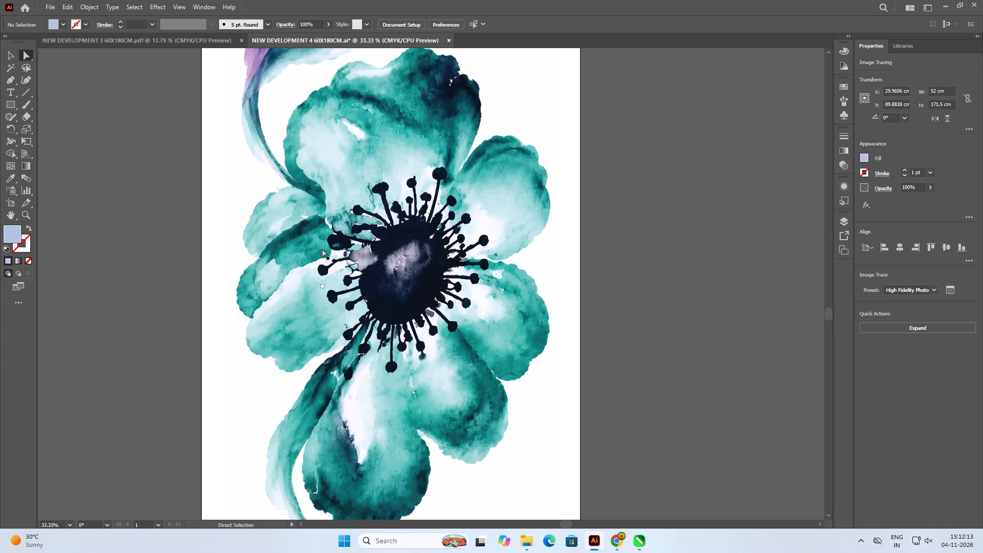
scroll(322, 249, up, 5)
click(539, 149)
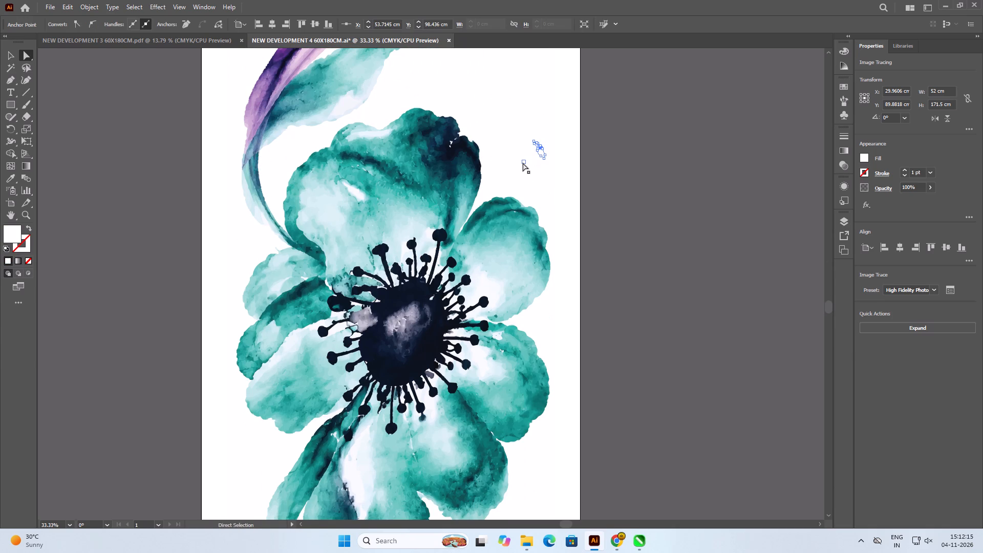
scroll(427, 211, down, 4)
alt+scroll(427, 211, down, 6)
alt+scroll(427, 211, up, 2)
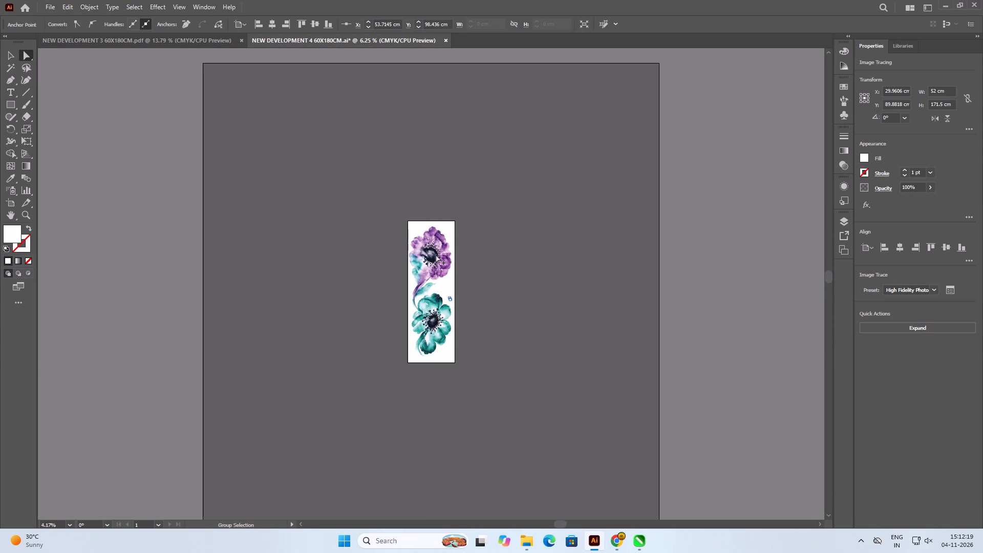
alt+scroll(428, 254, up, 3)
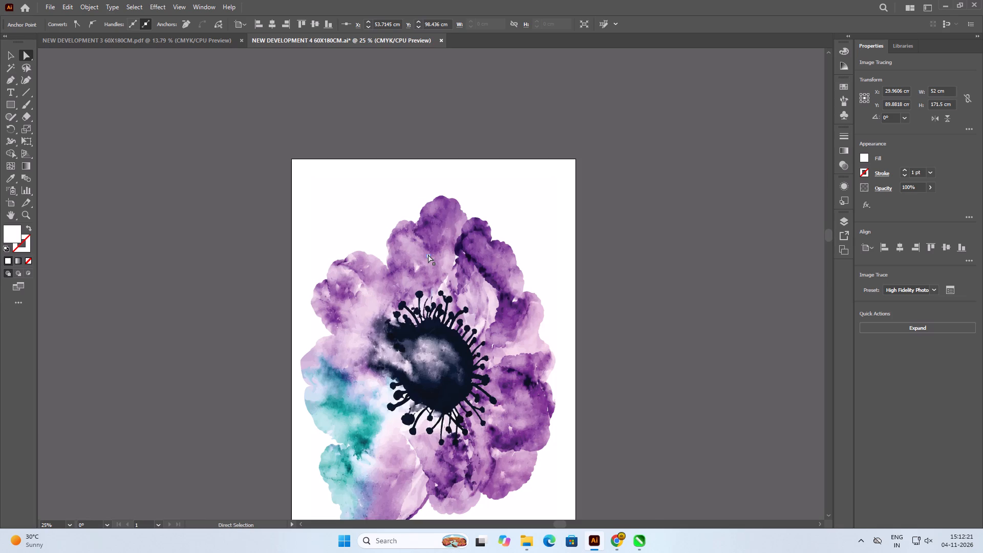
scroll(428, 254, down, 14)
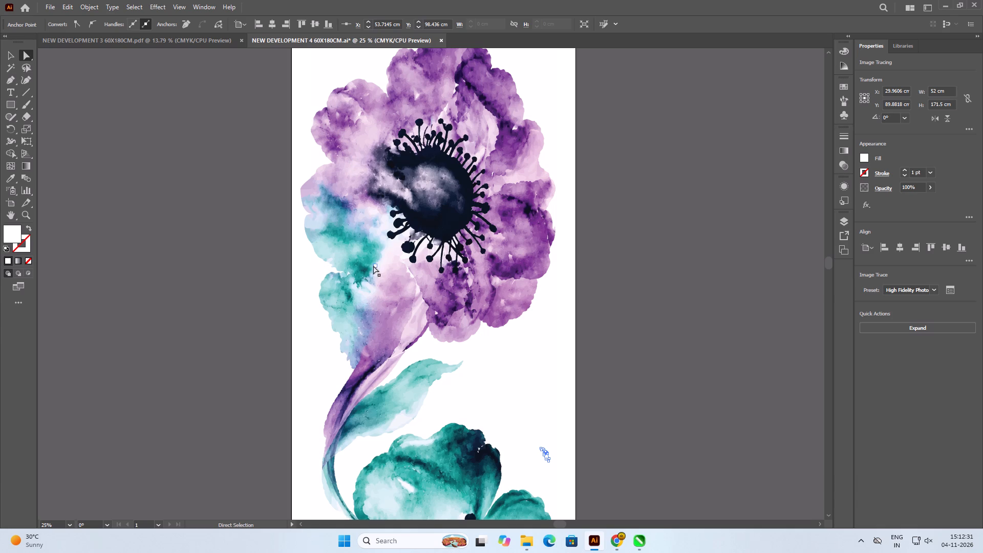
Inspect the purple flower's rounded outer petal edge up close and against the full panel, and deselect.
alt+scroll(310, 186, up, 2)
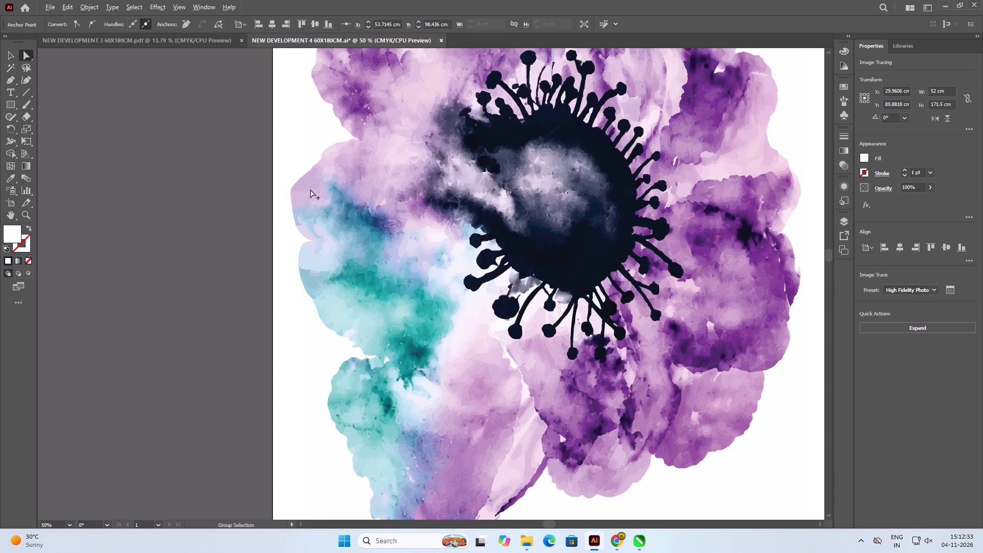
alt+scroll(292, 235, up, 2)
alt+scroll(354, 229, down, 1)
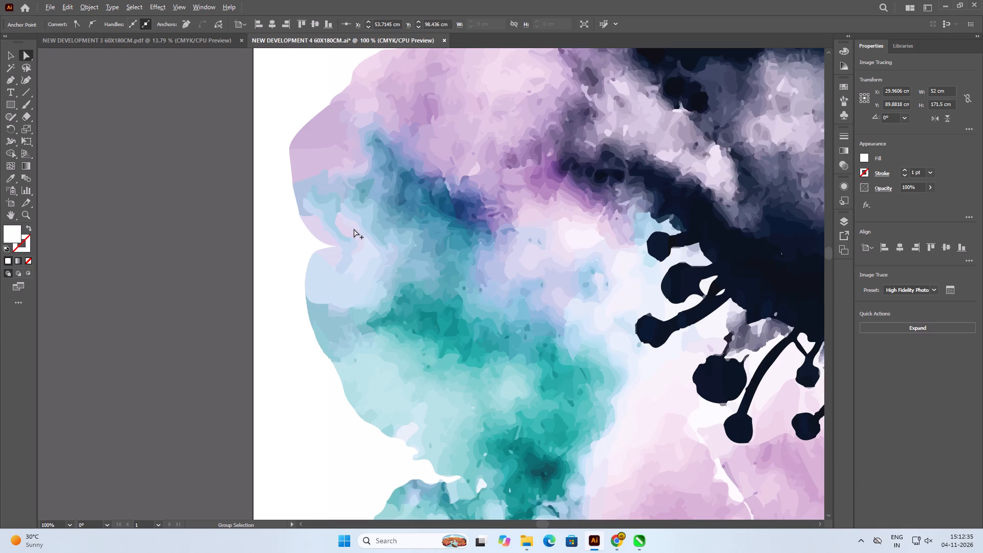
alt+scroll(354, 229, down, 1)
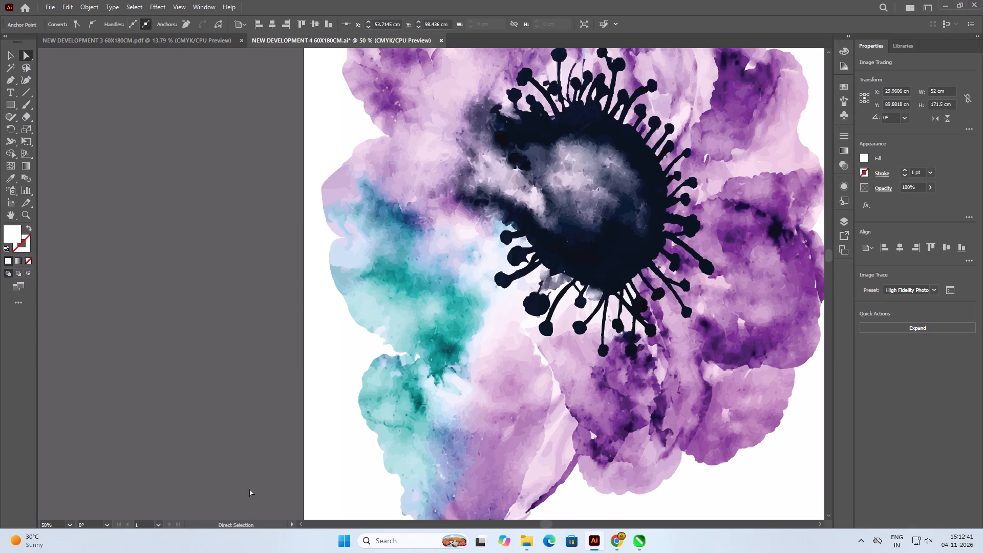
scroll(298, 449, up, 1)
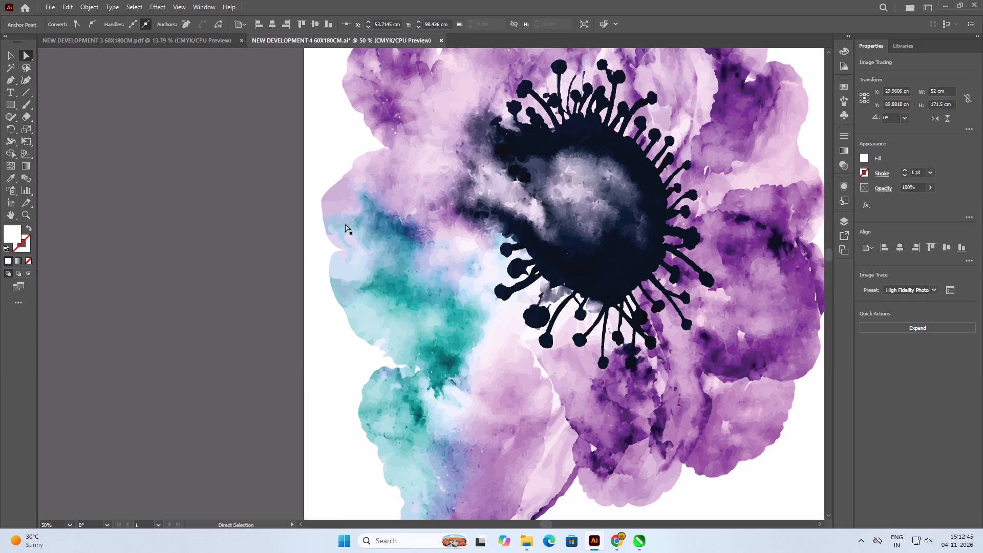
alt+scroll(325, 210, up, 2)
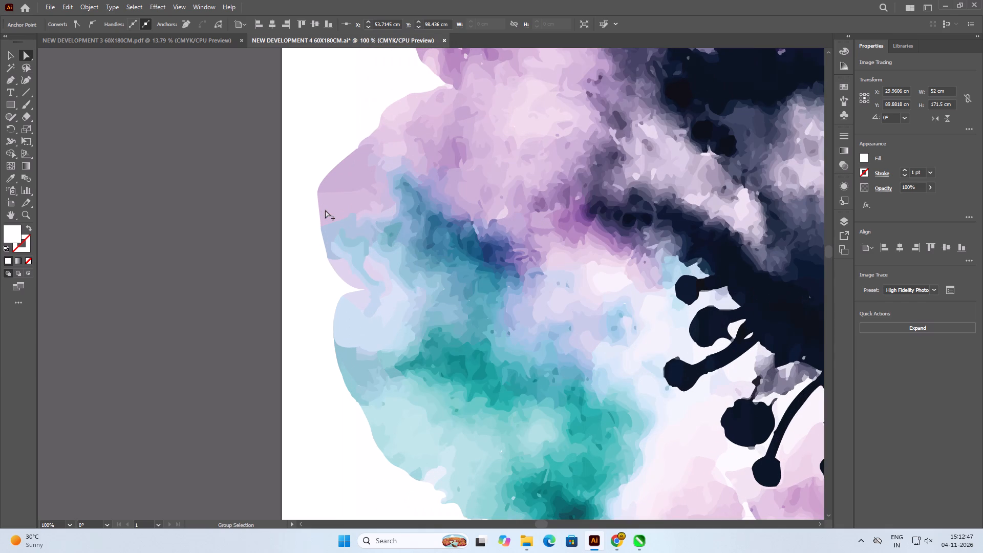
alt+scroll(325, 210, down, 3)
alt+scroll(391, 178, down, 1)
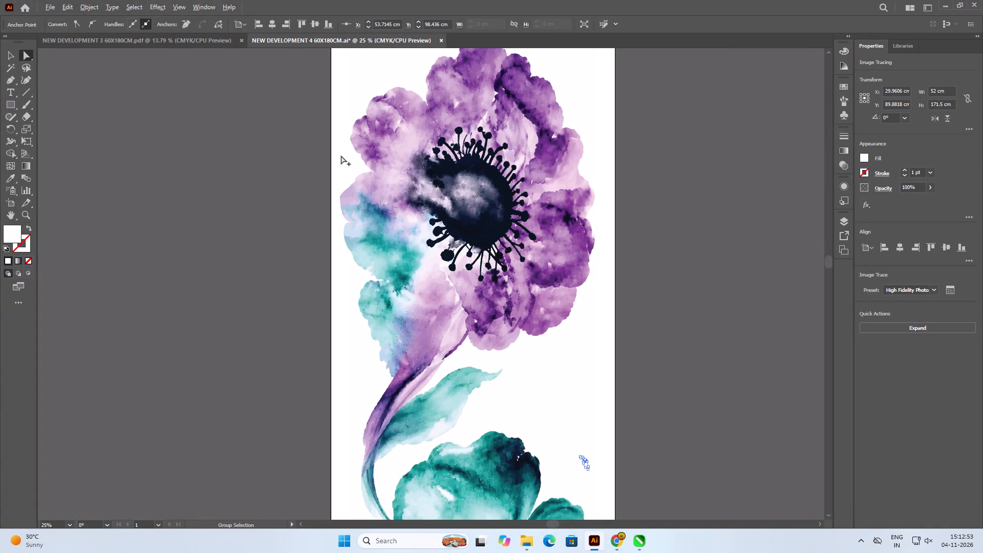
alt+scroll(341, 156, down, 1)
click(588, 238)
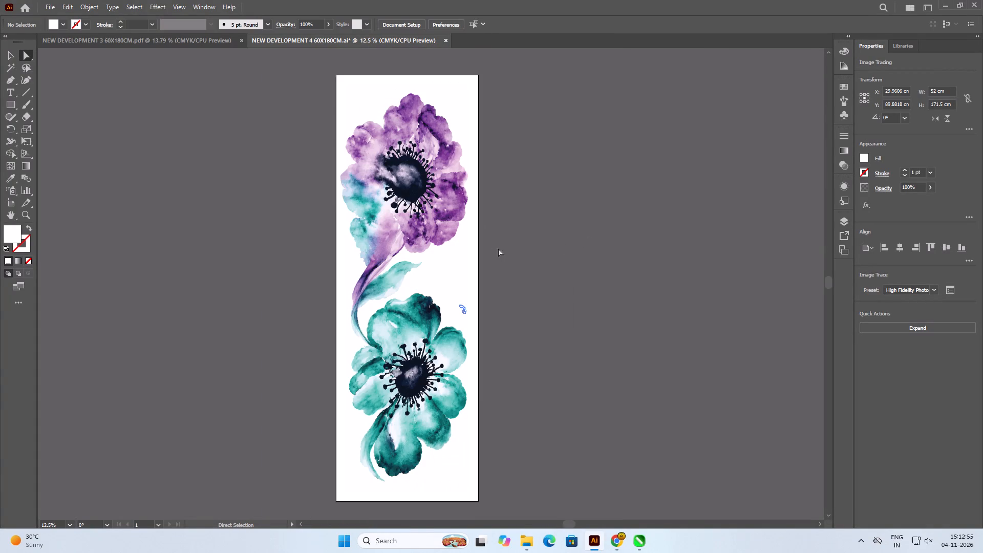
Group all the artwork, centre it horizontally on the artboard, and deselect.
drag(486, 241, 509, 241)
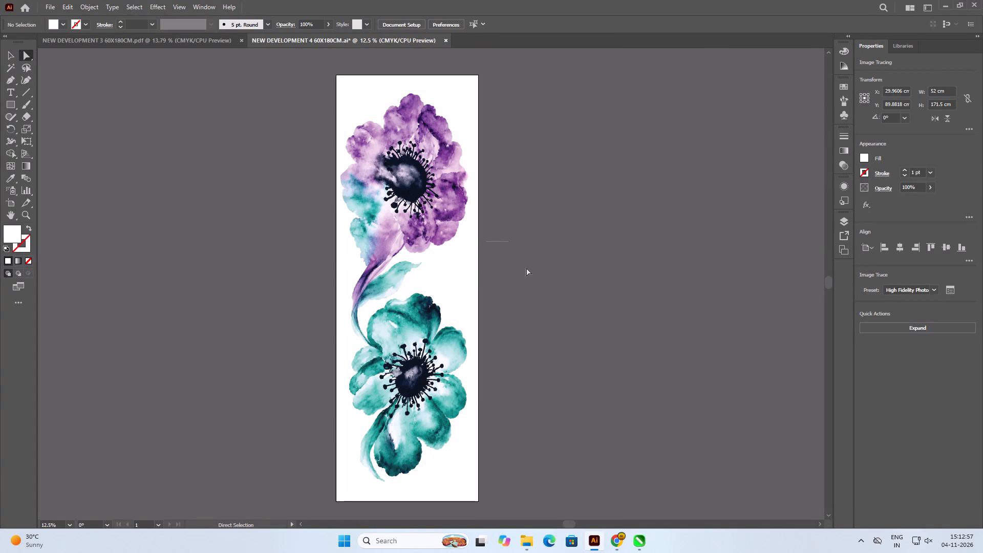
click(526, 268)
key(ctrl+a)
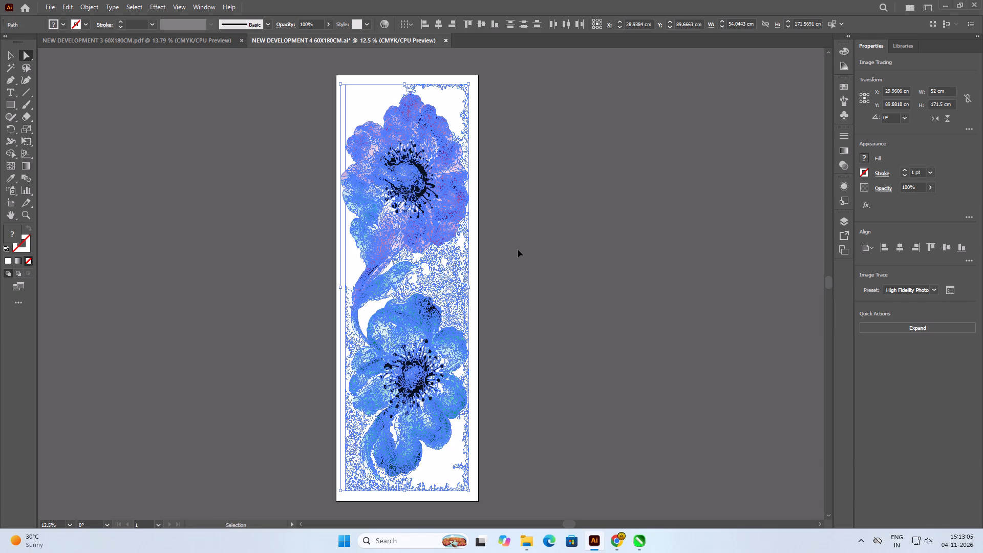
key(ctrl+g)
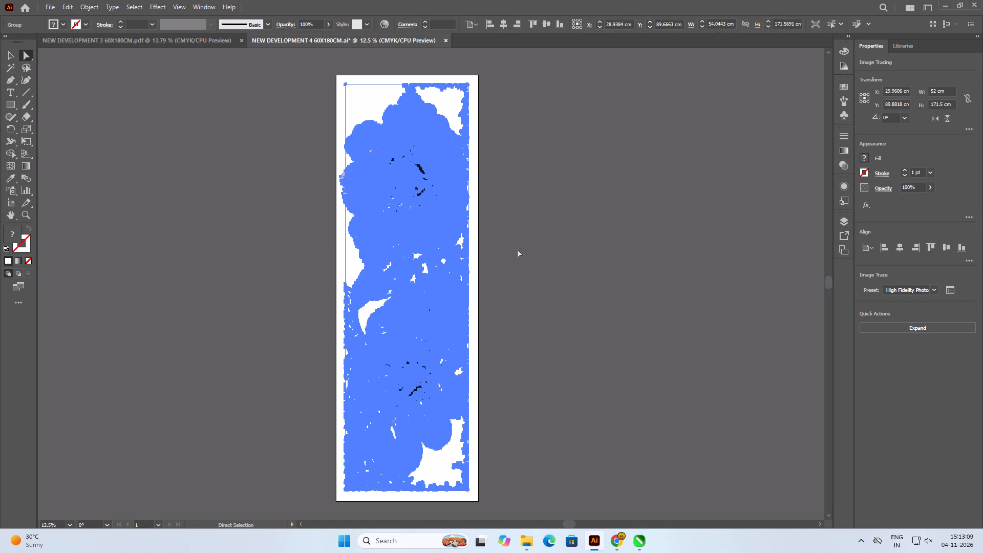
click(505, 22)
click(579, 154)
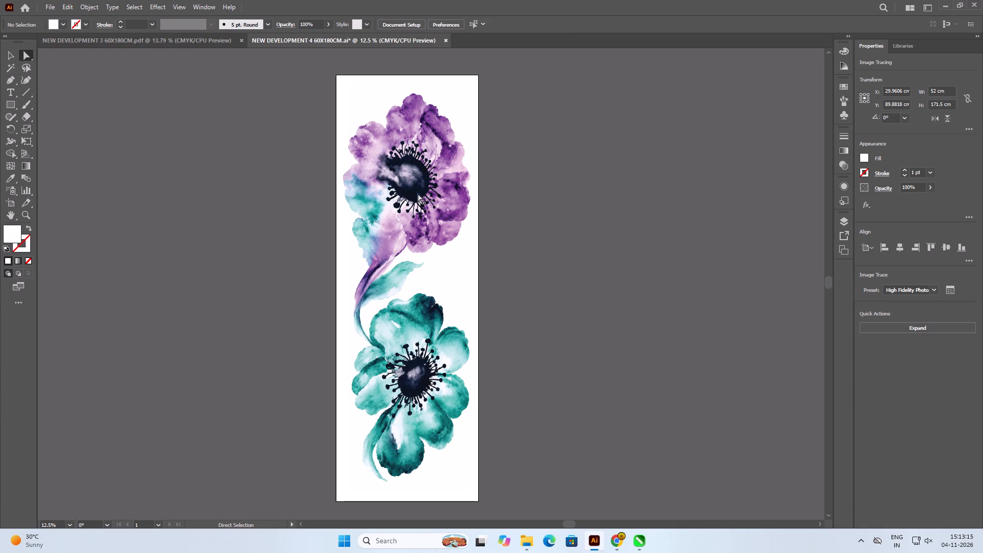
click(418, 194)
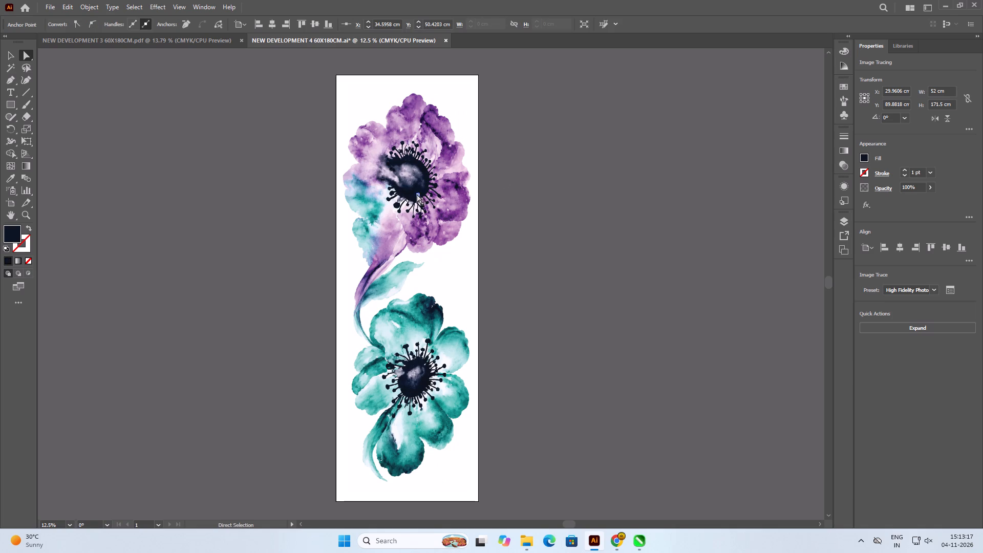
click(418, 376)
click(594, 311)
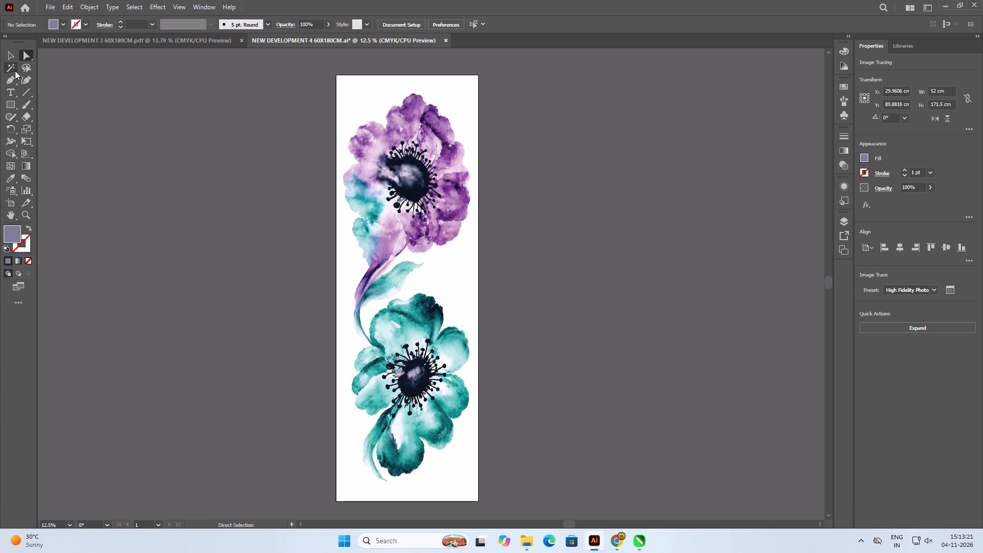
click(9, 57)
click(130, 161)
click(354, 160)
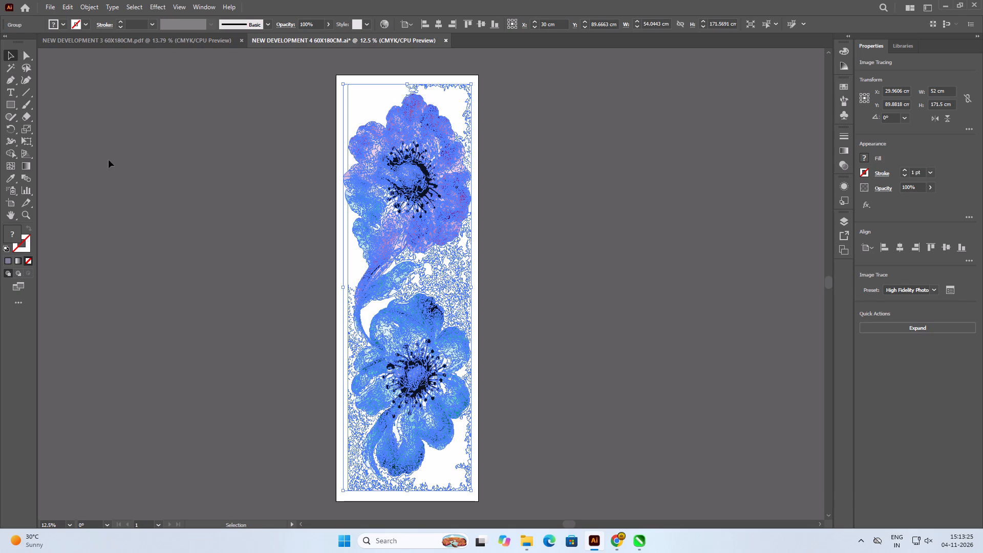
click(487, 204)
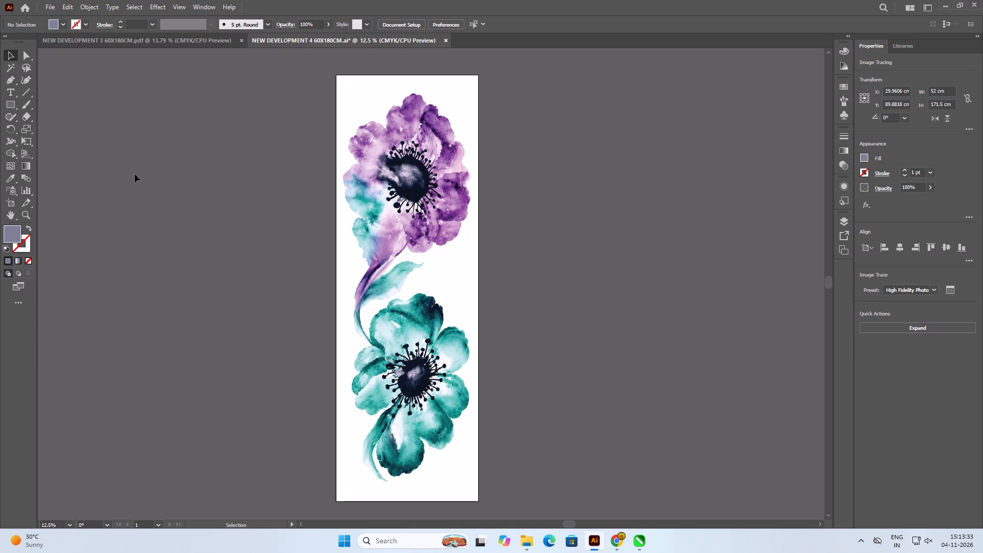
Place a 60 × 180 cm rectangle behind the artwork, centred both ways on the artboard, and deselect.
click(9, 107)
click(308, 110)
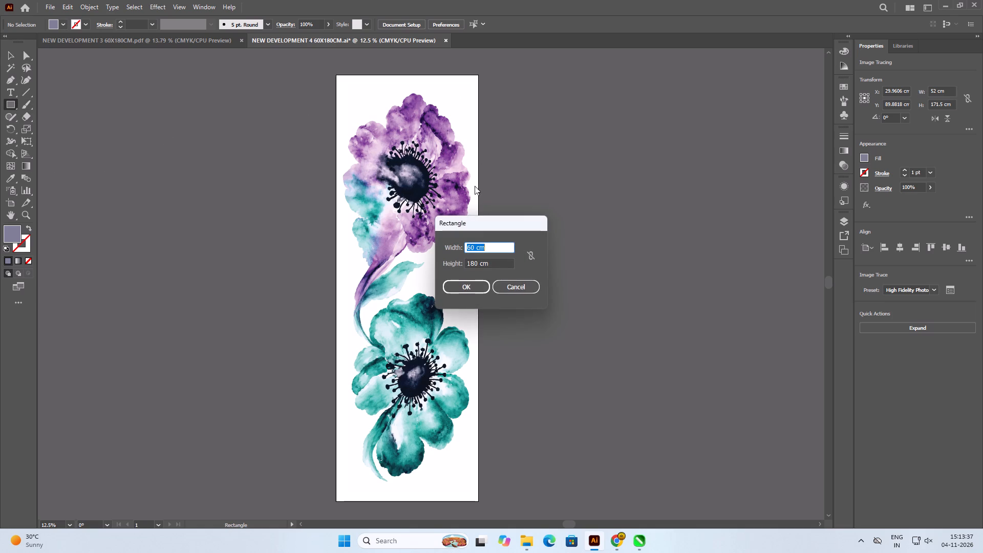
click(470, 286)
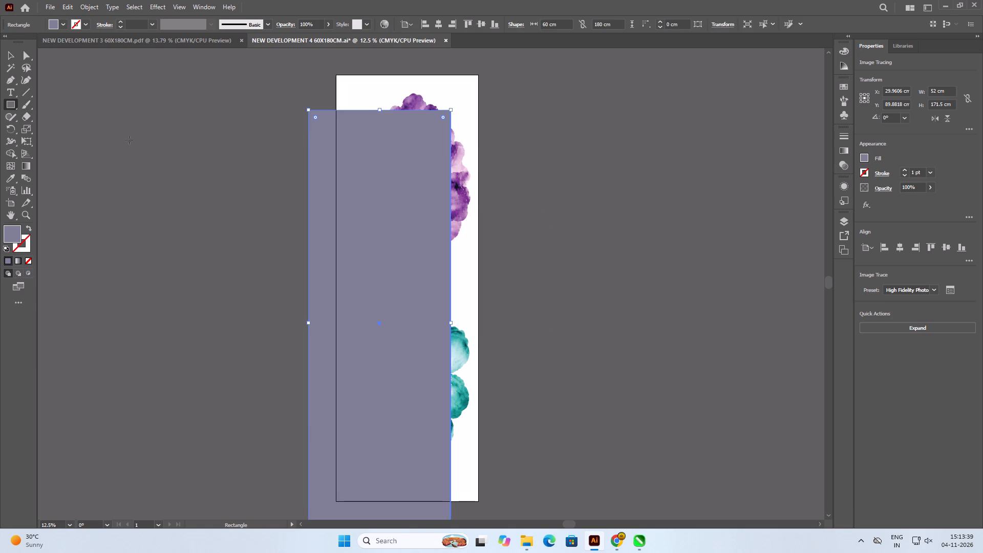
key(ctrl+shift+bracketleft)
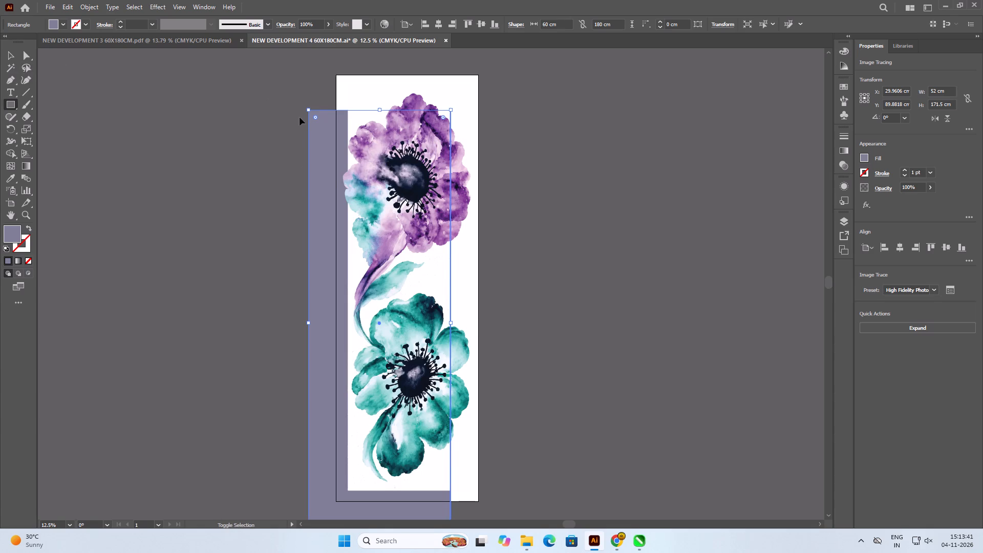
click(482, 25)
click(441, 24)
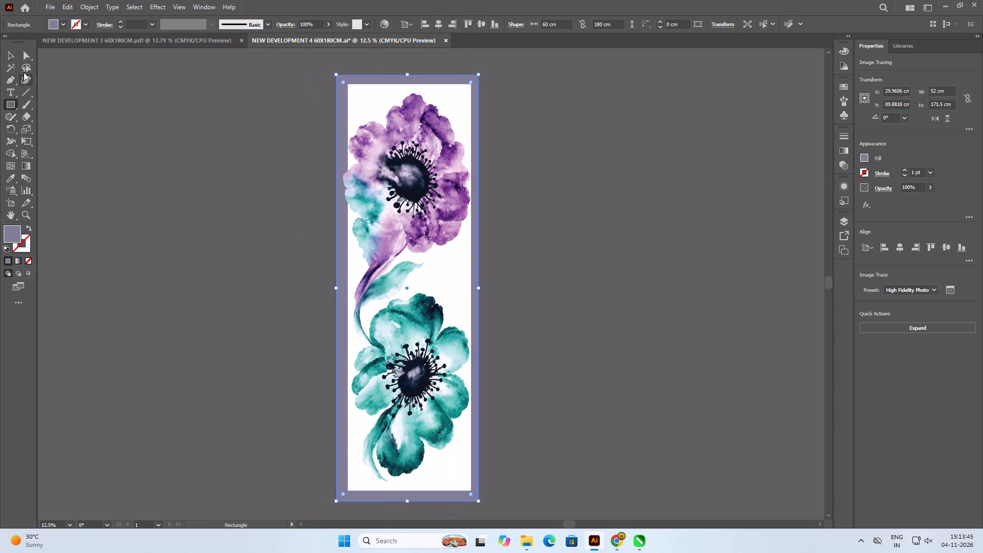
click(15, 54)
click(69, 146)
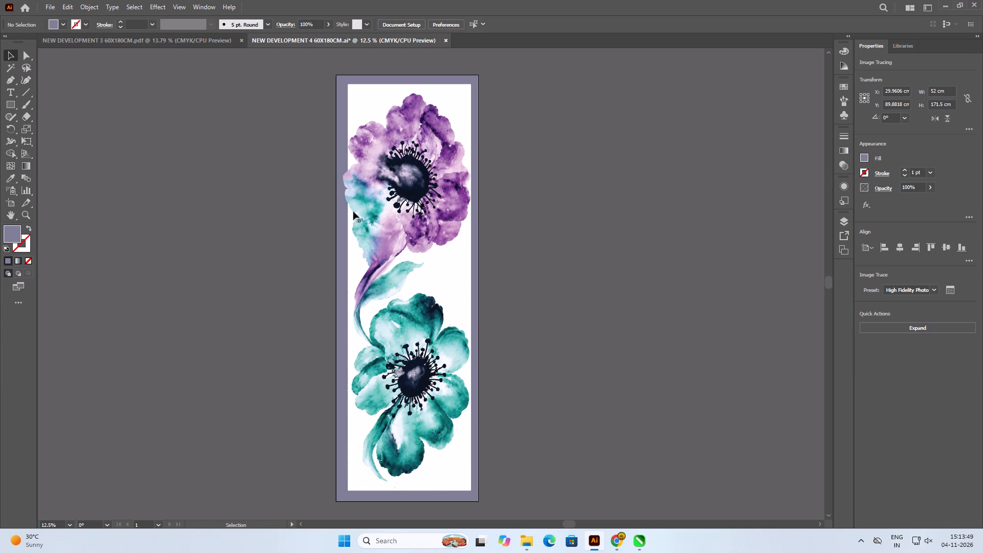
Show the rulers and place a vertical guide at the purple flower's outermost petal edge, at about 2.94 cm.
click(351, 215)
click(280, 237)
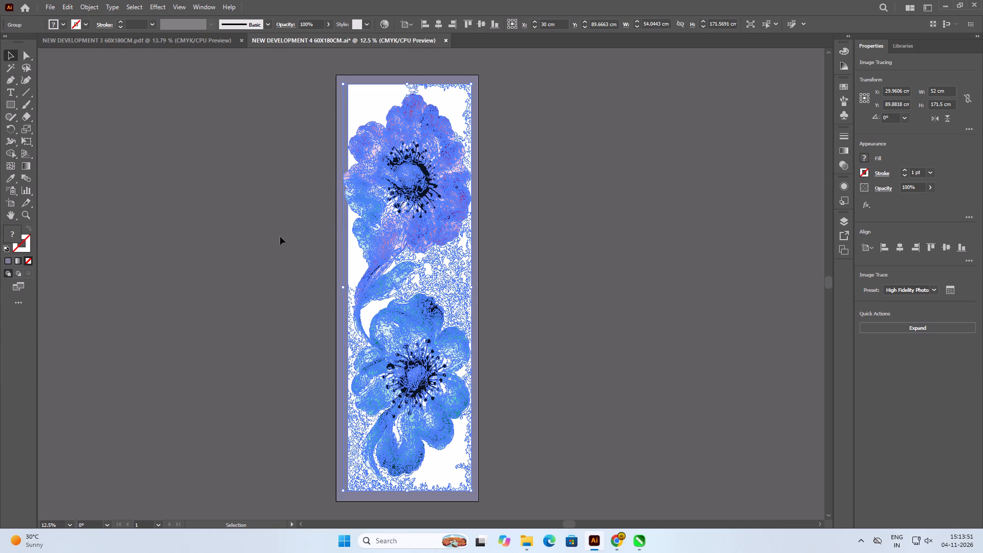
click(353, 232)
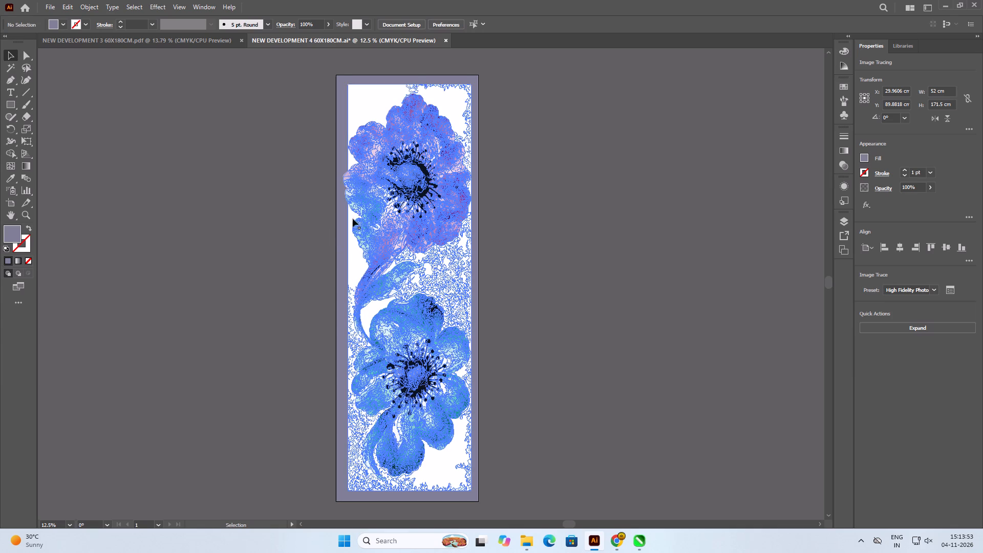
alt+scroll(354, 187, up, 1)
alt+scroll(358, 129, up, 2)
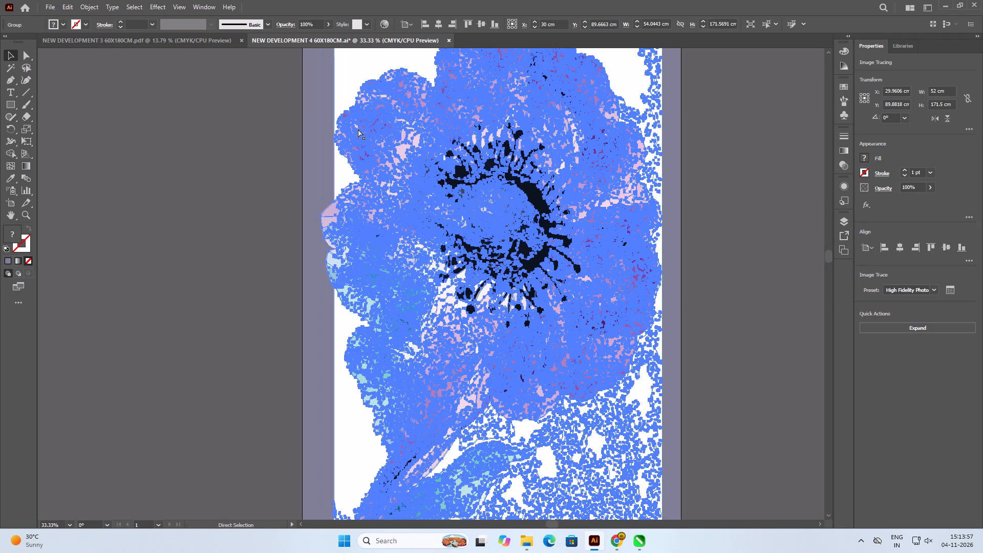
key(ctrl+r)
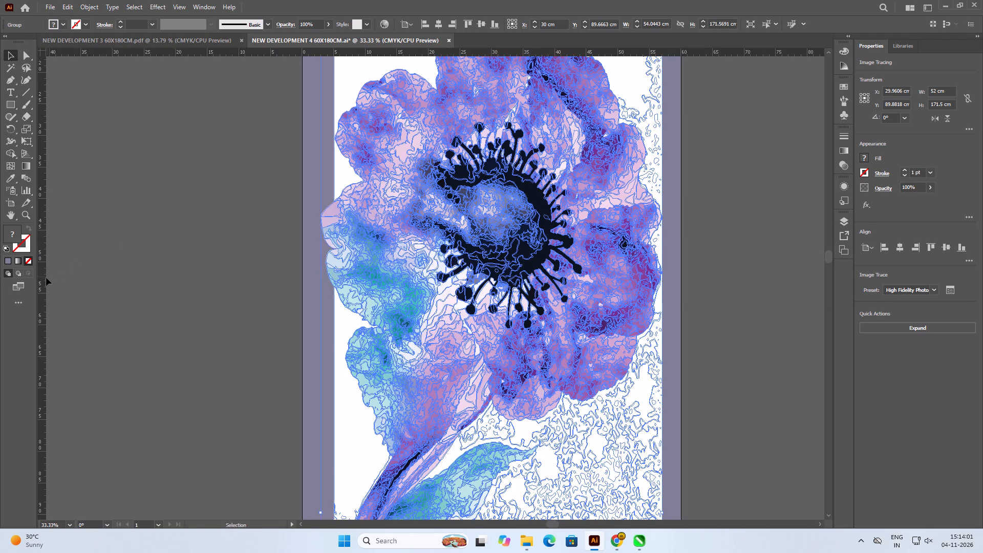
drag(45, 279, 324, 270)
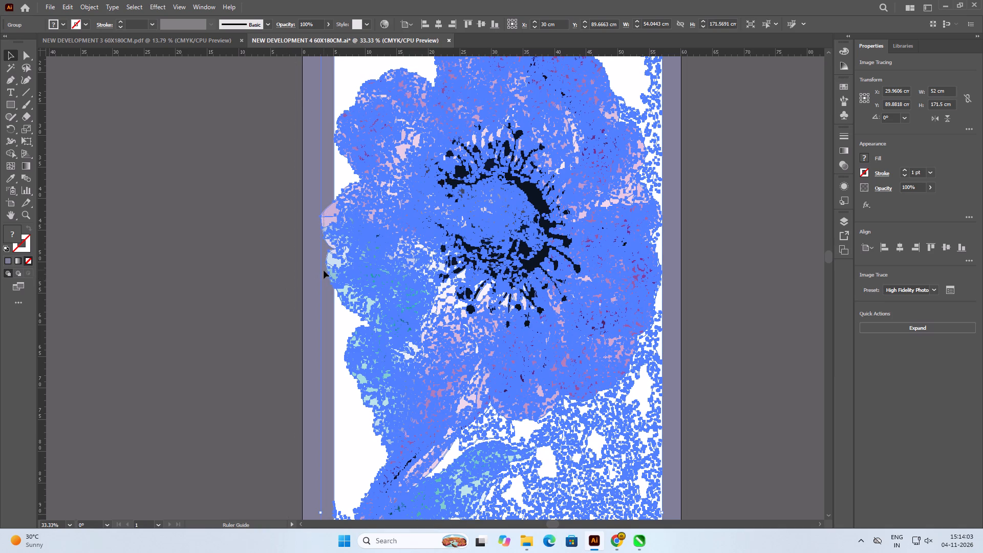
drag(324, 270, 320, 280)
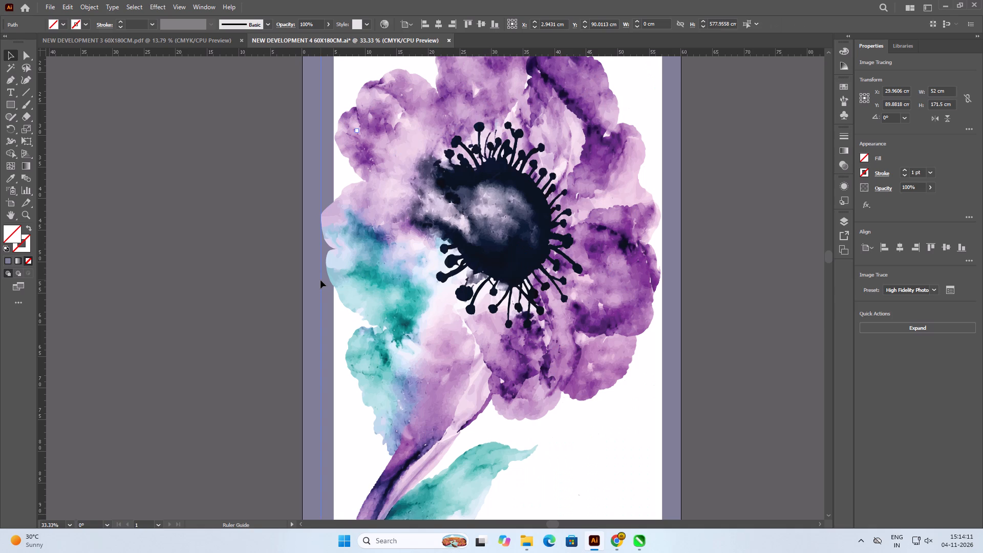
drag(320, 280, 316, 284)
drag(316, 284, 318, 56)
drag(318, 56, 320, 56)
Set the background rectangle's width to 54 cm, and dismiss the Move settings without applying them.
drag(320, 56, 319, 245)
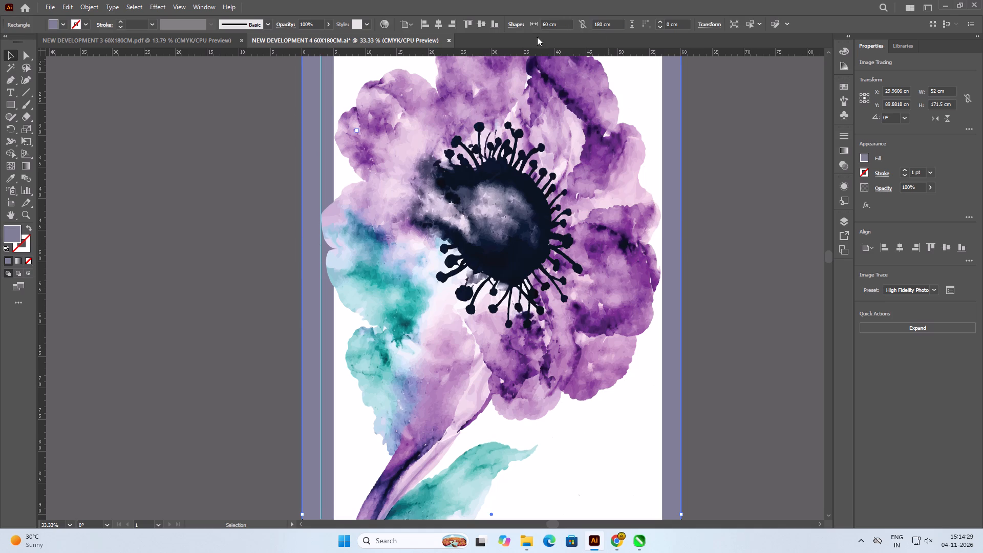
drag(549, 25, 541, 26)
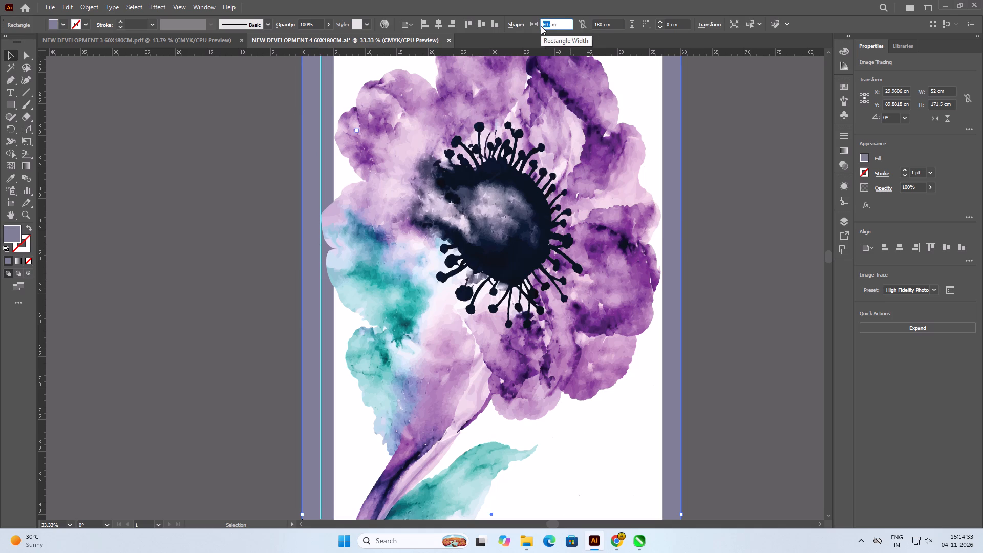
text(54)
key(Return)
key(Return)
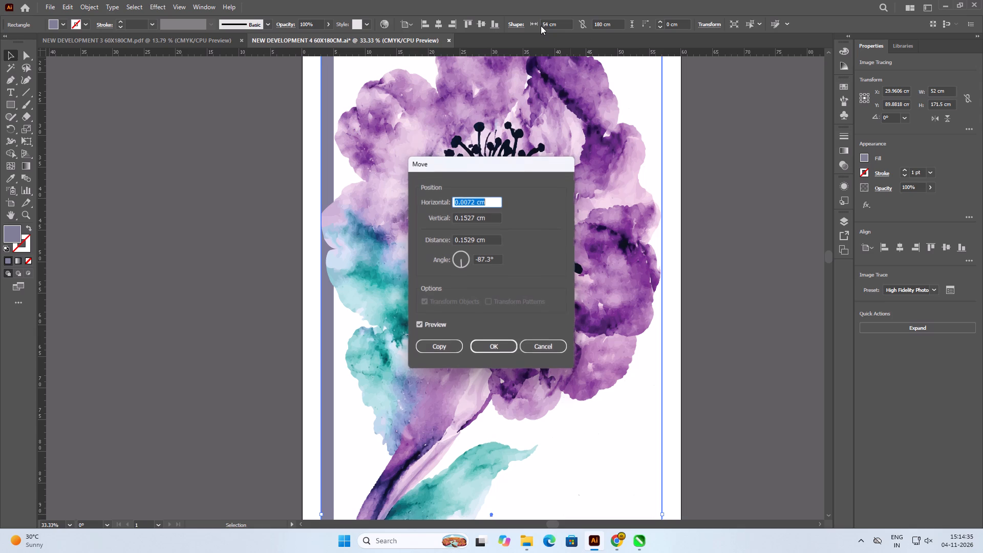
click(546, 350)
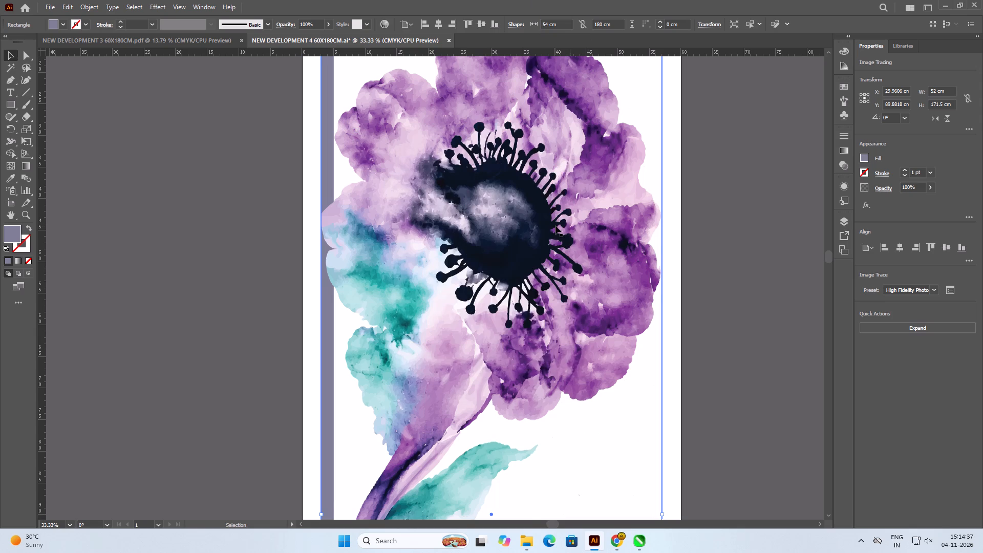
Examine the panel down to the teal flower and compare the artwork group's lower edge with the background rectangle.
scroll(555, 226, down, 1)
click(769, 338)
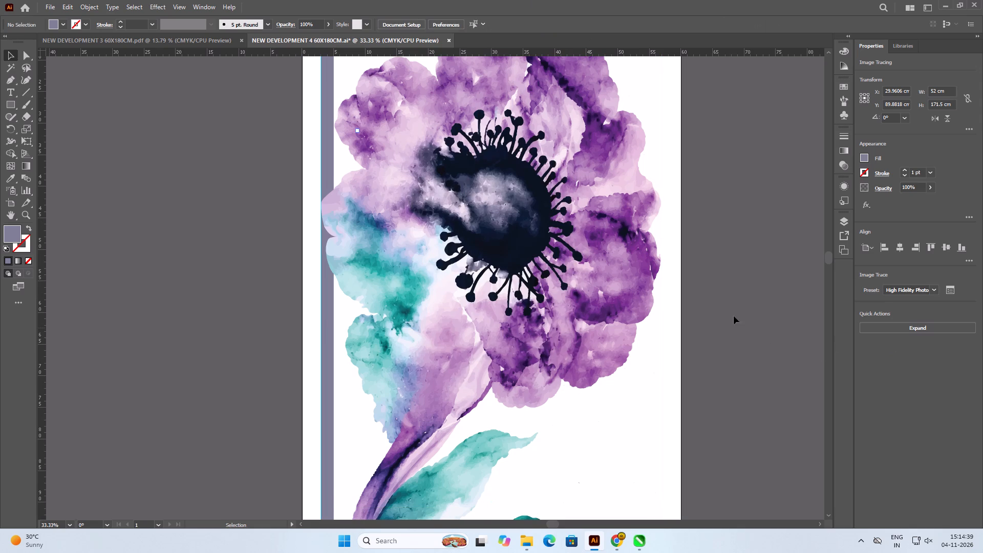
scroll(392, 208, down, 6)
scroll(392, 208, down, 15)
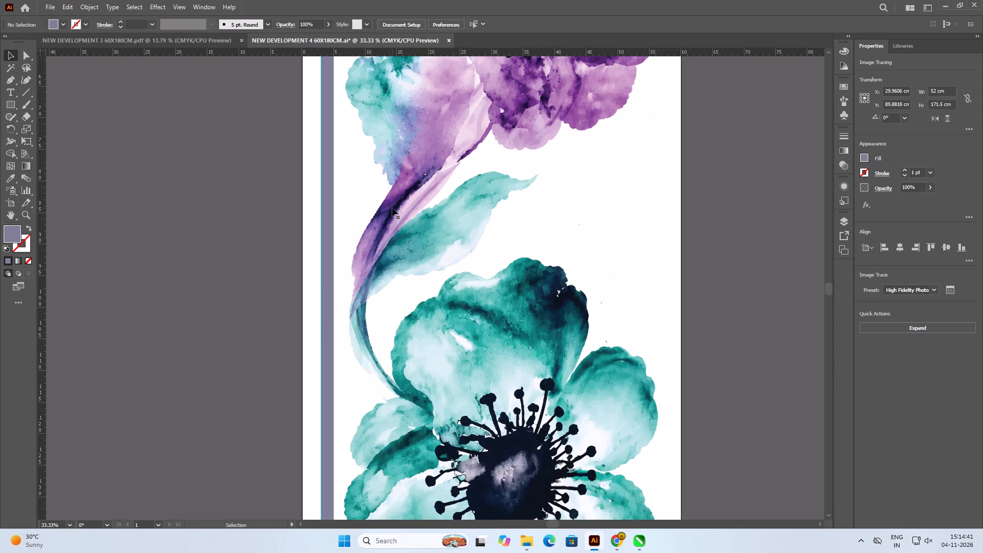
scroll(392, 208, down, 8)
scroll(392, 208, up, 1)
scroll(392, 208, down, 19)
scroll(392, 208, down, 5)
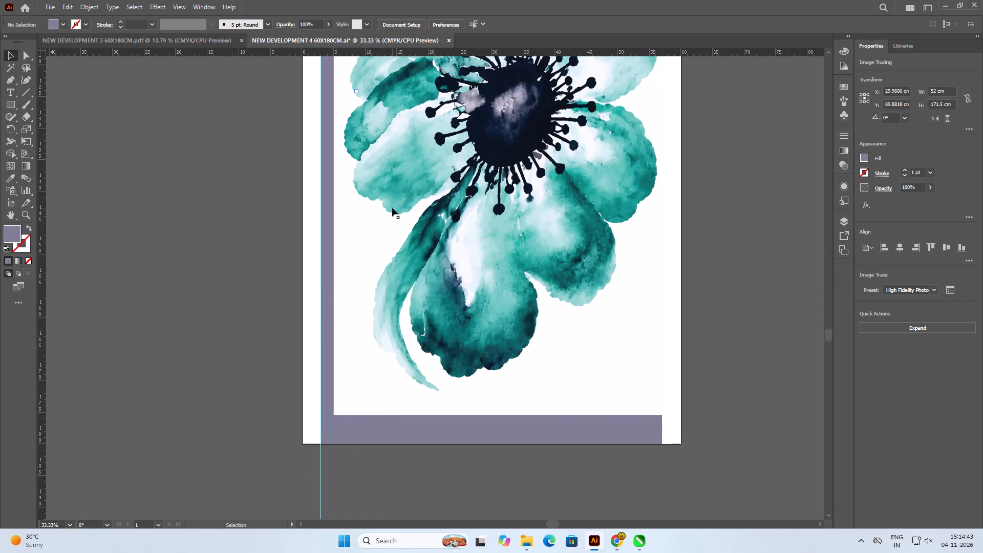
scroll(411, 341, down, 6)
click(423, 320)
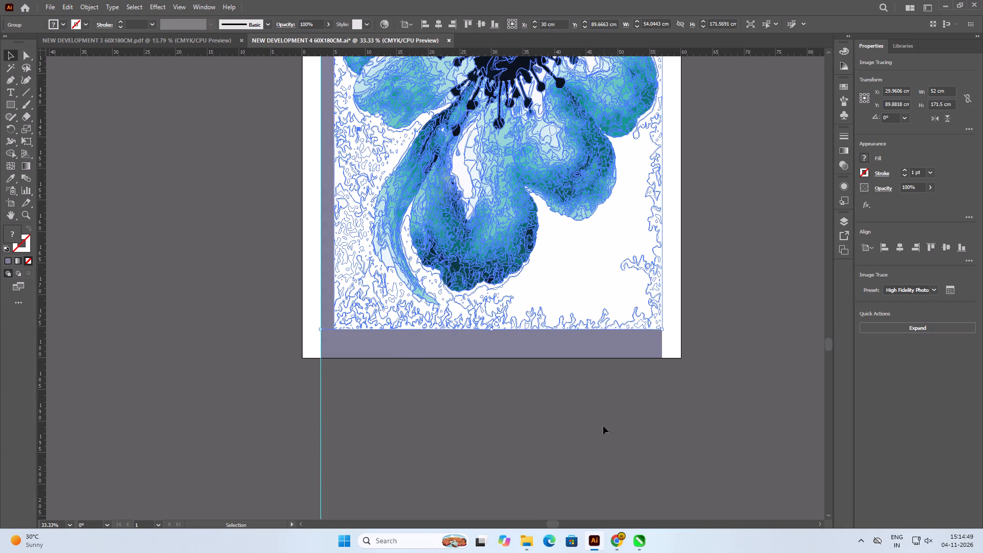
click(569, 443)
Set the background rectangle's height to 172 cm, keep it vertically centred on the artboard, and deselect.
click(473, 360)
click(474, 351)
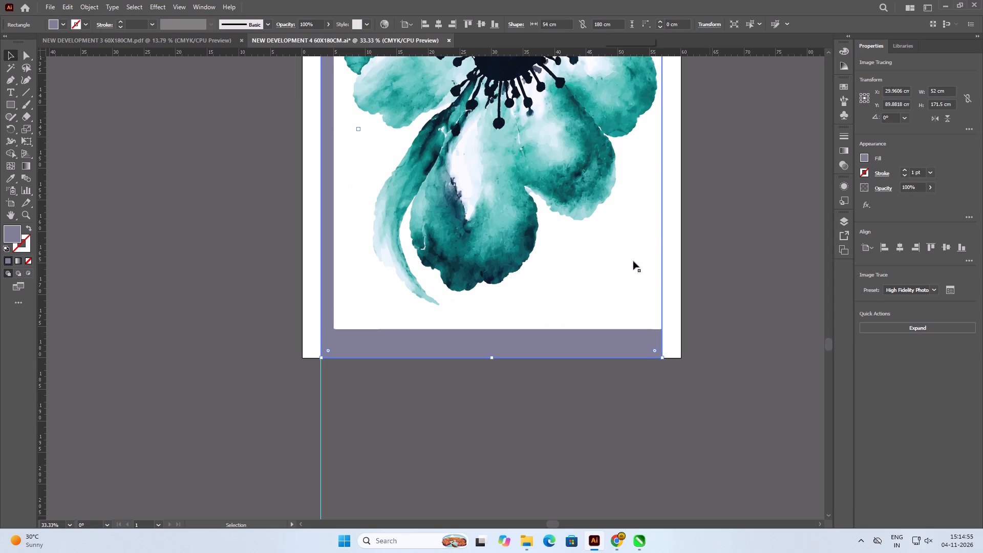
drag(605, 25, 575, 25)
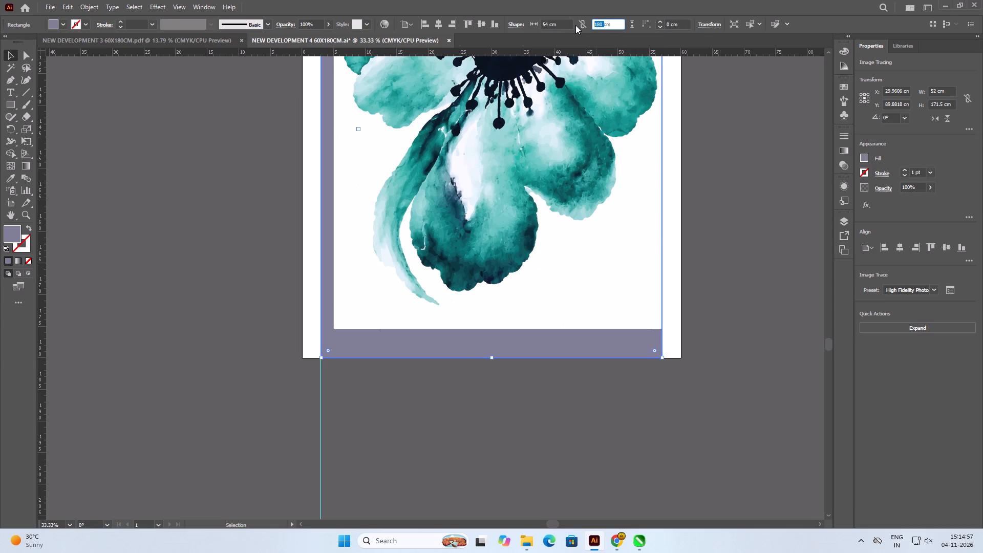
text(172)
key(Return)
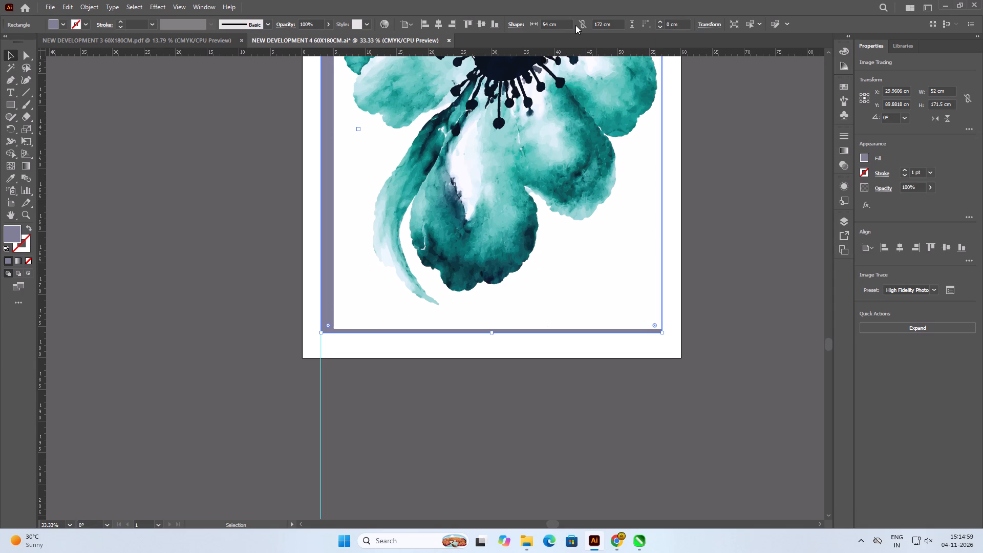
click(602, 22)
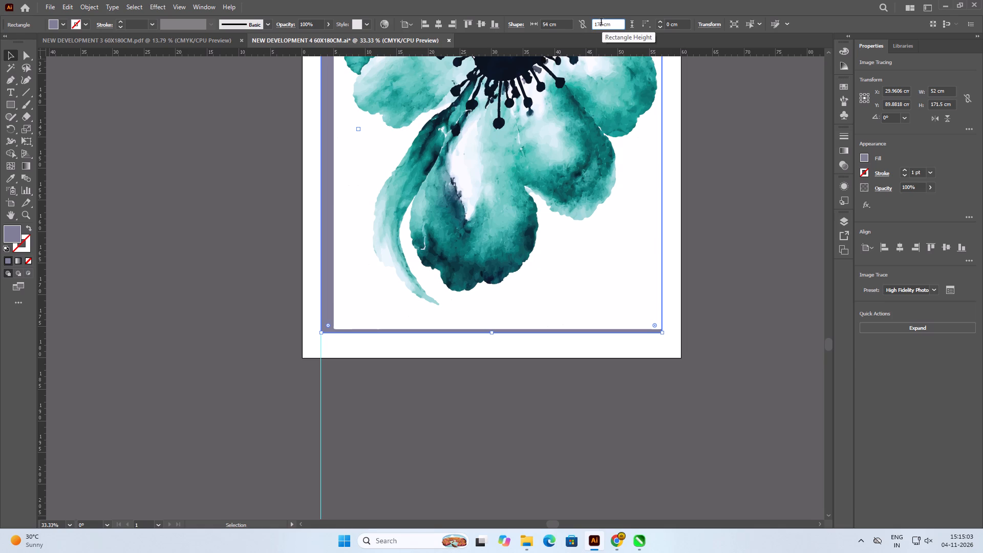
click(479, 26)
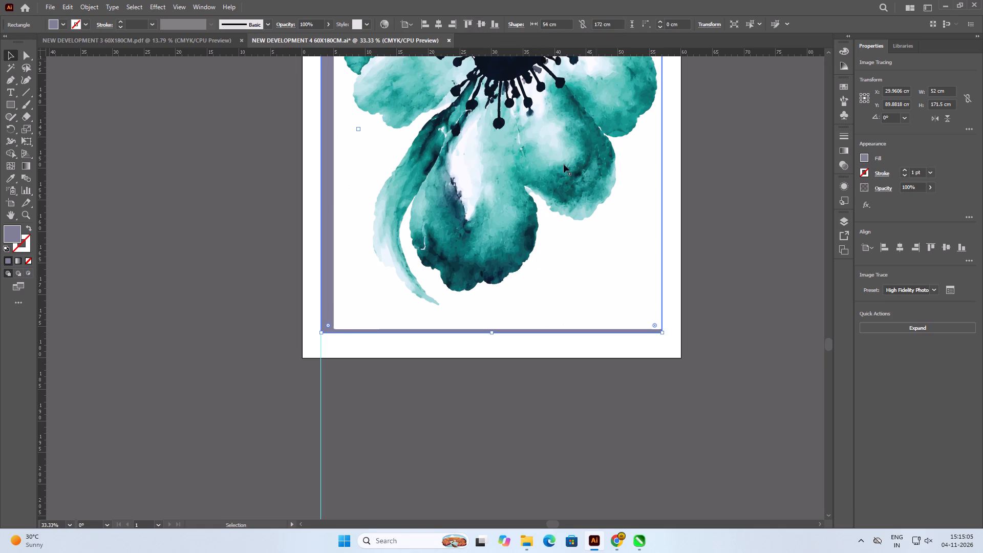
click(743, 289)
Recolour the 54 × 172 cm background rectangle white by sampling with the Eyedropper, and deselect.
click(502, 314)
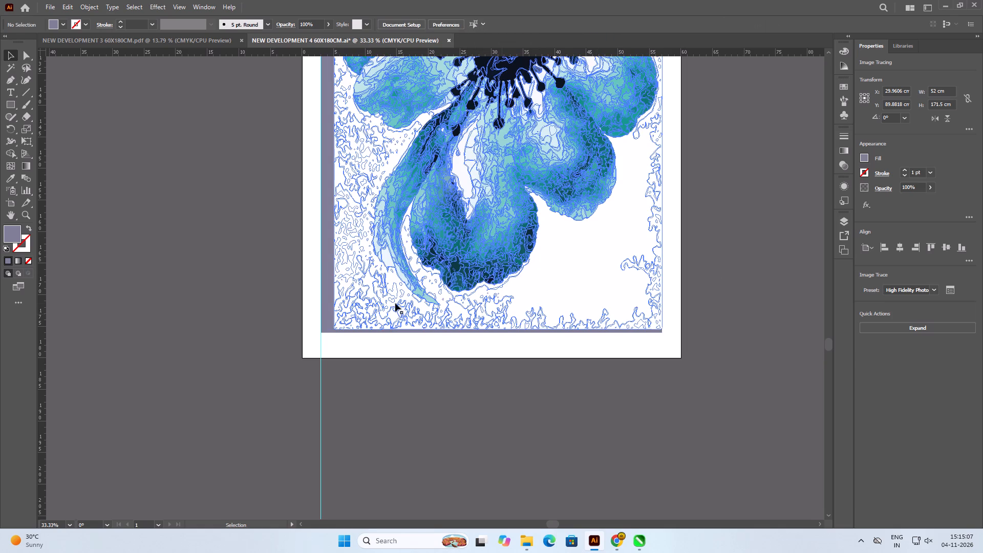
click(331, 304)
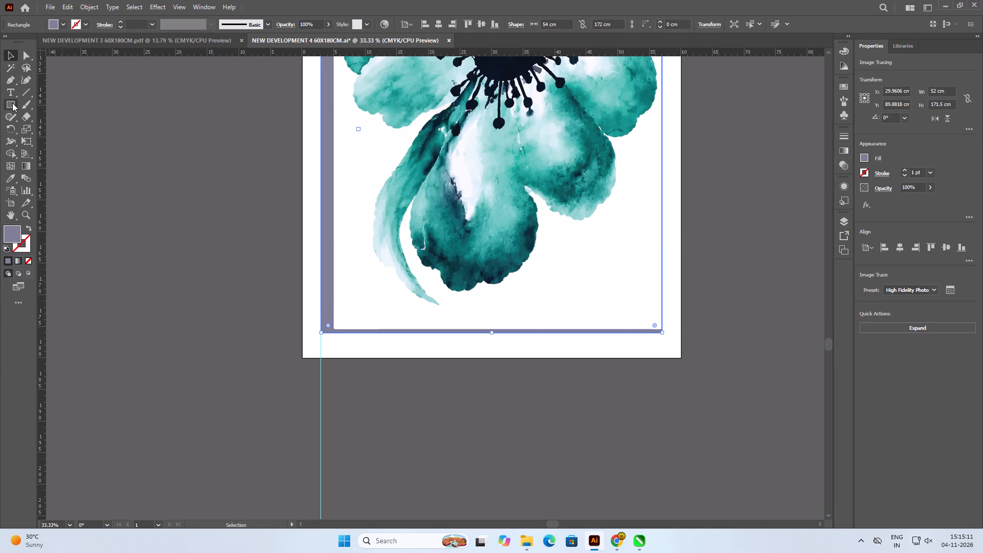
click(10, 181)
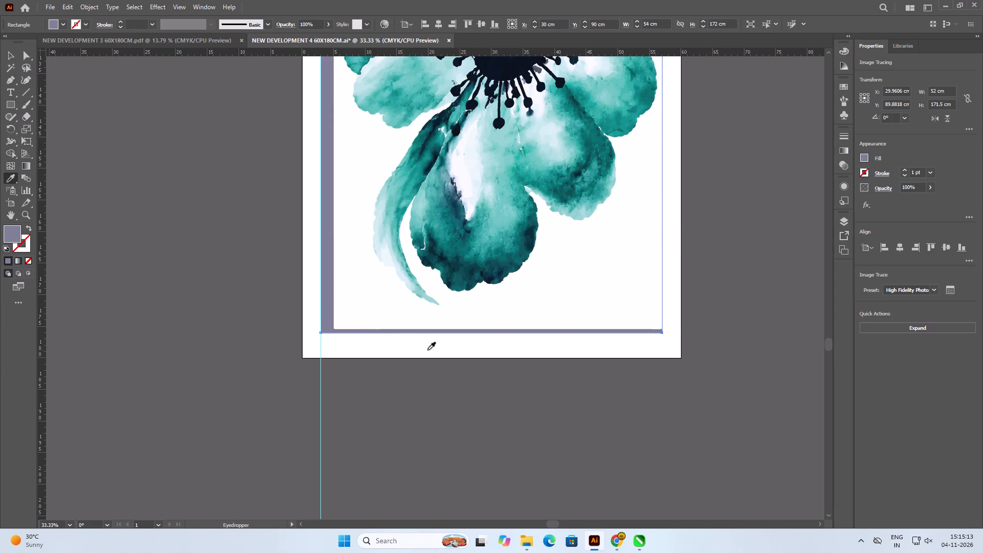
click(428, 350)
click(12, 53)
click(168, 209)
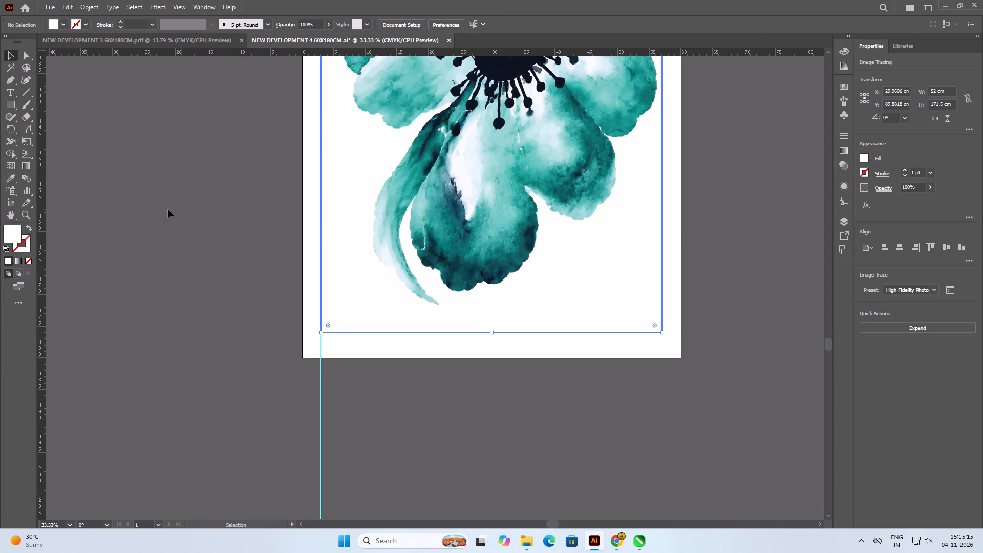
Create a 60 × 180 cm rectangle and fill it with dark teal sampled from the lower flower with the Eyedropper.
click(9, 103)
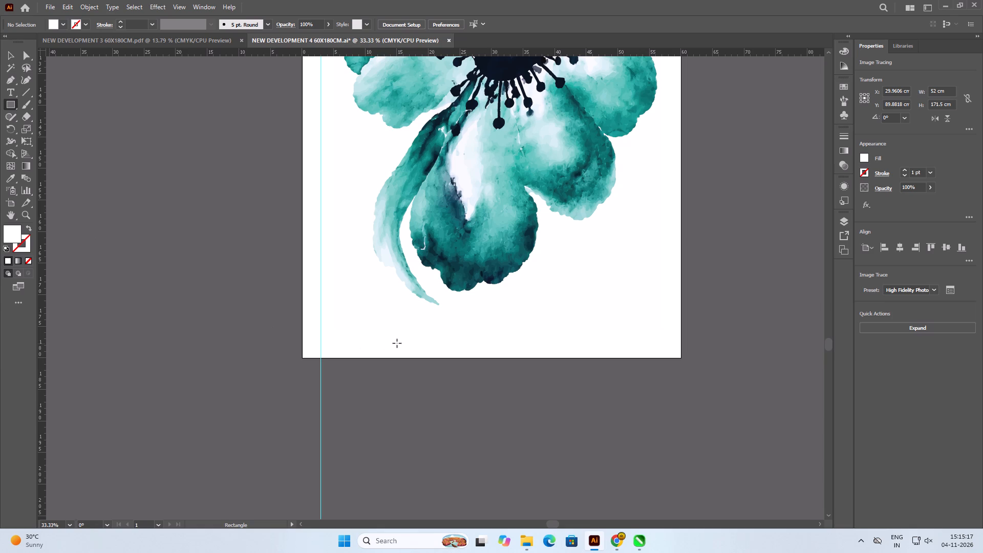
click(71, 263)
click(475, 284)
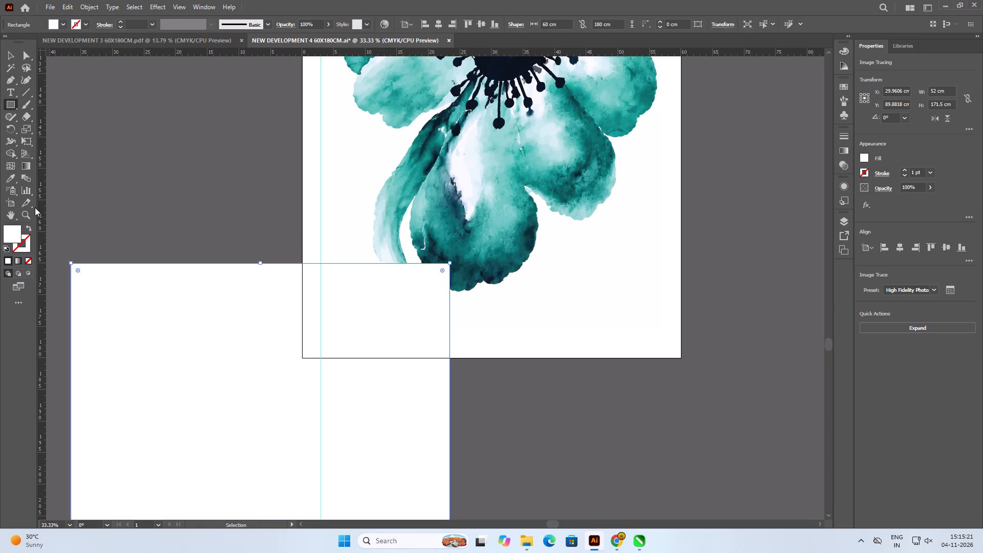
click(7, 174)
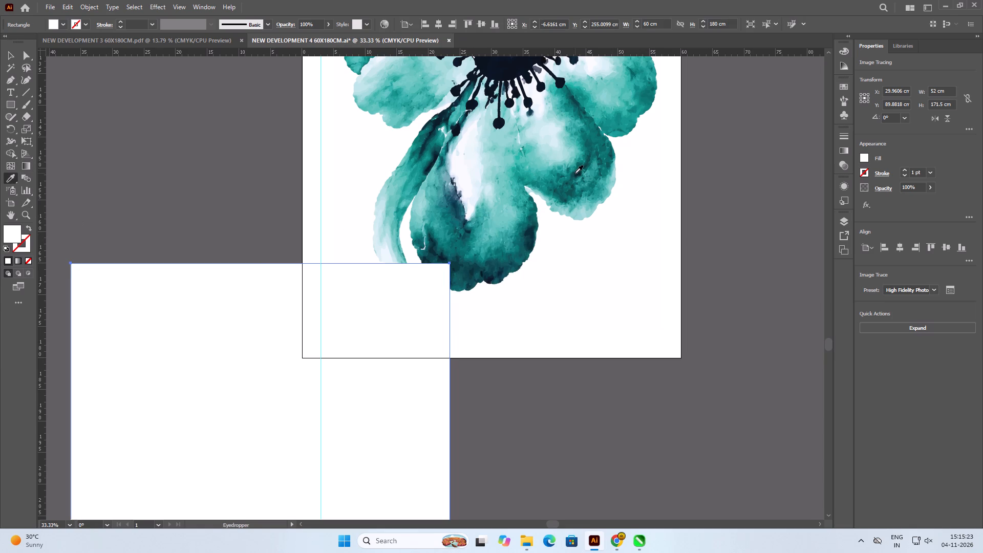
click(577, 175)
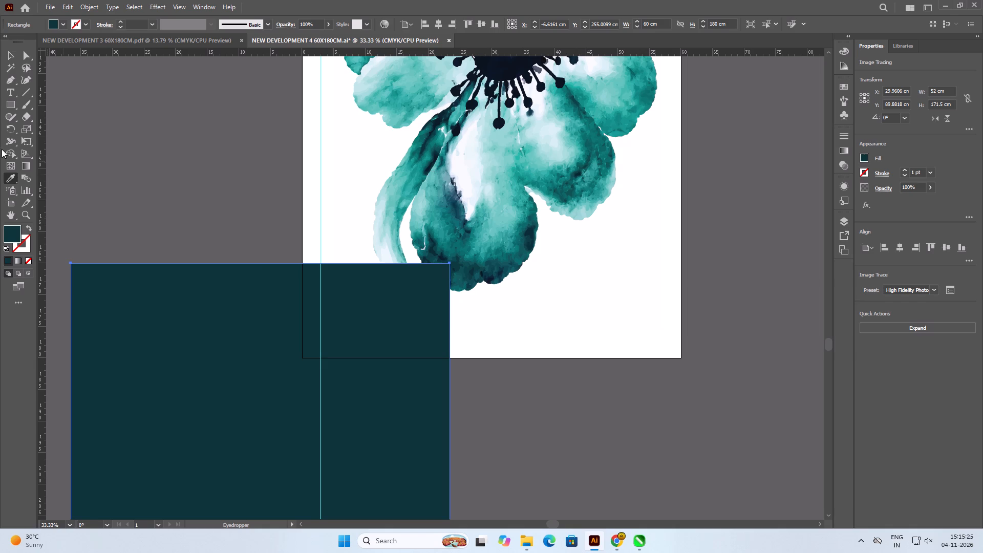
click(13, 52)
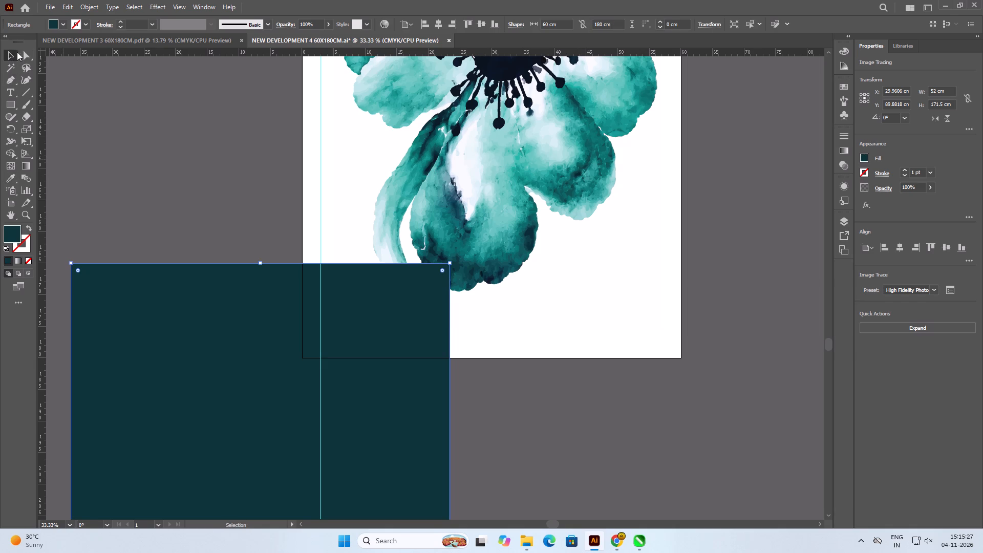
Centre the dark teal rectangle horizontally and vertically on the artboard, send it to the back, and deselect.
click(443, 19)
click(479, 26)
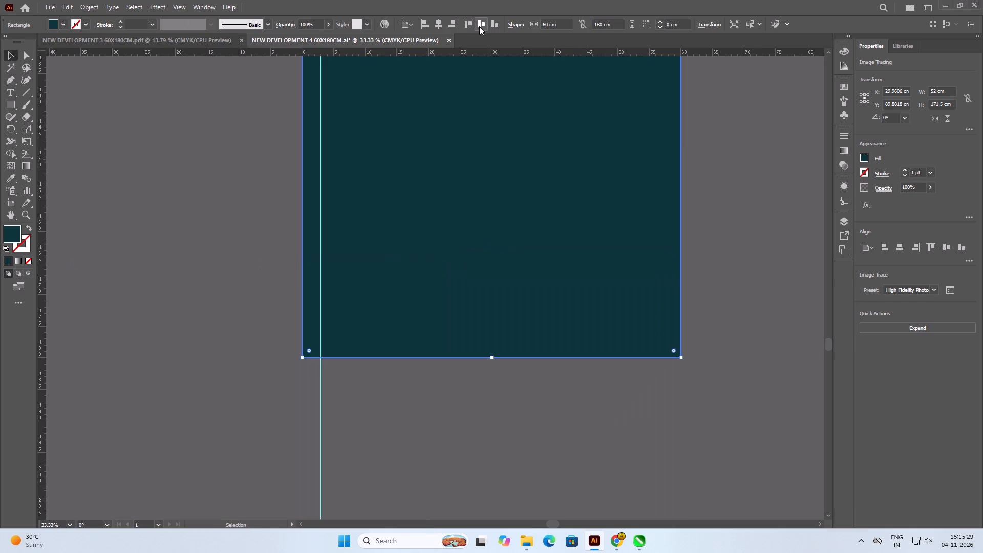
key(ctrl+shift+bracketleft)
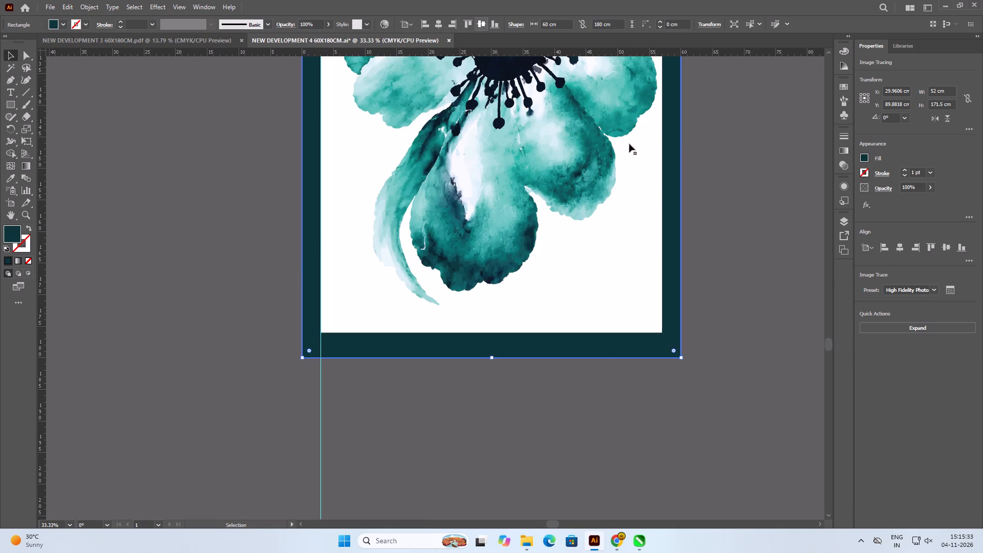
click(617, 389)
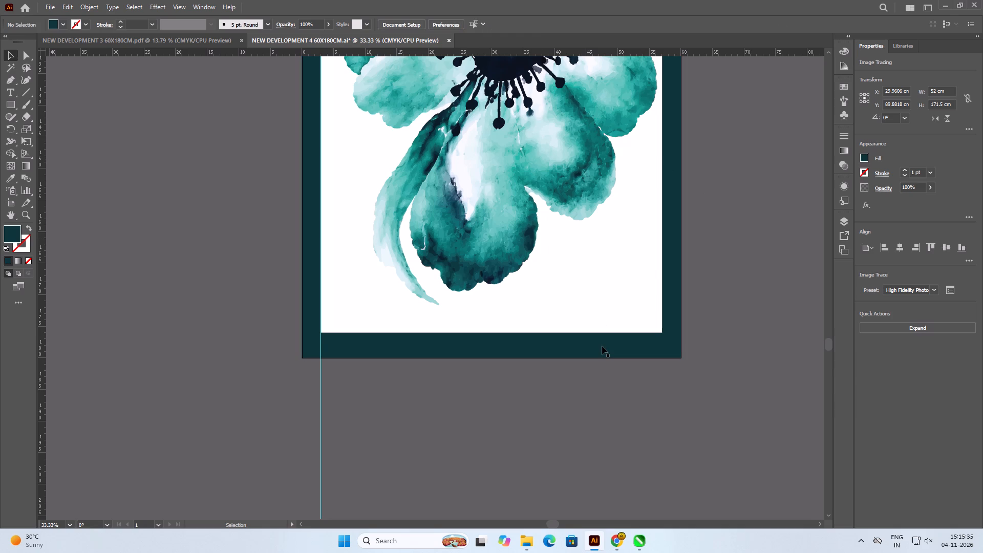
Examine the whole panel with its teal border, selecting the border rectangle and the artwork group to check their edges.
click(602, 346)
click(590, 313)
click(580, 410)
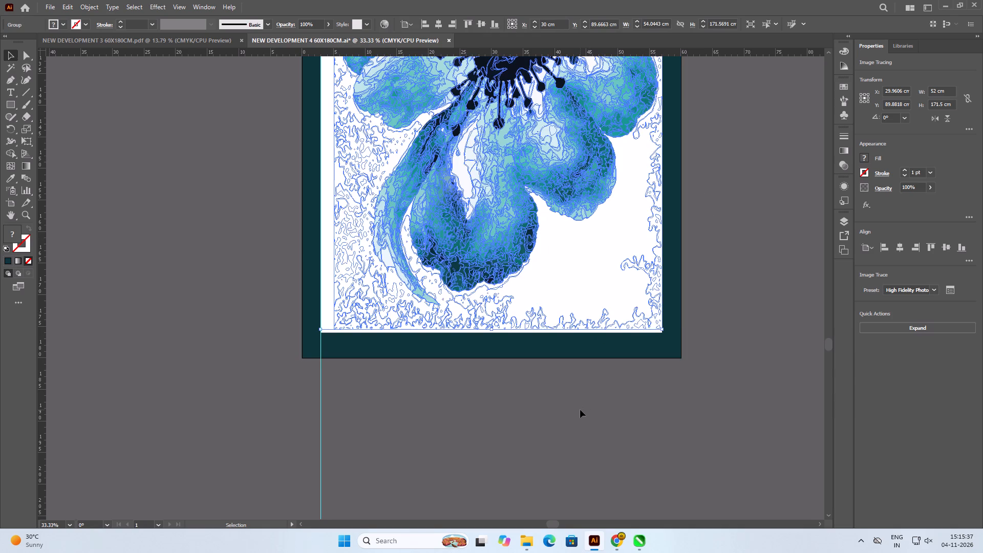
alt+scroll(580, 408, down, 2)
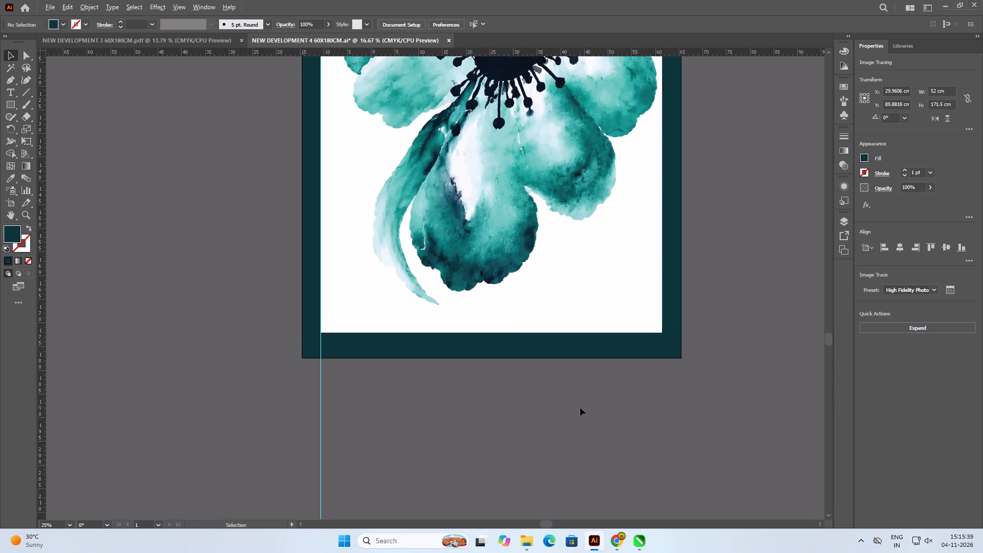
alt+scroll(580, 408, down, 2)
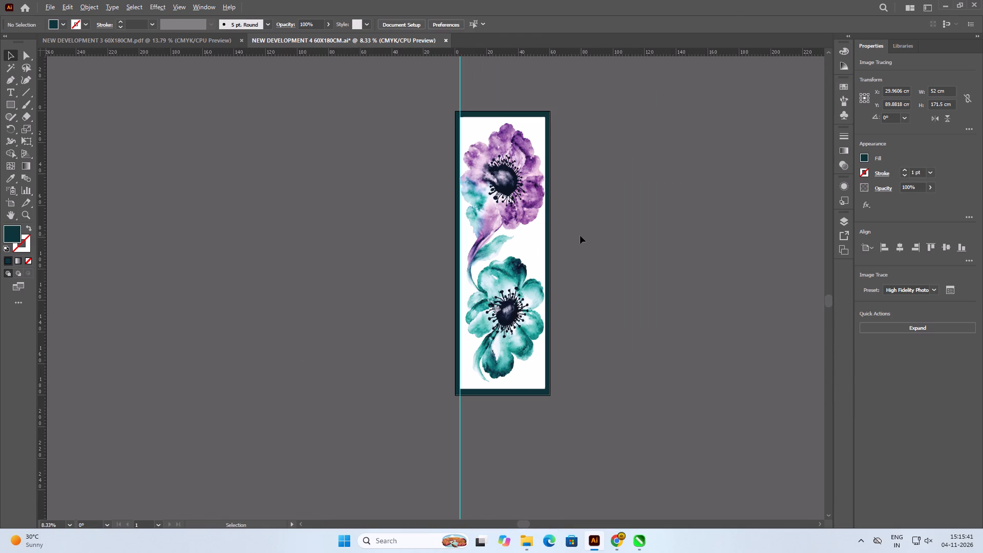
alt+scroll(579, 269, up, 1)
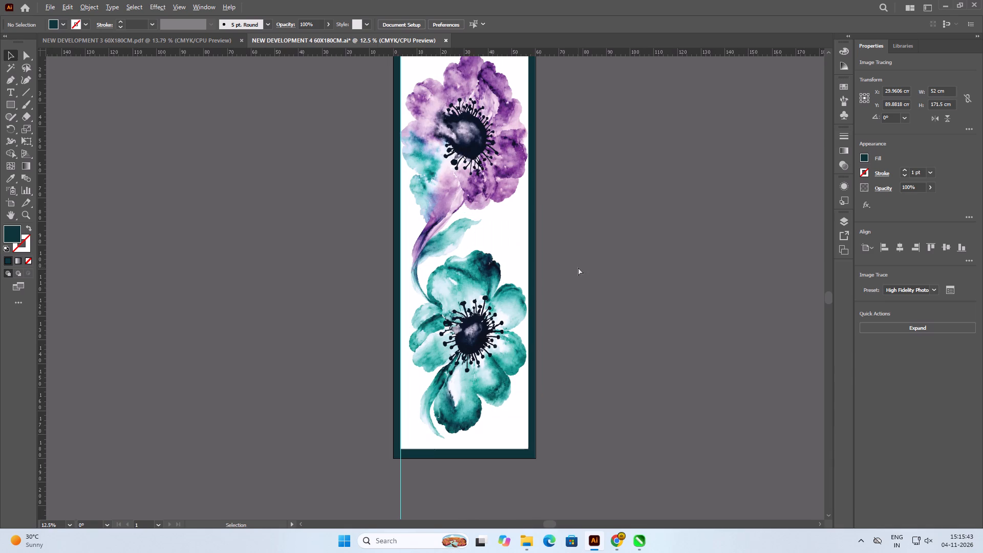
key(ctrl+0)
click(578, 267)
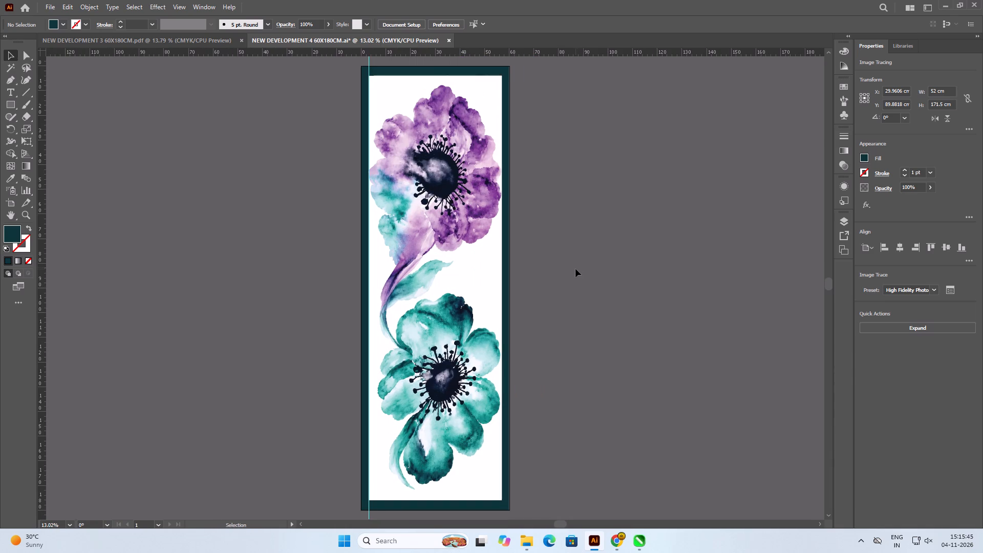
click(445, 74)
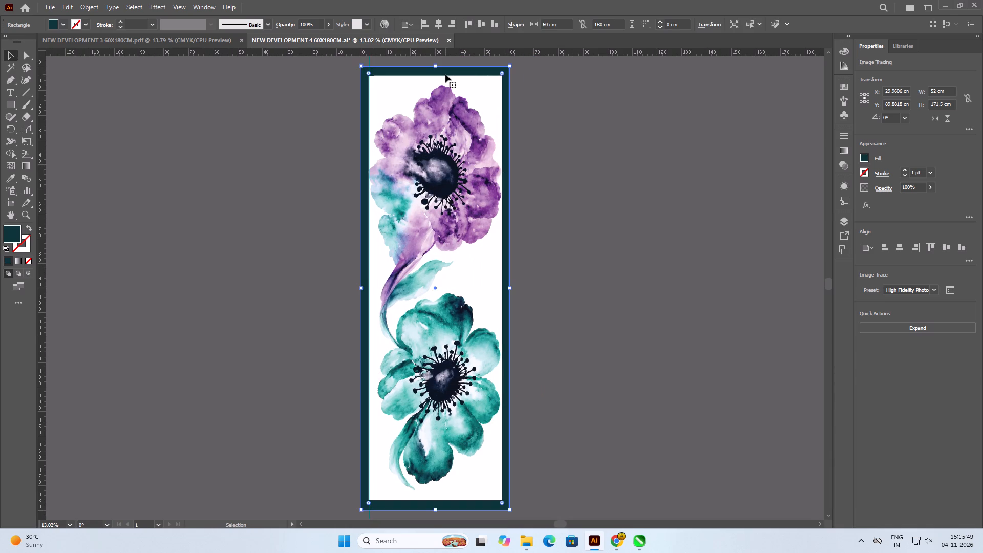
click(445, 76)
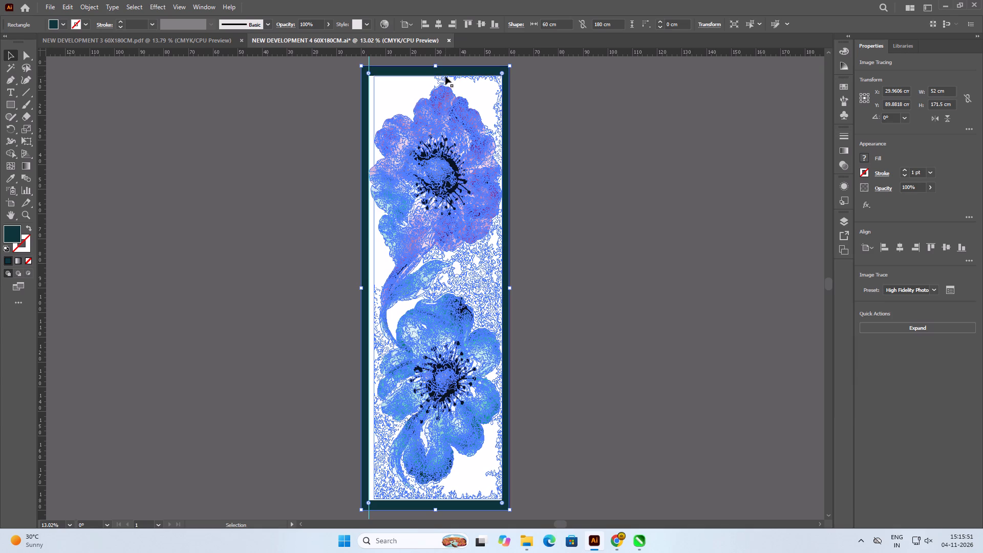
click(637, 117)
Align the flower artwork group to the artboard's horizontal and vertical centre, and deselect.
click(449, 194)
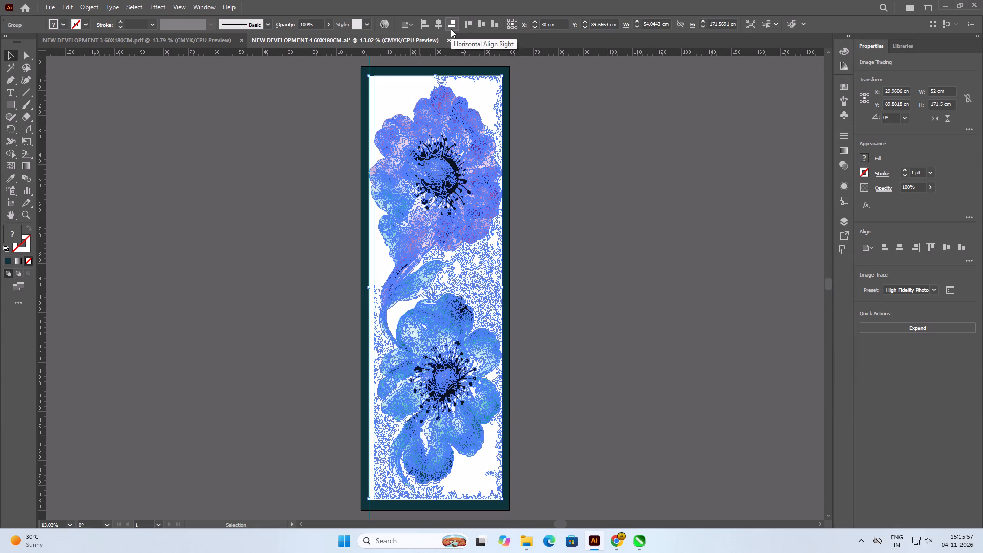
click(442, 27)
click(482, 24)
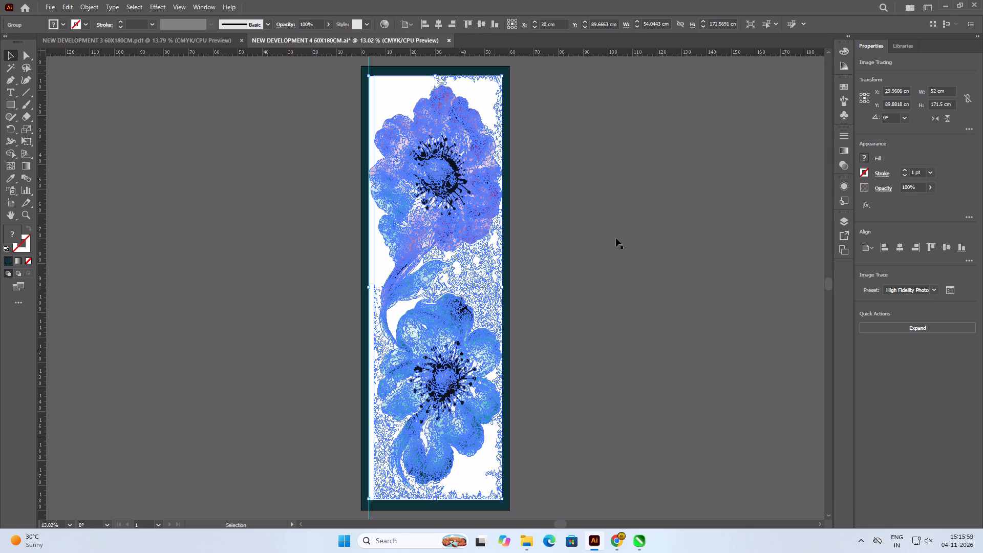
click(616, 238)
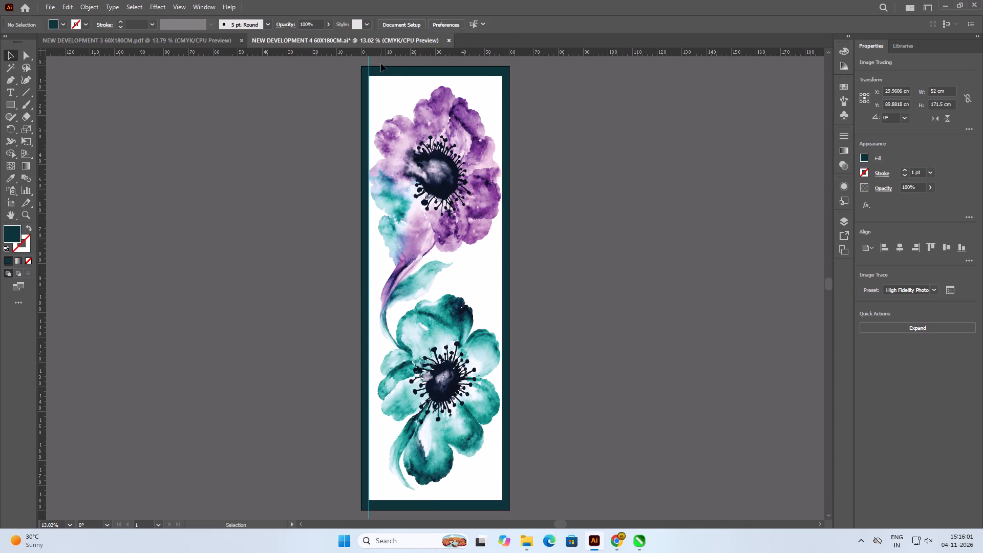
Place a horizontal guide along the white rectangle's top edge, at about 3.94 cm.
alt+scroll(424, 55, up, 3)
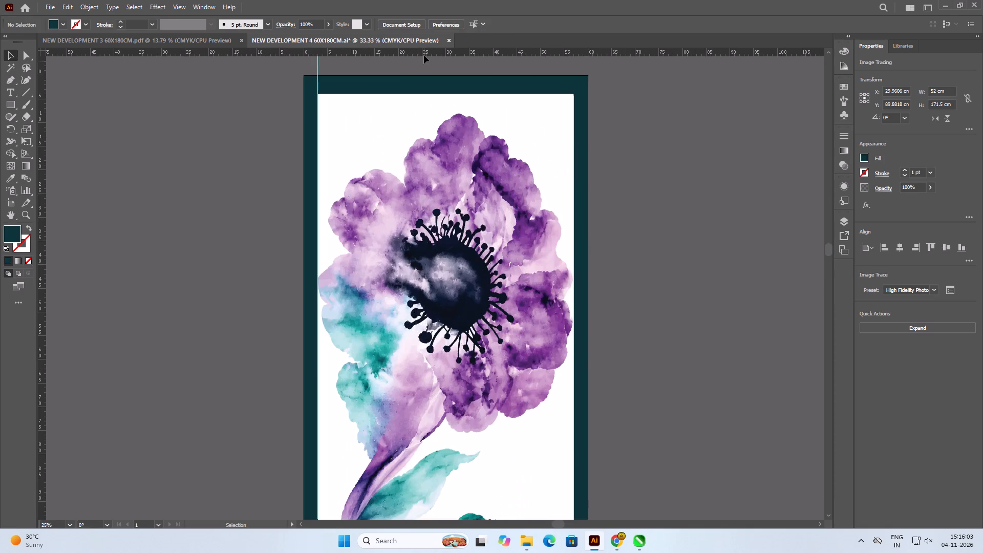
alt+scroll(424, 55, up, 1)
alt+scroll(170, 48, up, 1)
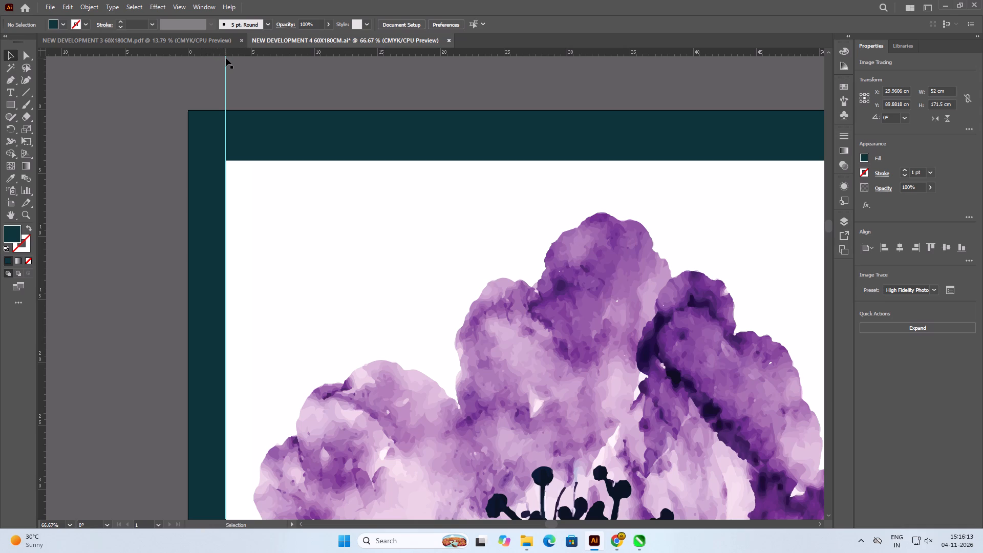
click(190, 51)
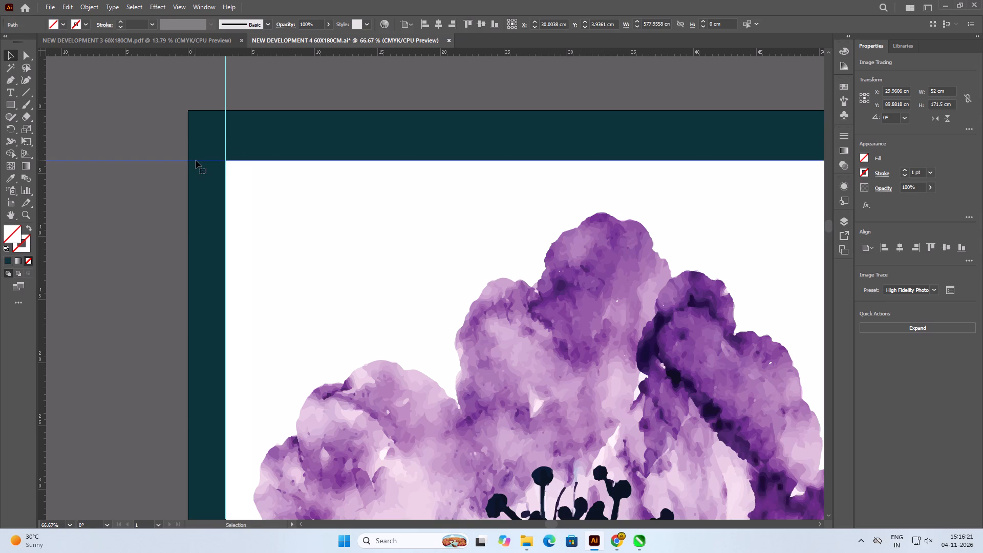
Set the white background rectangle's height to 174 cm and deselect.
click(234, 166)
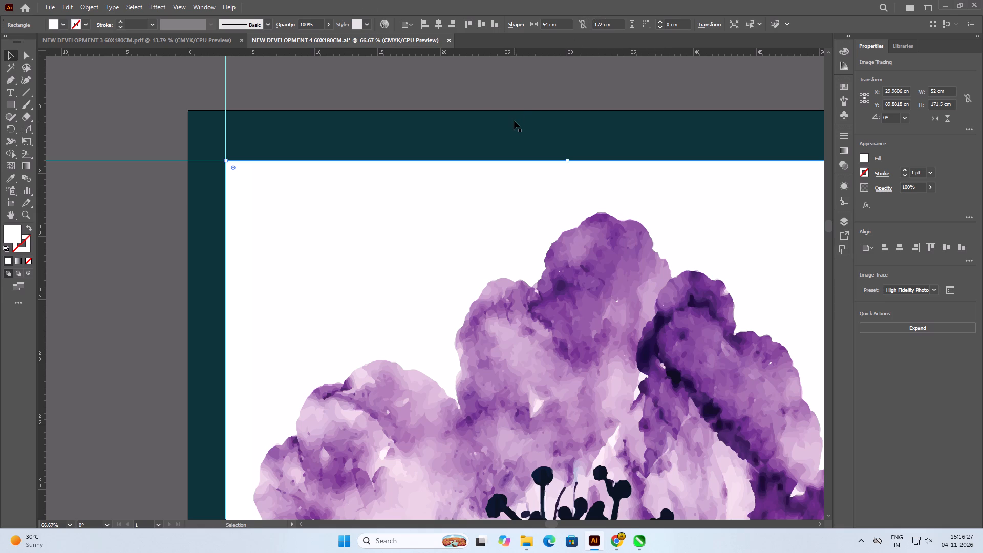
key(ctrl+0)
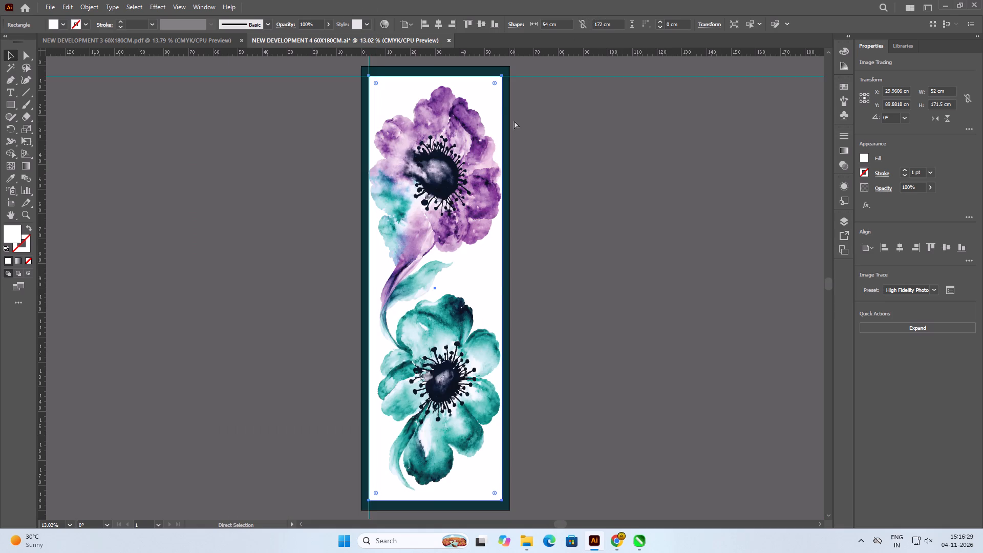
click(600, 25)
key(4)
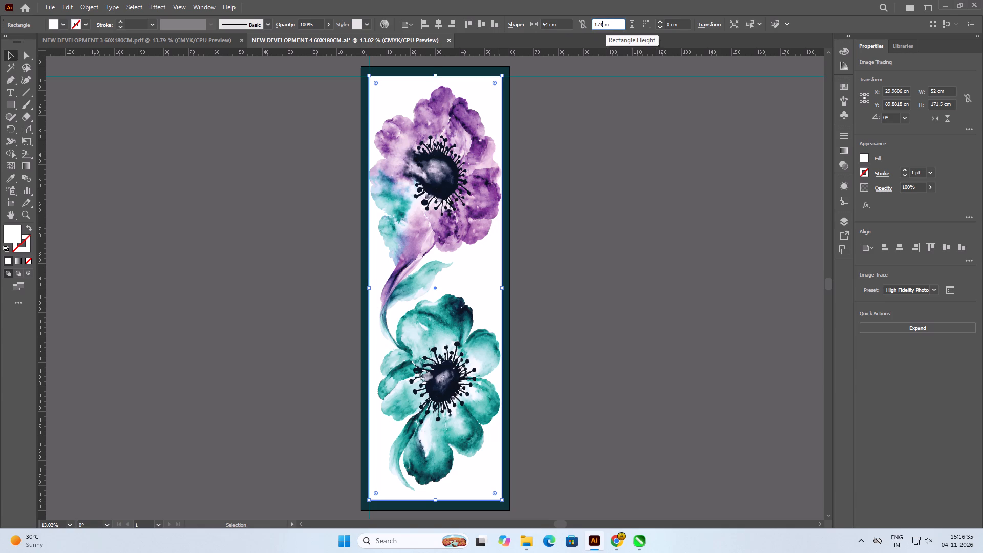
key(Return)
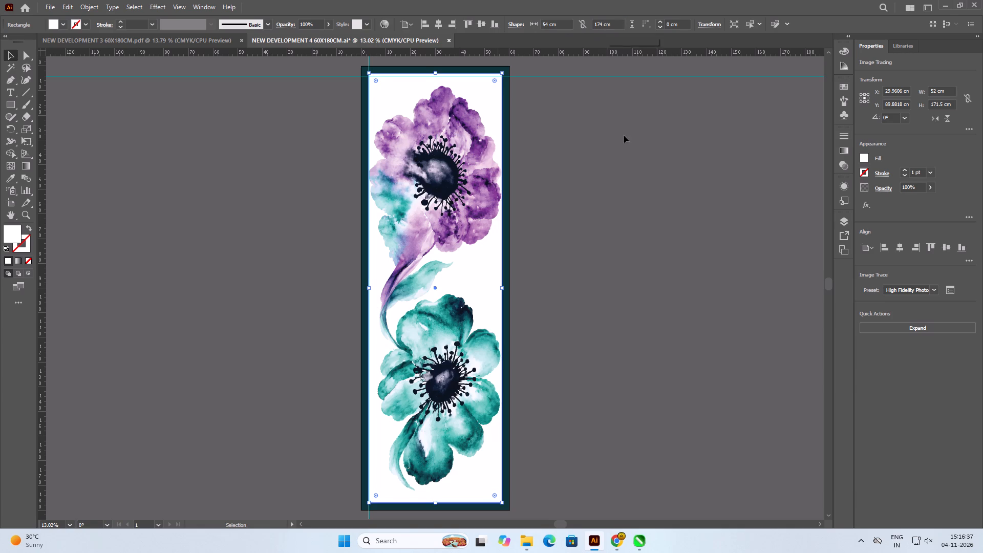
click(649, 379)
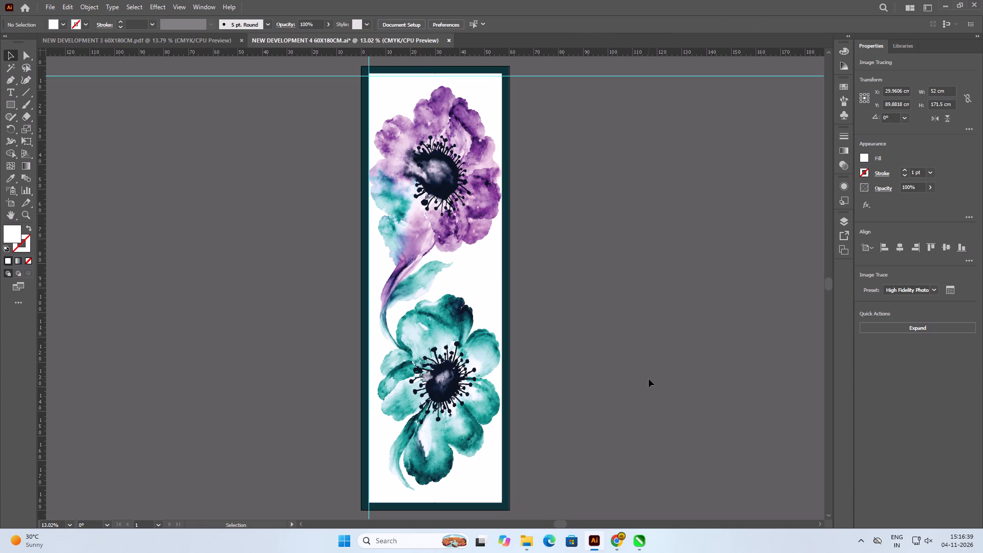
Delete the horizontal guide at the panel's top and the vertical guide along the white rectangle's left edge.
drag(605, 70, 605, 83)
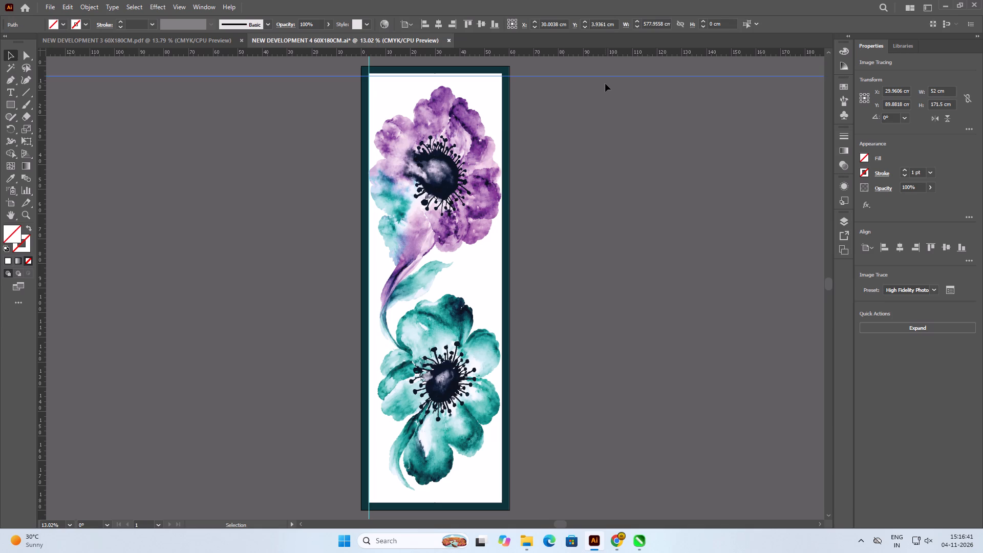
key(Delete)
drag(362, 60, 371, 62)
key(Delete)
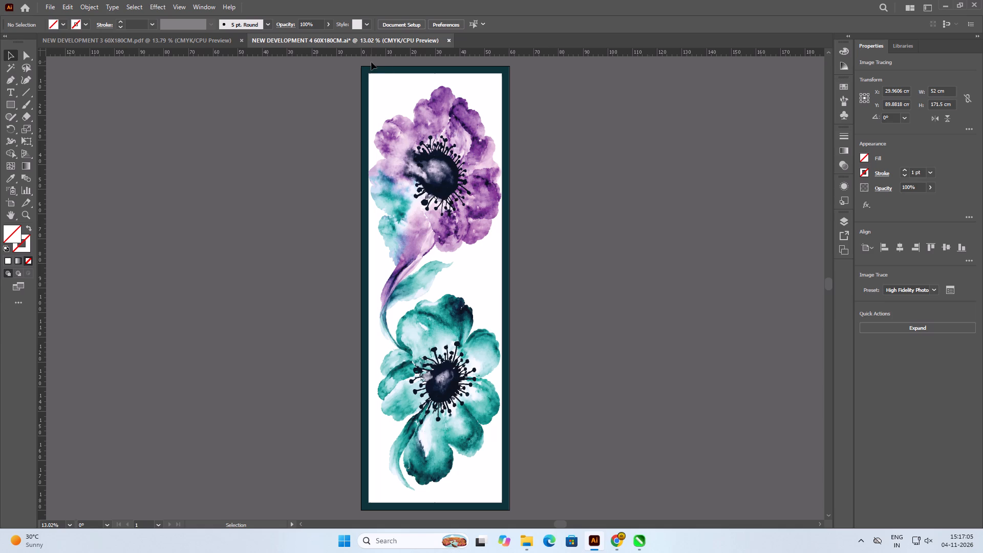
click(599, 178)
Examine the purple flower's leftmost petal against the teal border, and select the white background rectangle to check its edge.
alt+scroll(397, 206, up, 1)
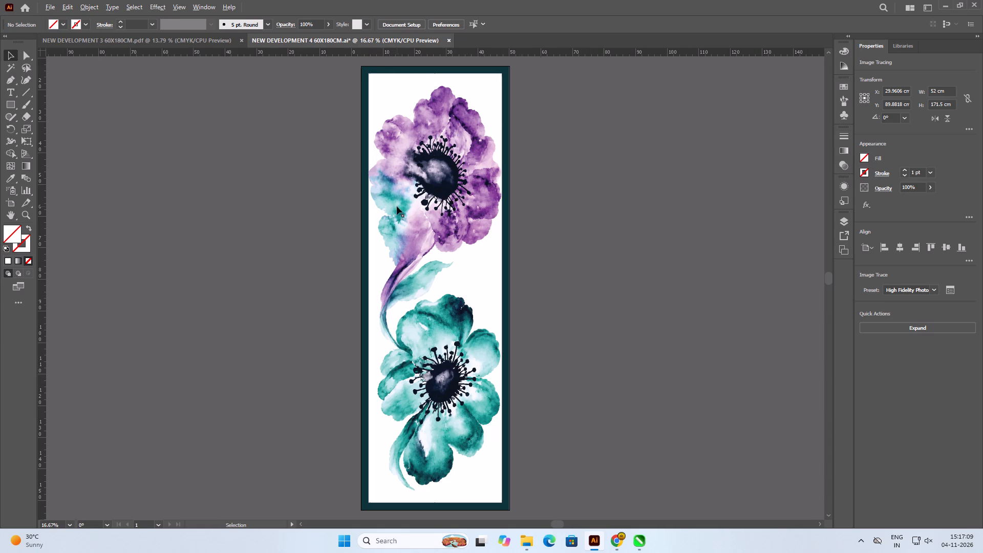
alt+scroll(356, 148, up, 4)
alt+scroll(371, 189, up, 1)
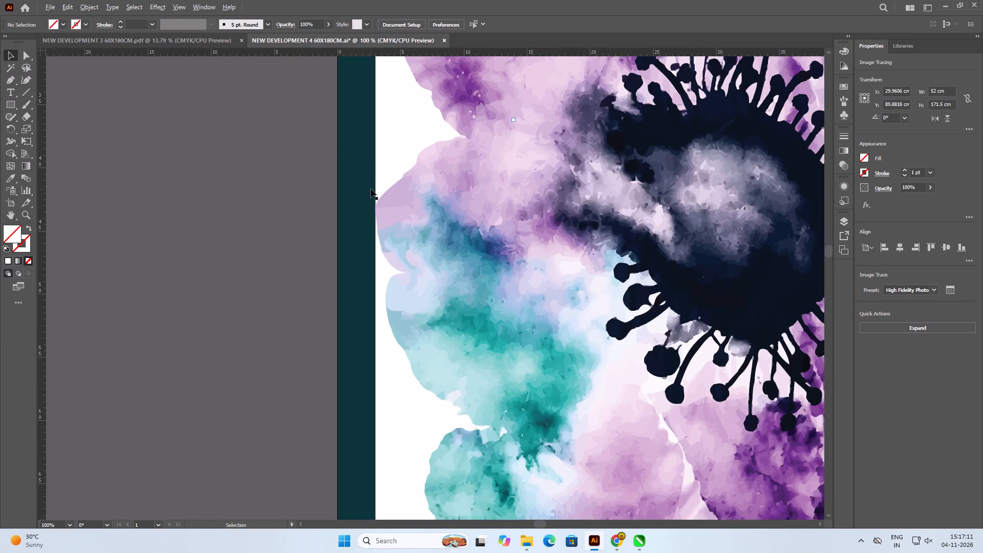
alt+scroll(371, 189, up, 1)
click(371, 189)
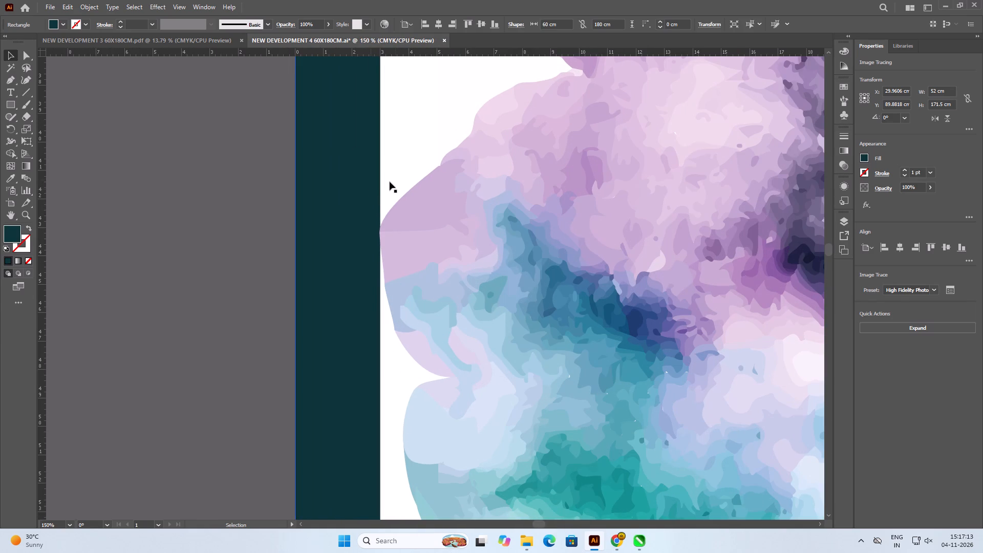
click(395, 180)
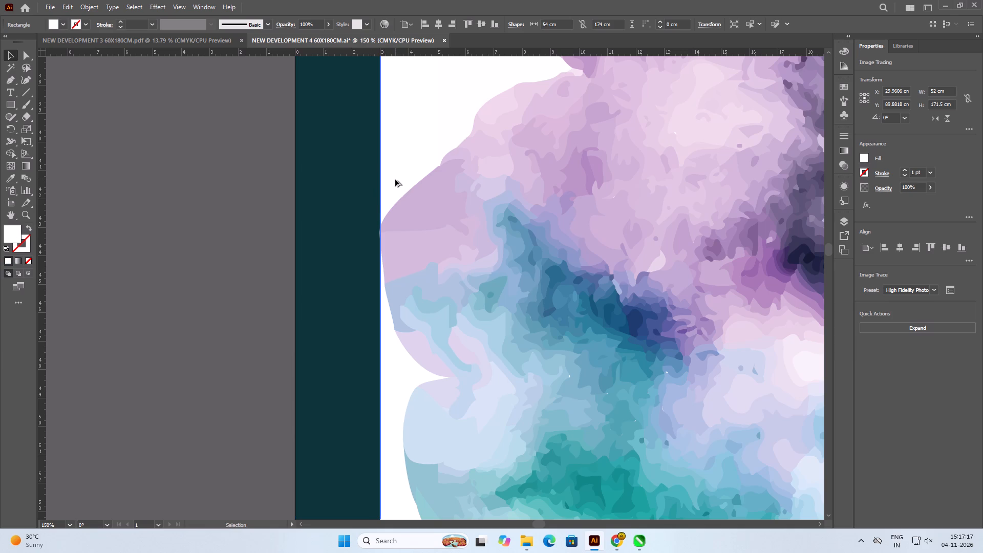
alt+scroll(395, 180, down, 2)
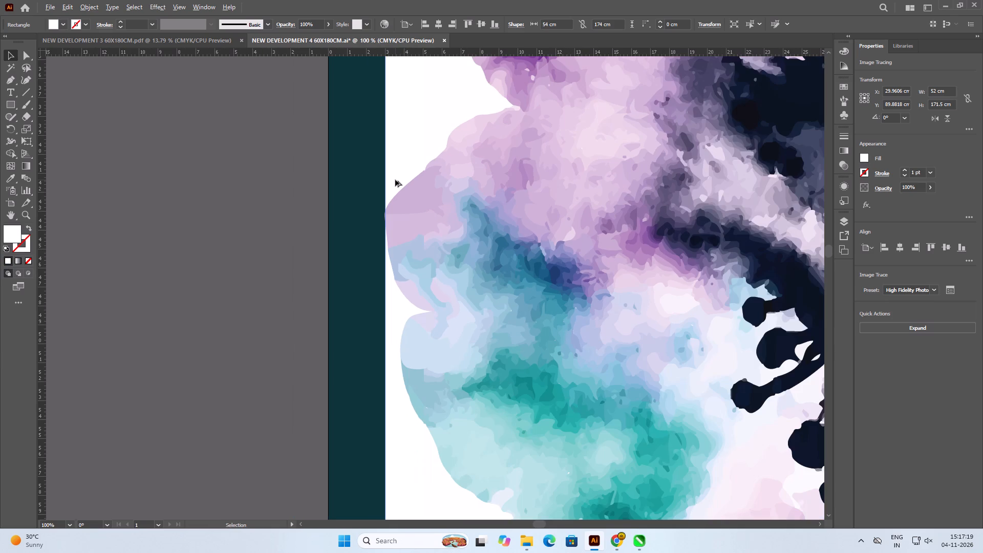
alt+scroll(395, 180, down, 1)
alt+scroll(395, 180, up, 1)
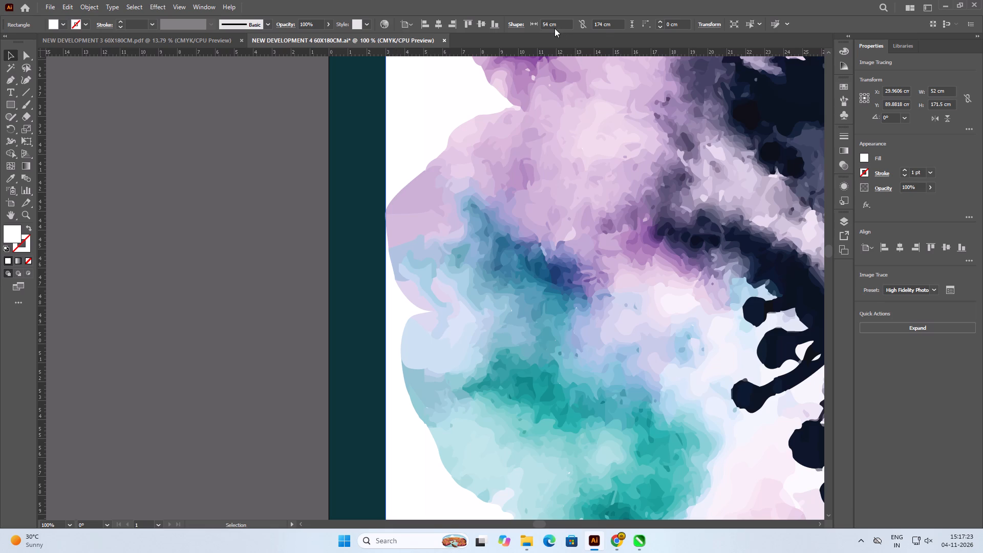
Resize the white background rectangle to 56 cm wide and 176 cm high, and deselect it.
click(547, 26)
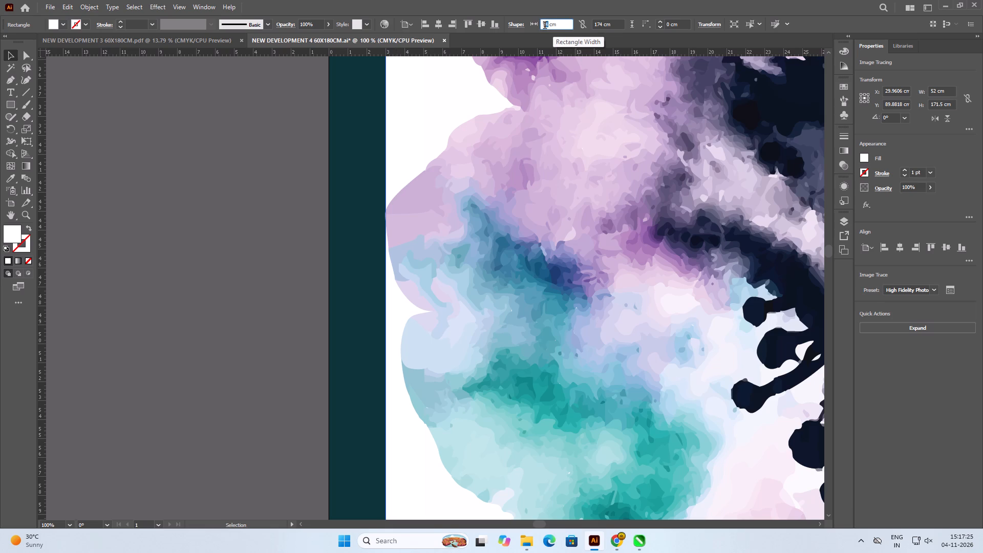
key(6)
key(Return)
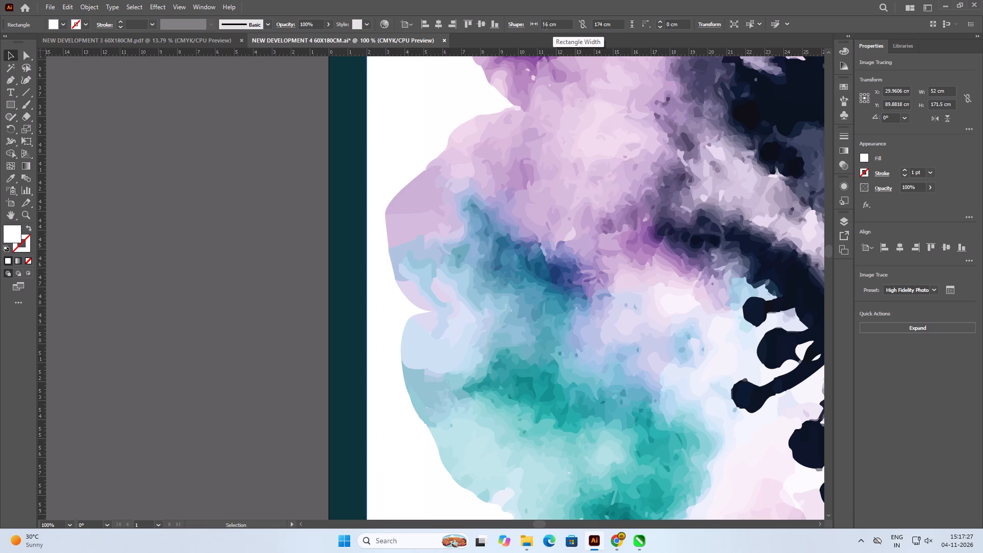
click(600, 27)
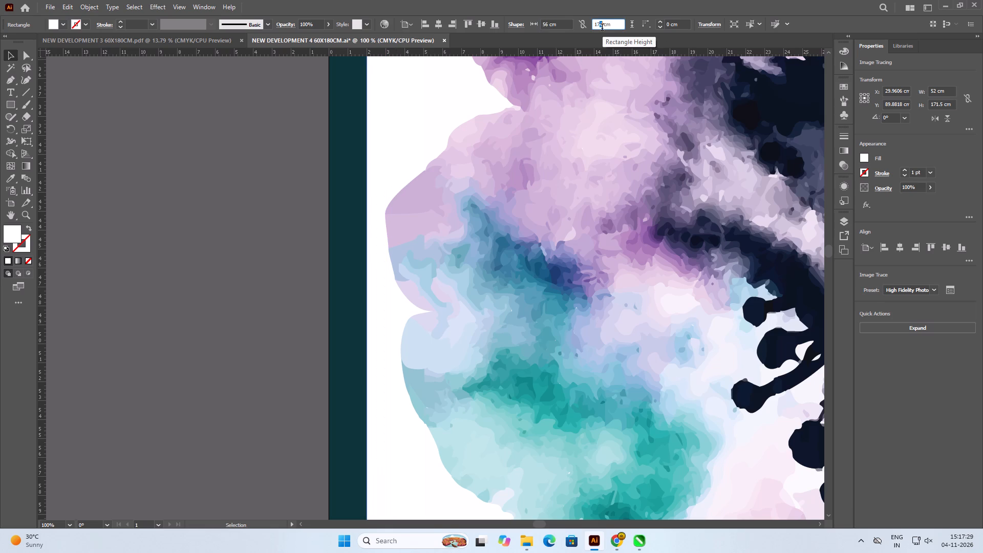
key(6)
key(Return)
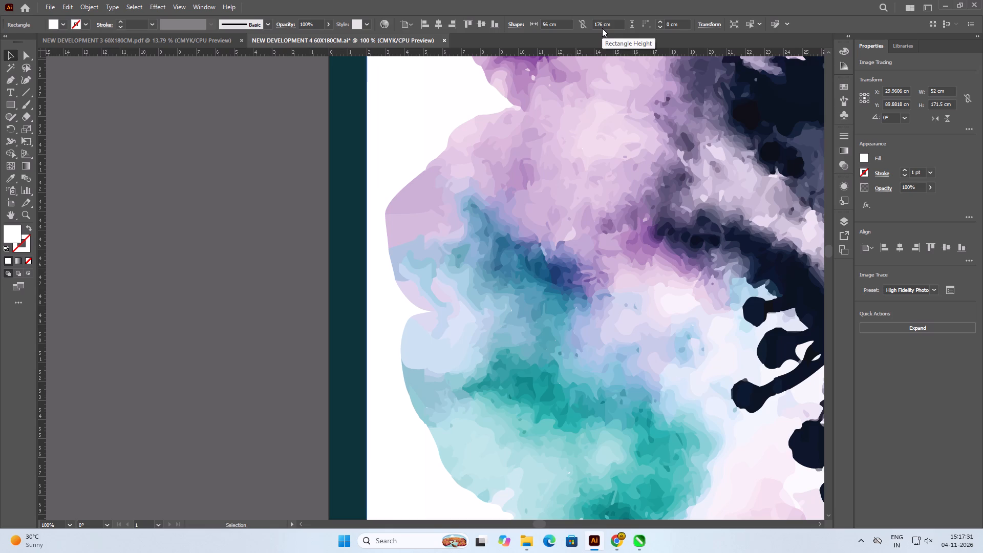
key(ctrl+0)
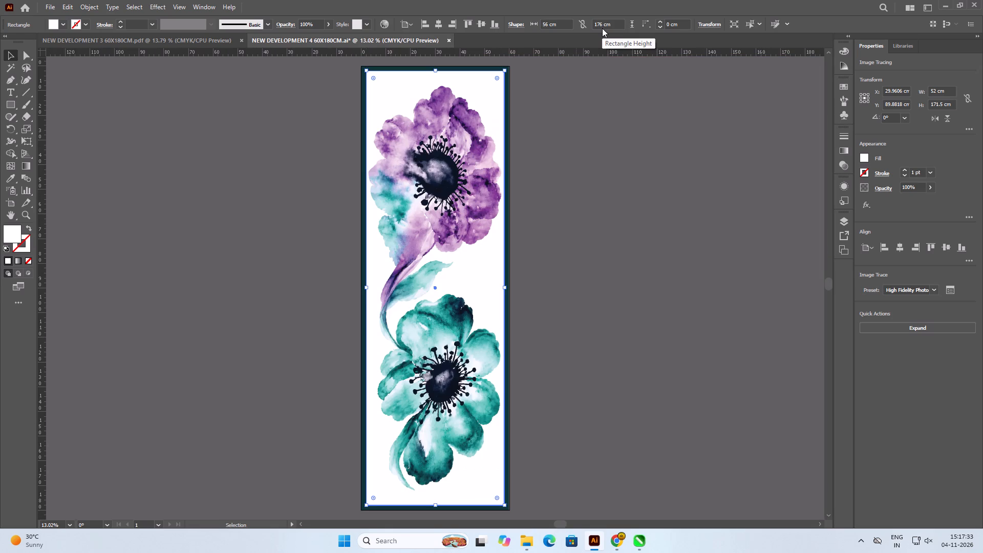
click(700, 171)
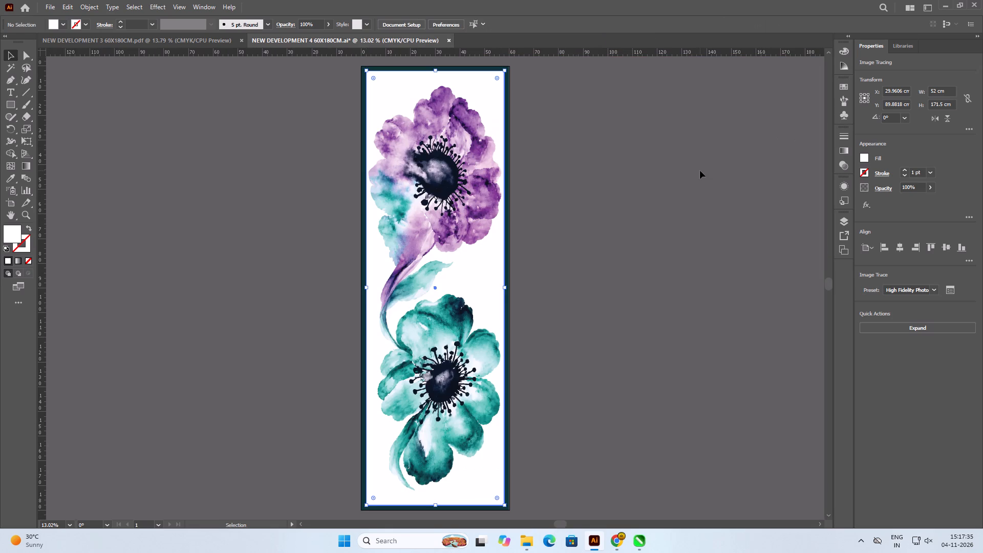
scroll(700, 171, up, 1)
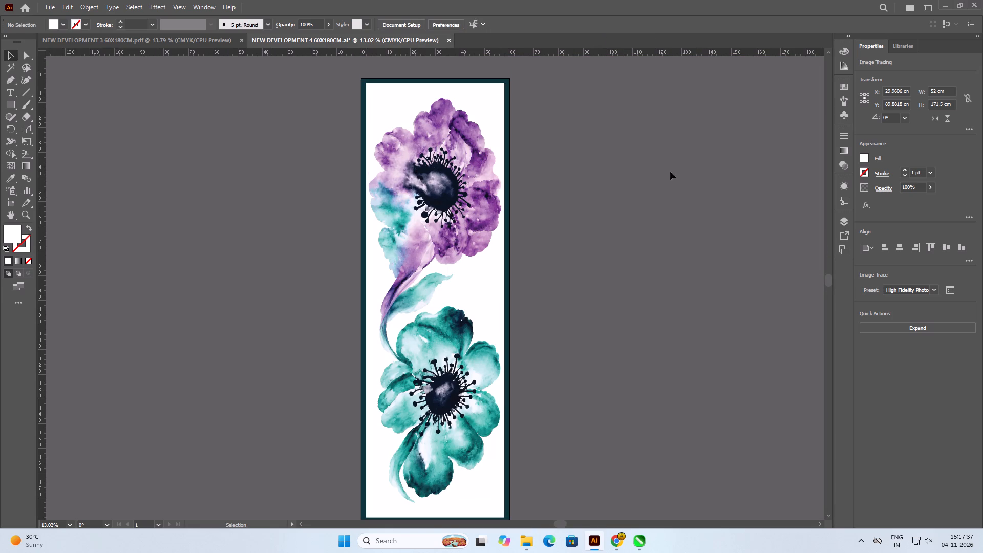
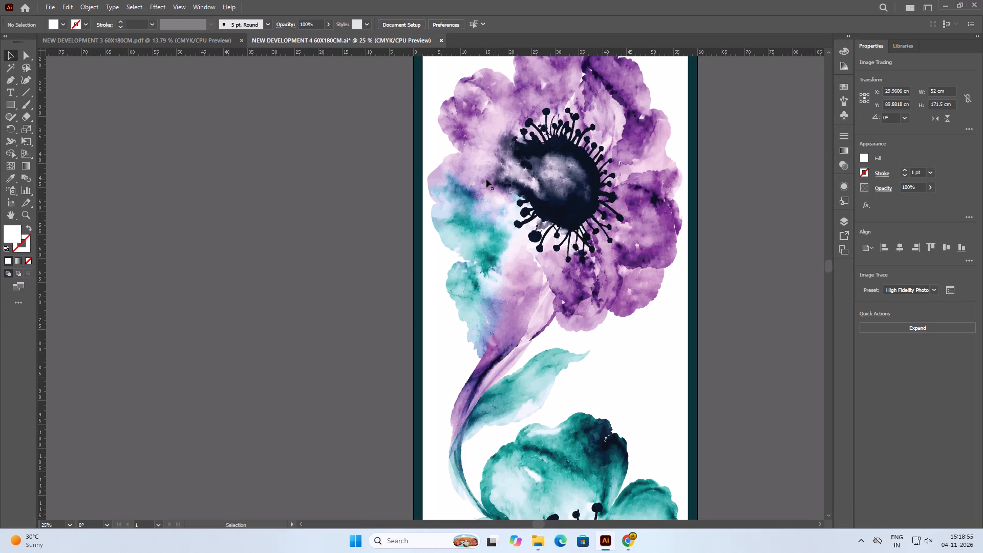
Recolour the 60 x 180 cm teal border rectangle with a colour sampled from the flower artwork using the Eyedropper.
alt+scroll(484, 176, down, 1)
click(648, 216)
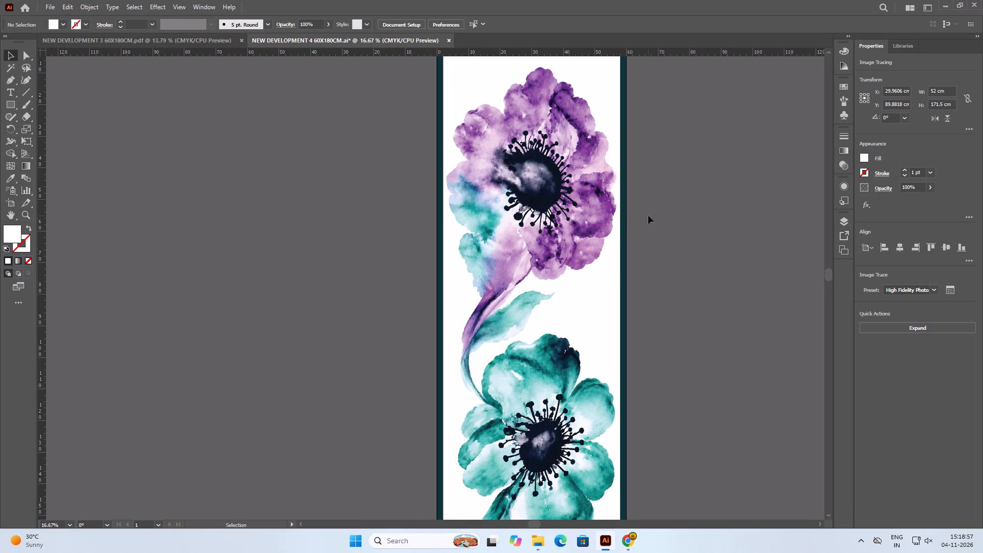
alt+scroll(639, 219, down, 1)
alt+scroll(600, 100, up, 1)
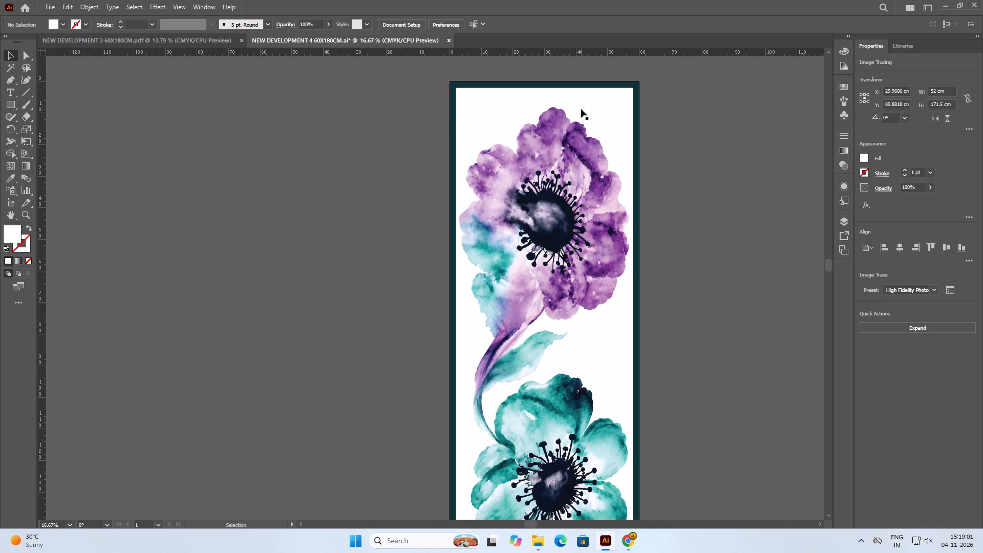
alt+scroll(588, 61, up, 3)
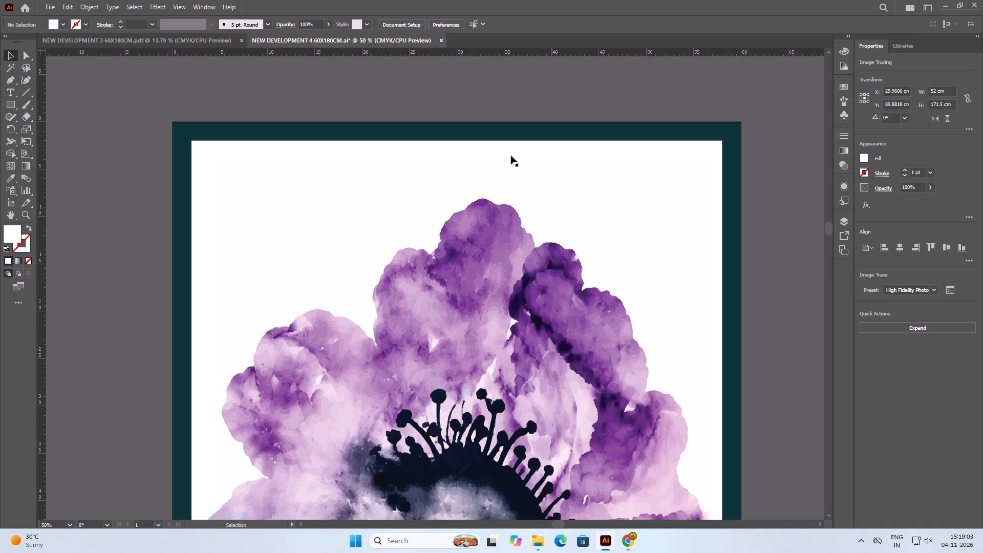
click(196, 130)
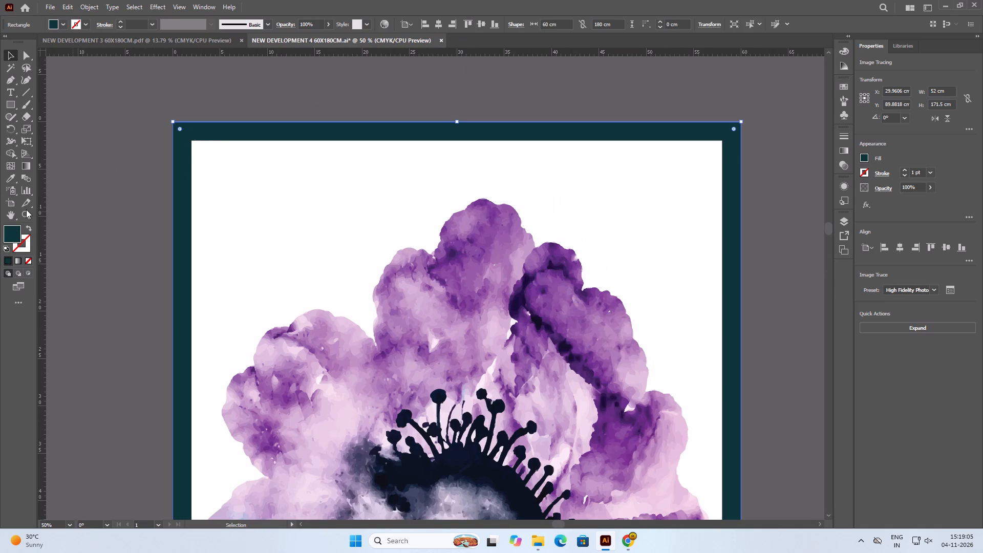
click(9, 179)
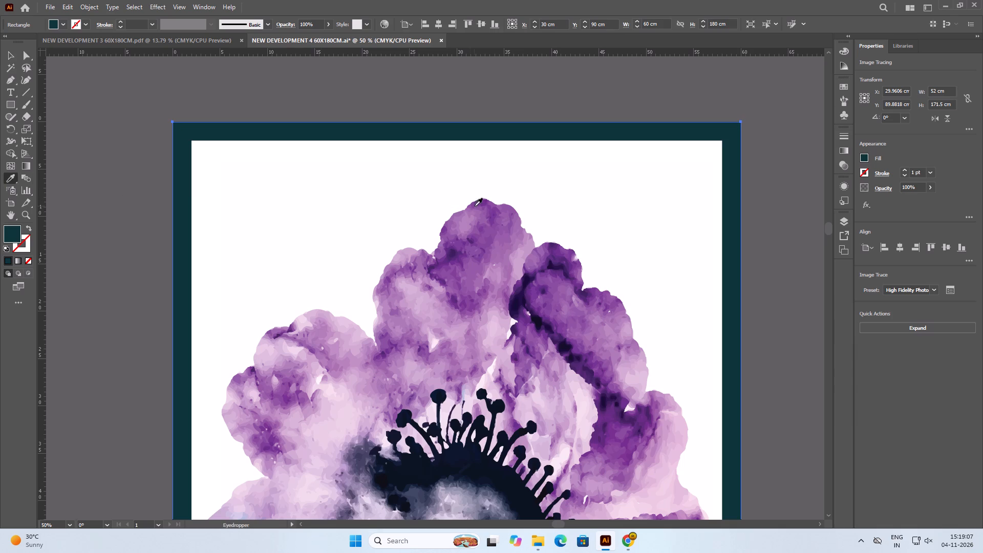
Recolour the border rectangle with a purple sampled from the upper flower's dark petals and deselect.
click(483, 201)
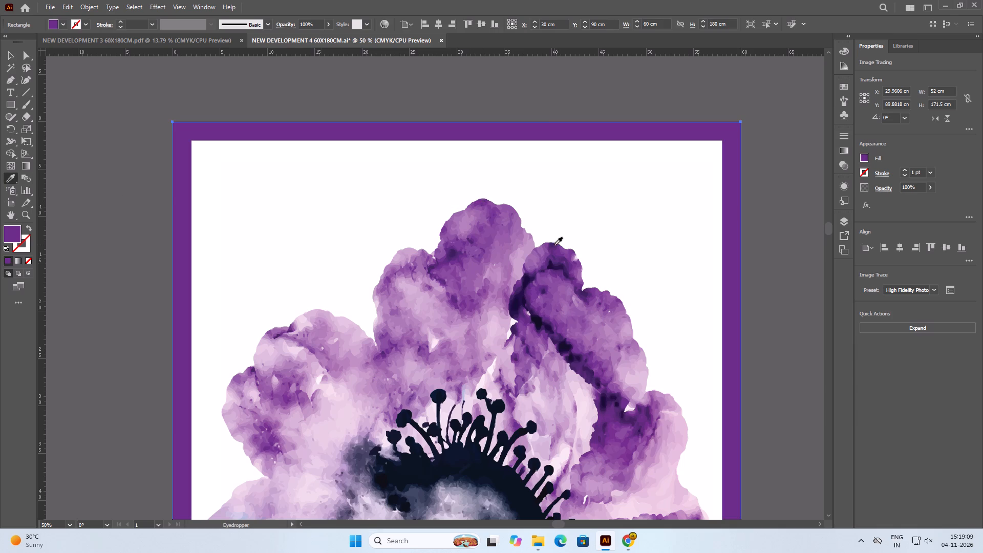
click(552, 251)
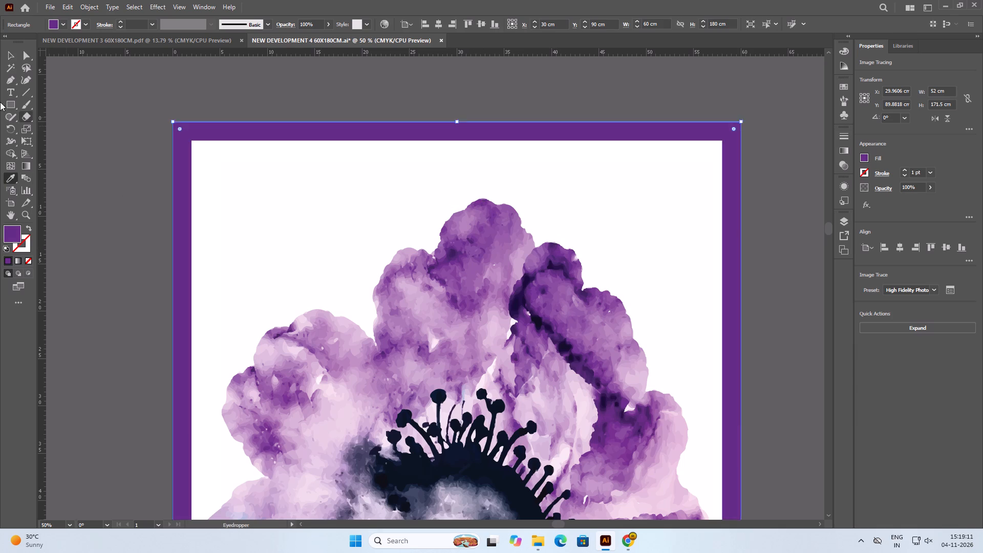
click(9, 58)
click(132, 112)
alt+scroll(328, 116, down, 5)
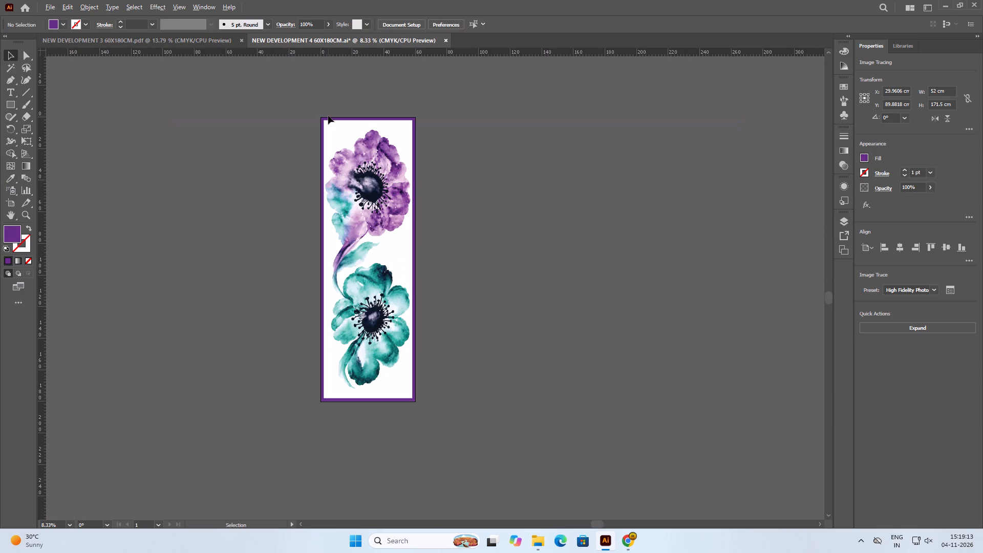
Recolour the border rectangle with a light teal sampled from the lower flower's petal and deselect.
alt+scroll(386, 287, up, 3)
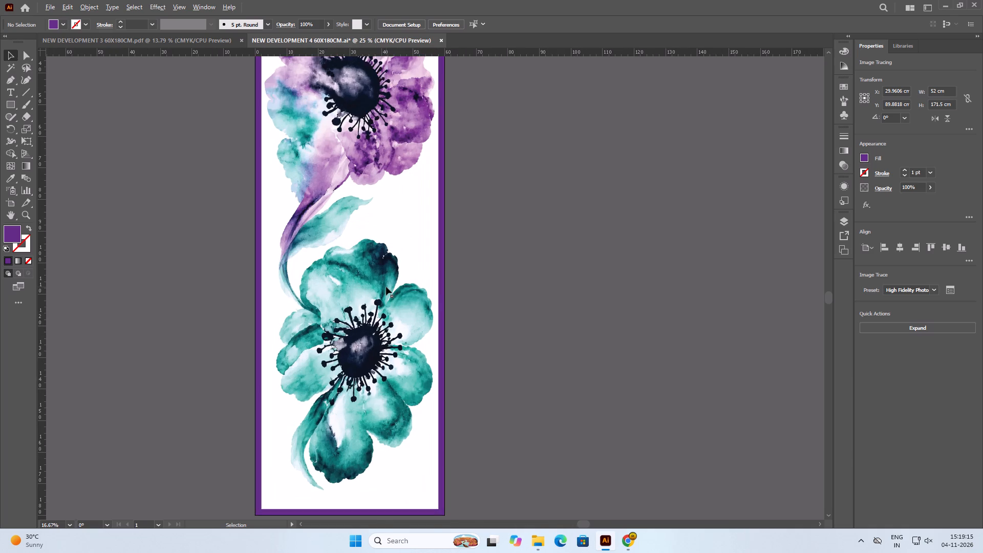
alt+scroll(445, 364, up, 1)
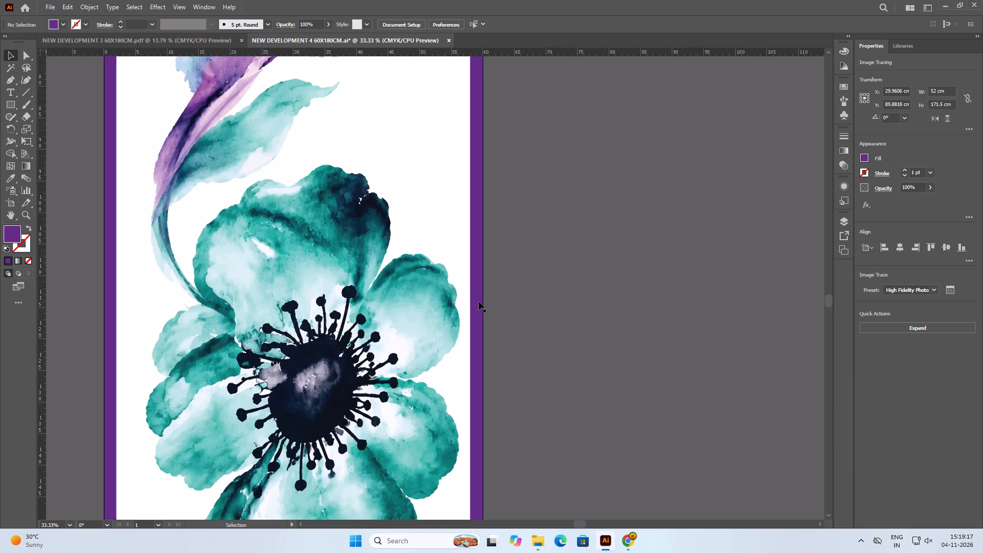
click(479, 302)
click(11, 183)
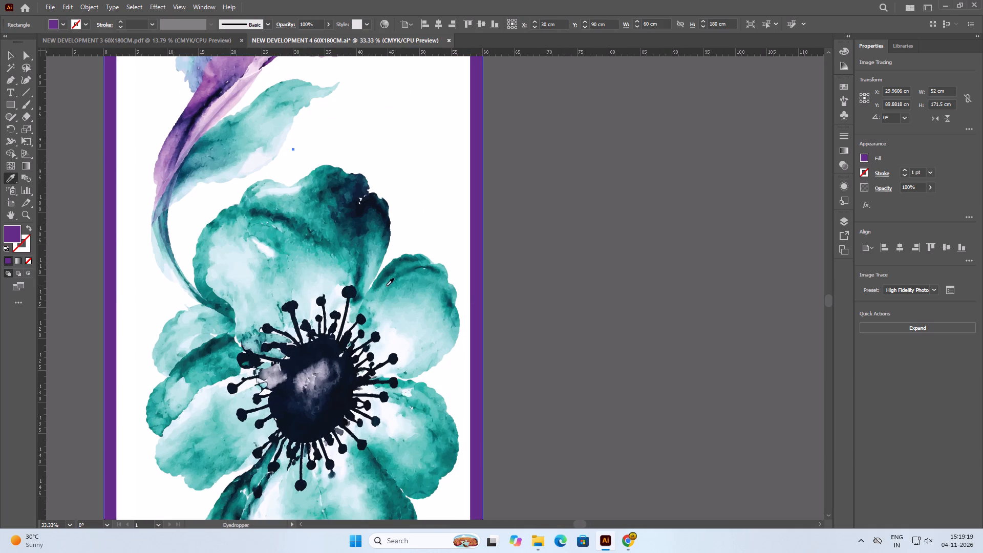
click(421, 287)
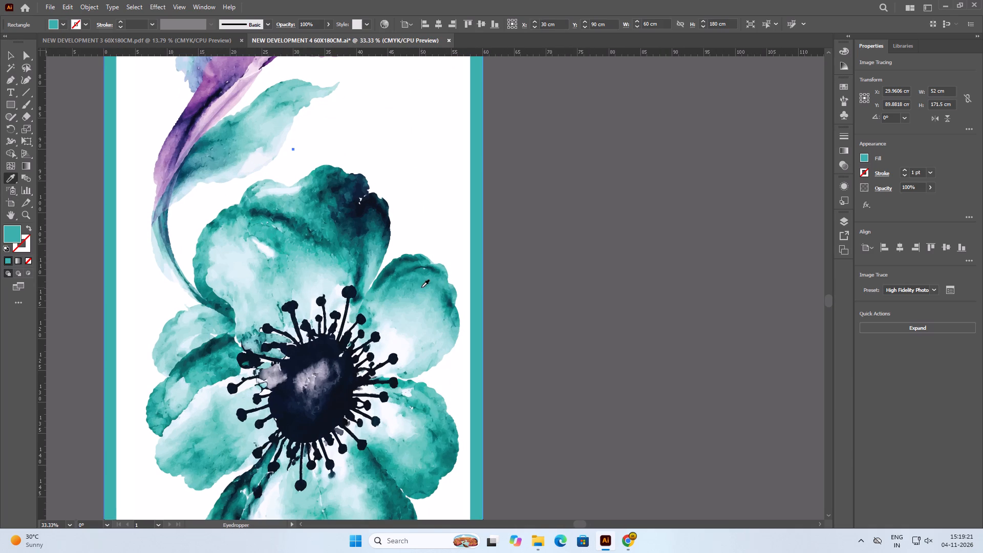
click(5, 58)
click(606, 257)
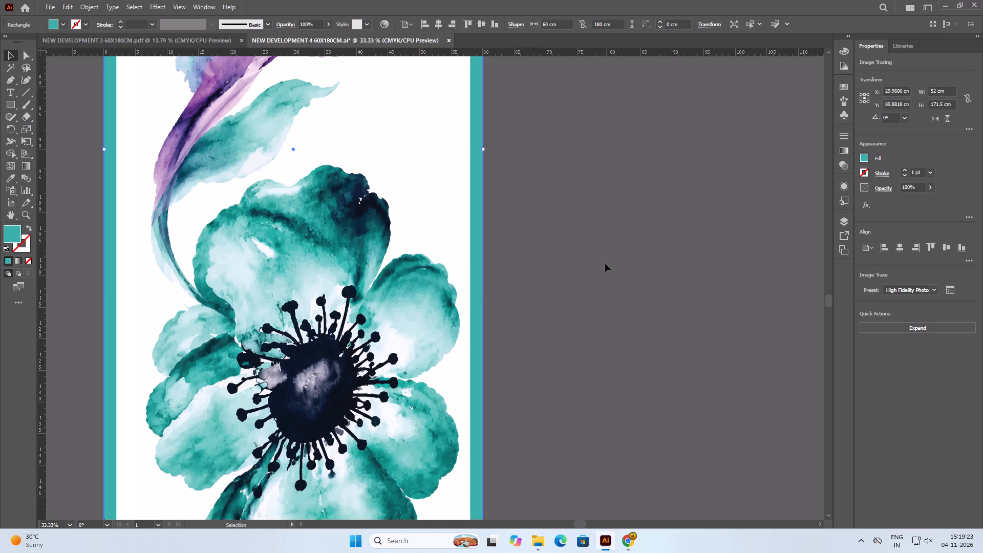
Draw a narrow rectangle about 0.72 by 1.99 cm spanning the full height of the top border.
alt+scroll(562, 384, down, 4)
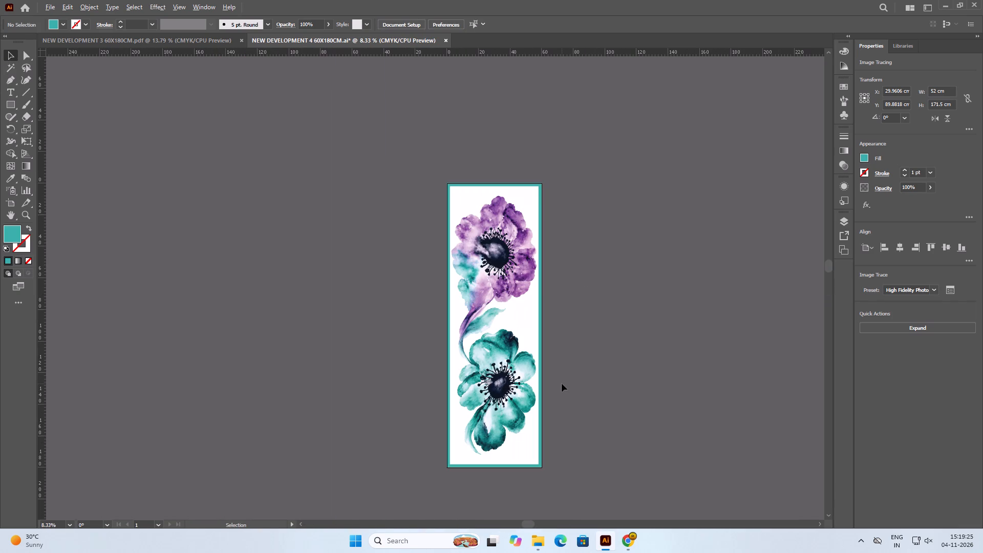
alt+scroll(509, 187, up, 5)
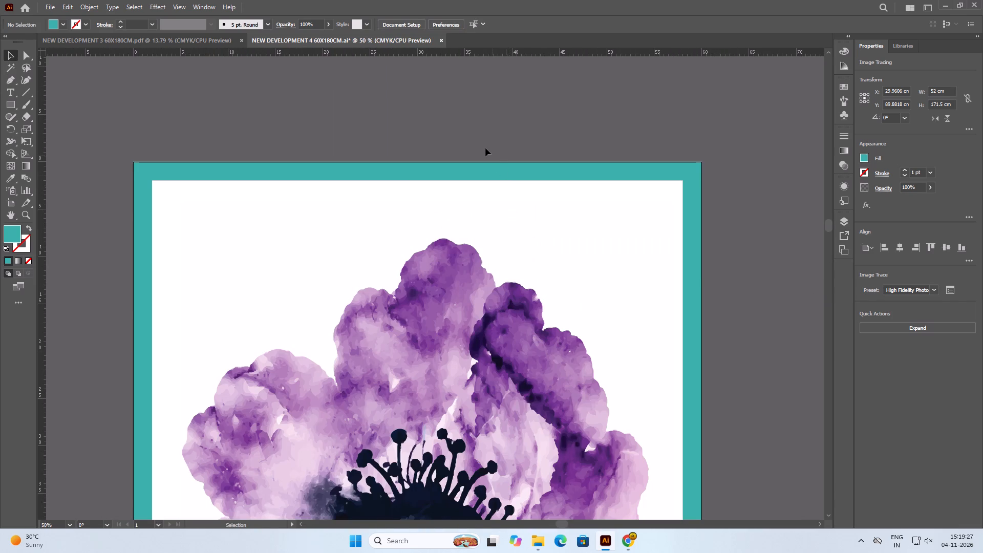
alt+scroll(485, 148, up, 5)
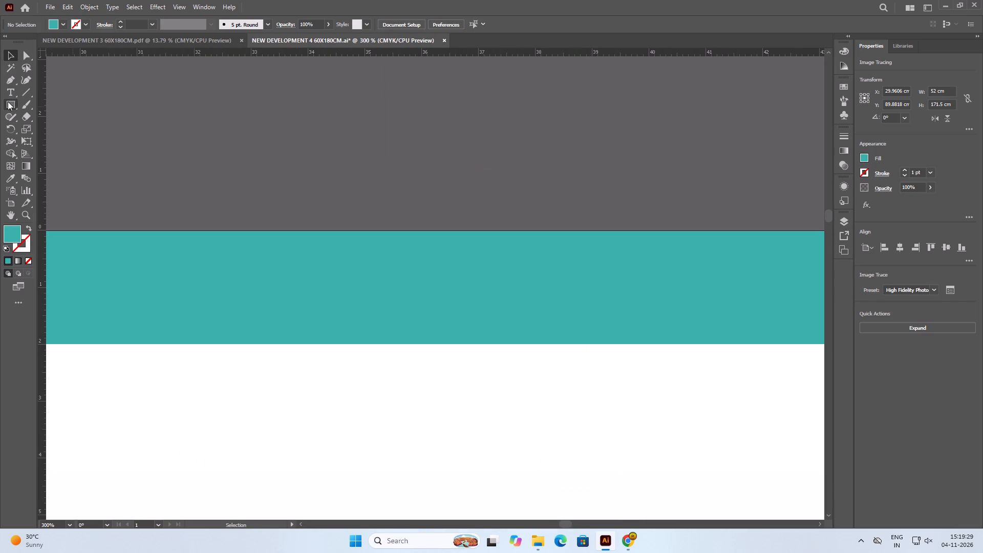
click(13, 101)
drag(14, 105, 20, 107)
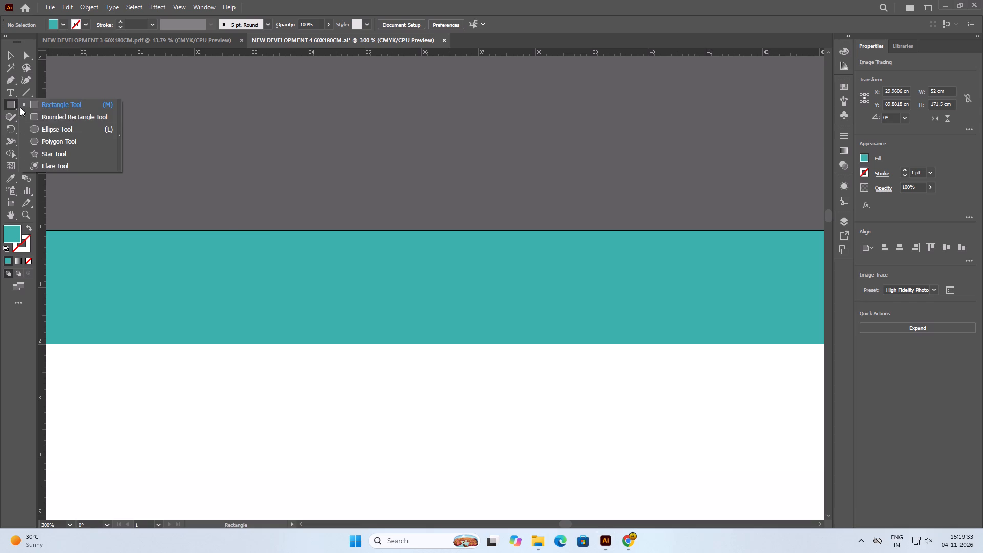
drag(20, 107, 66, 109)
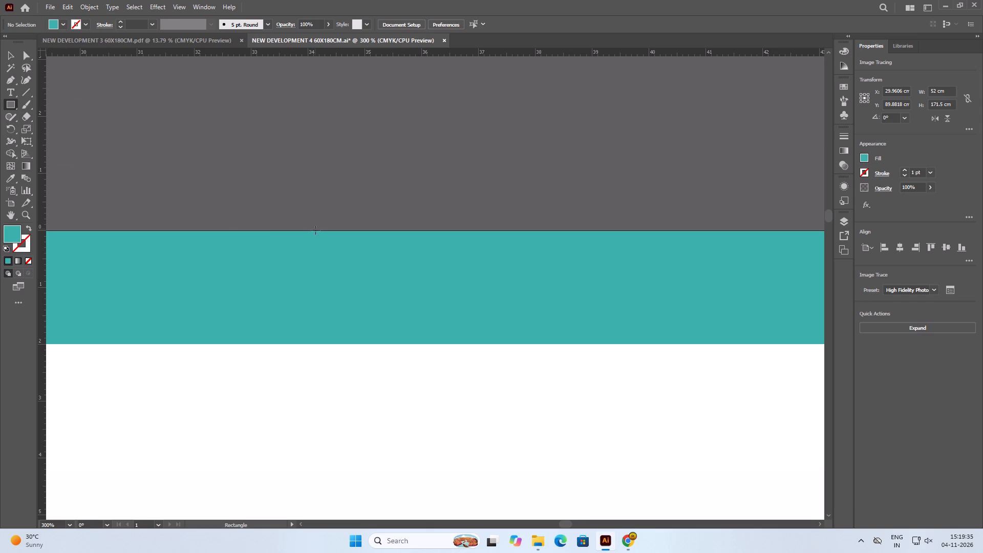
drag(315, 230, 336, 344)
drag(336, 344, 356, 344)
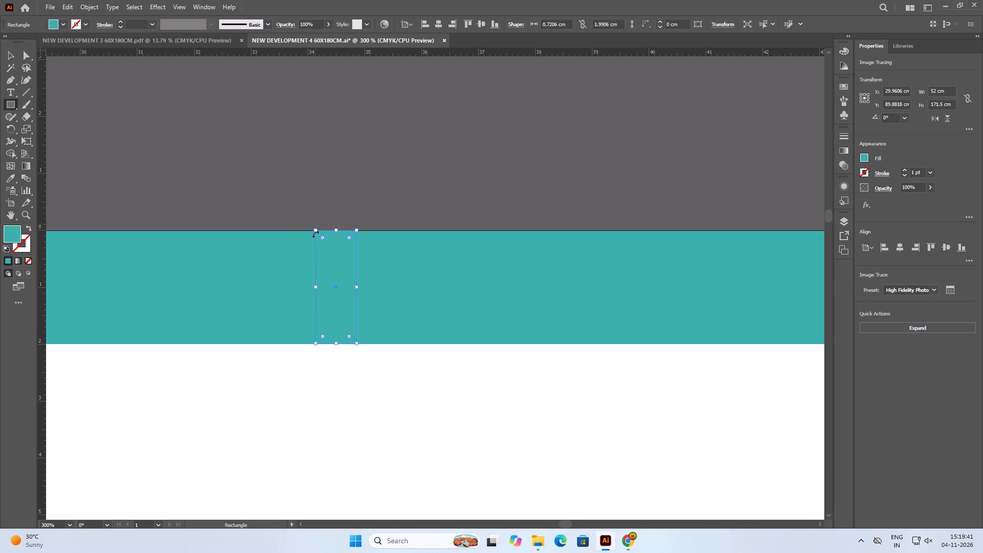
Slant the small rectangle into a parallelogram by shifting its two upper corner points about 1 cm to the right.
click(22, 57)
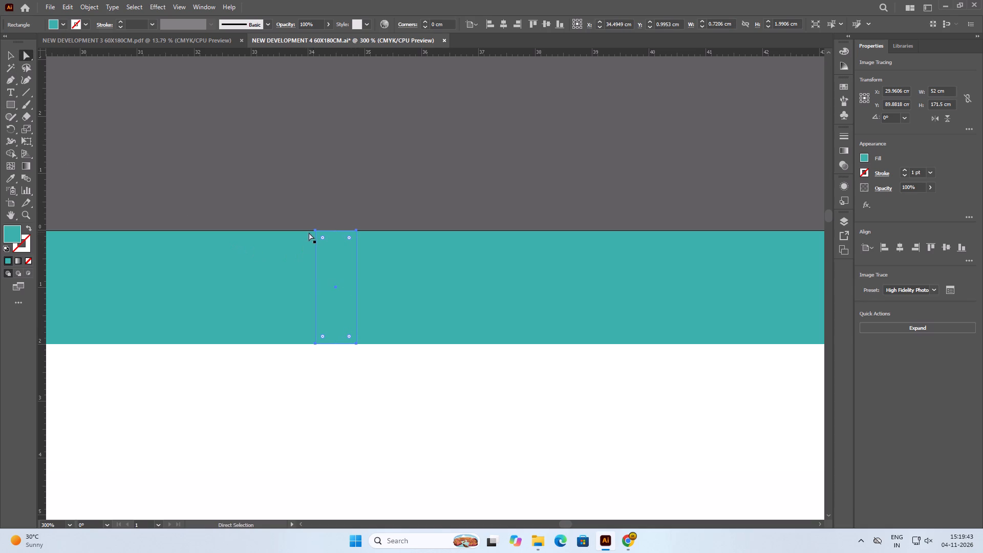
click(315, 231)
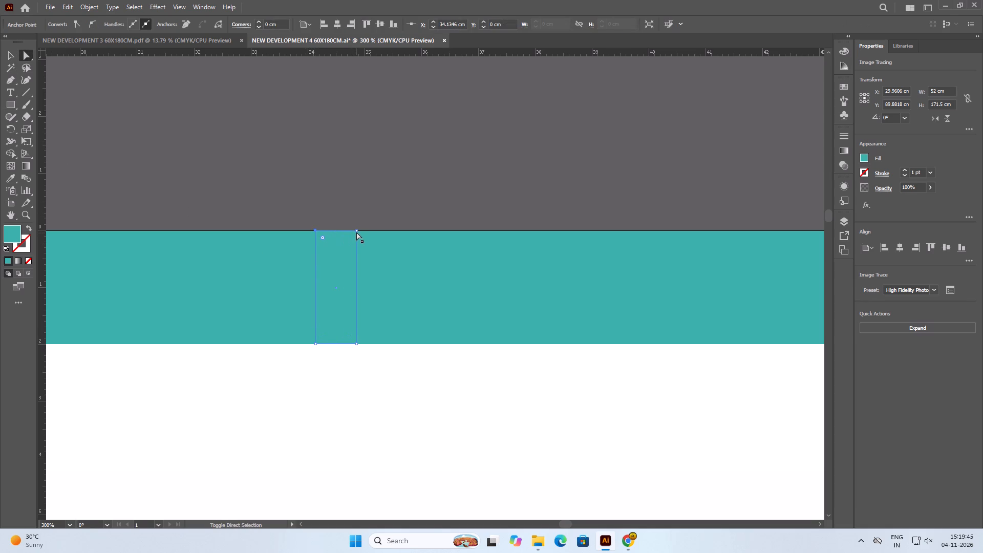
shift+click(357, 231)
drag(336, 231, 371, 232)
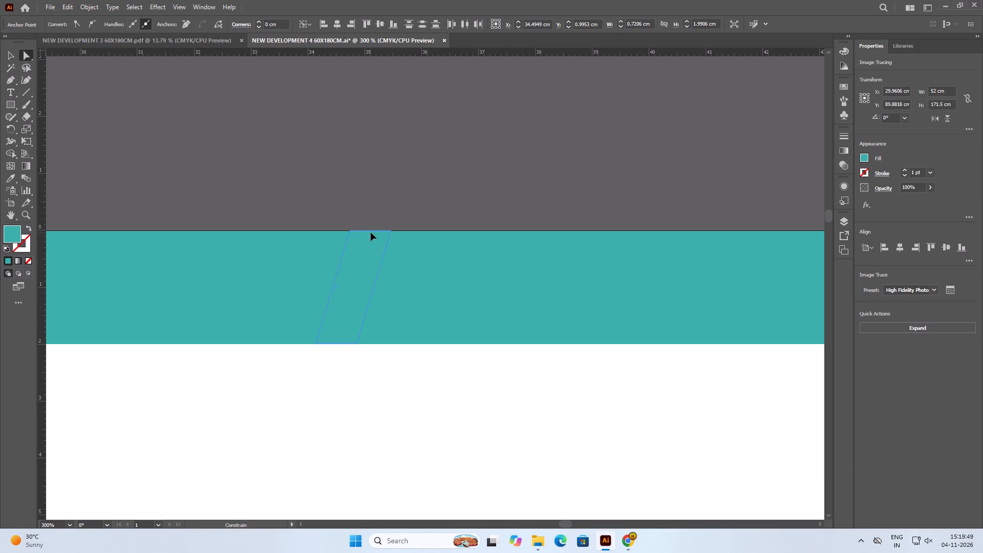
drag(371, 232, 395, 238)
click(11, 54)
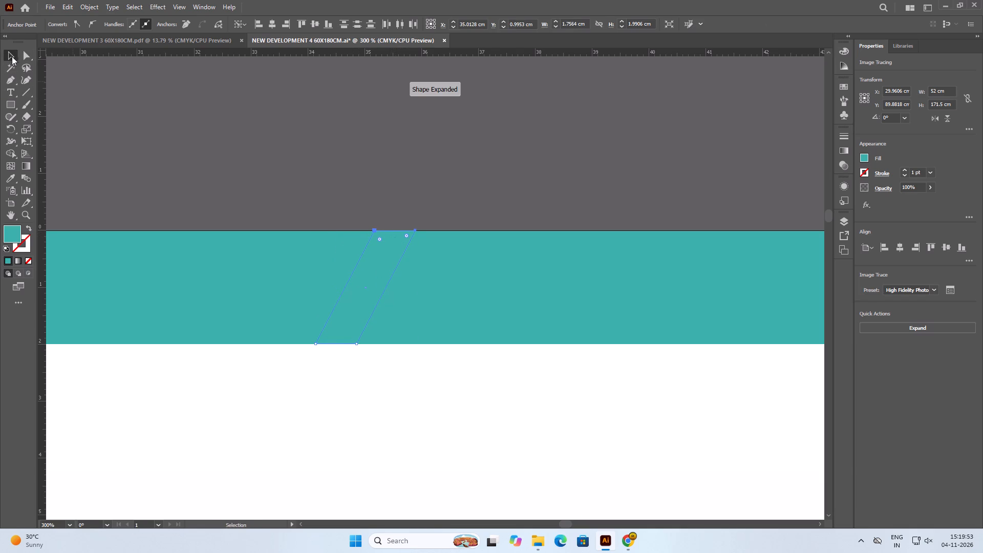
Fill the slanted stripe with a dark purple sampled from the upper flower's petal and deselect.
scroll(362, 218, down, 6)
alt+scroll(362, 218, down, 4)
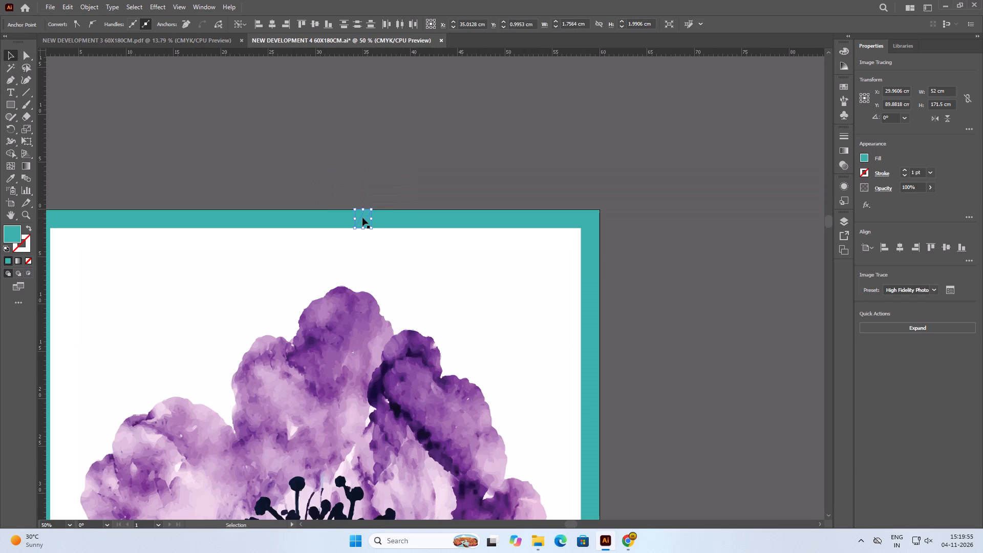
click(11, 180)
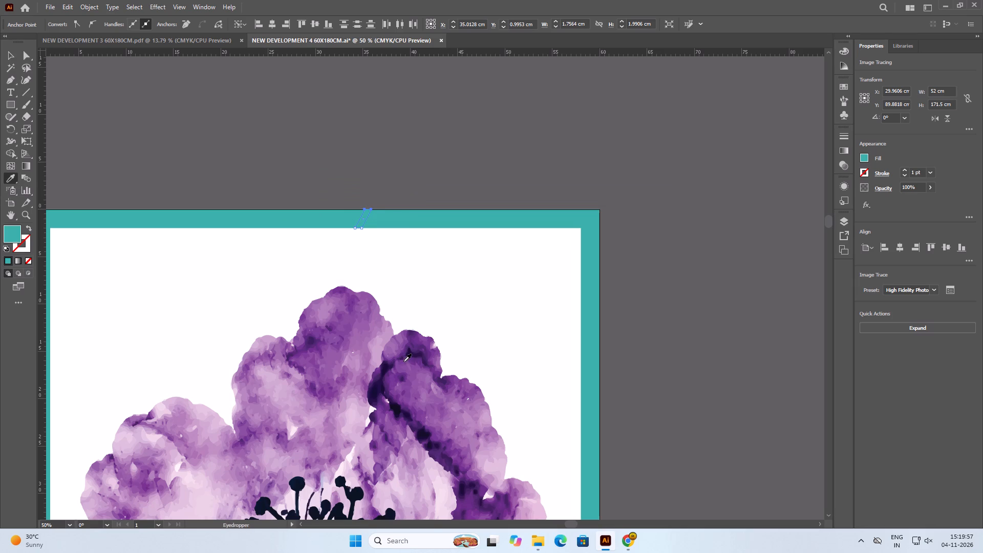
click(388, 360)
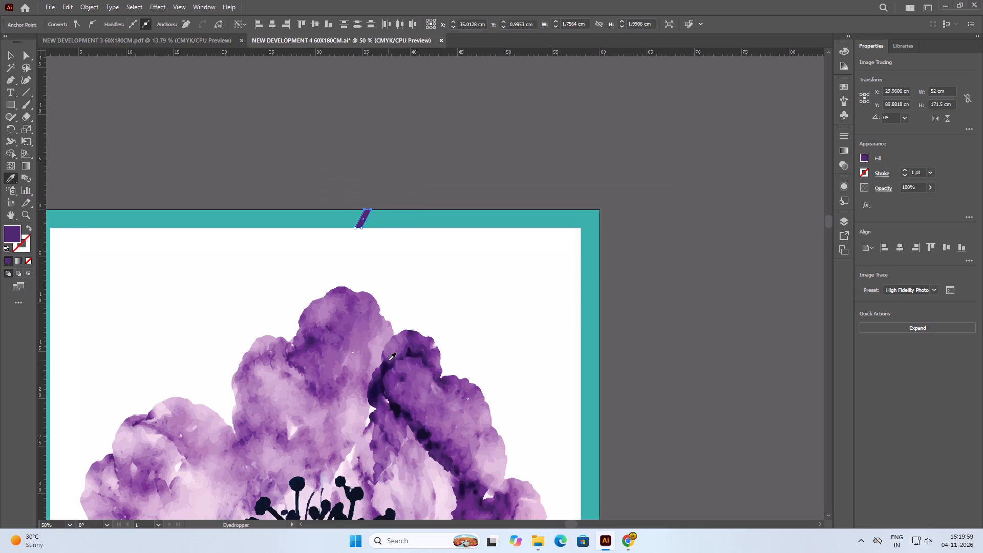
click(6, 56)
click(306, 129)
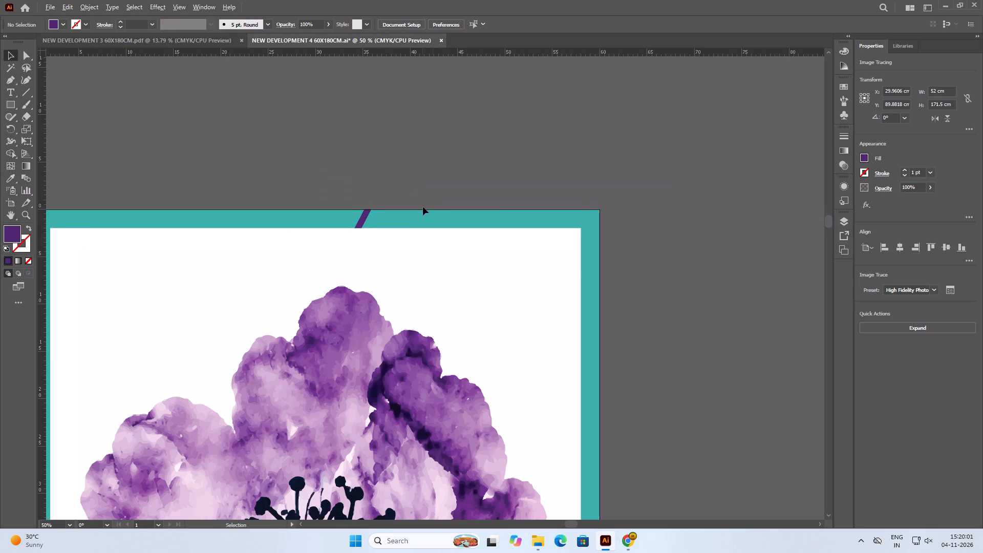
Duplicate the purple stripe along the top border, about 1.27 cm to the right of the original.
alt+scroll(422, 207, up, 3)
alt+scroll(232, 220, up, 2)
click(250, 253)
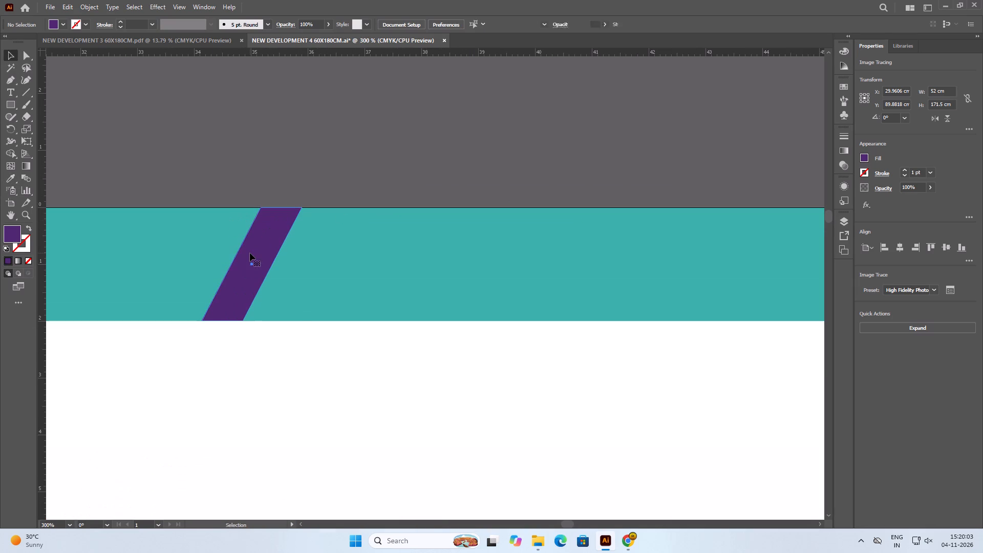
alt+drag(253, 254, 326, 258)
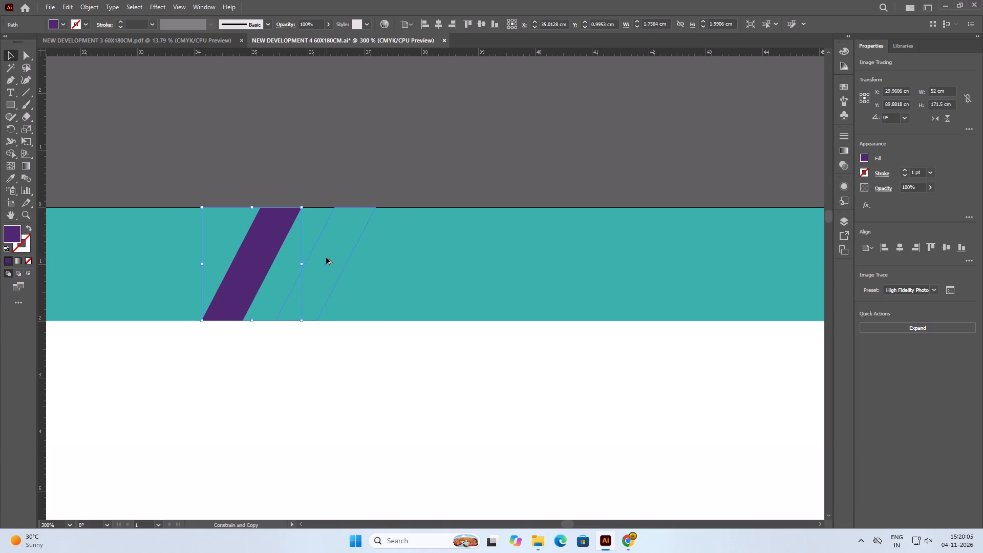
alt+drag(326, 258, 325, 259)
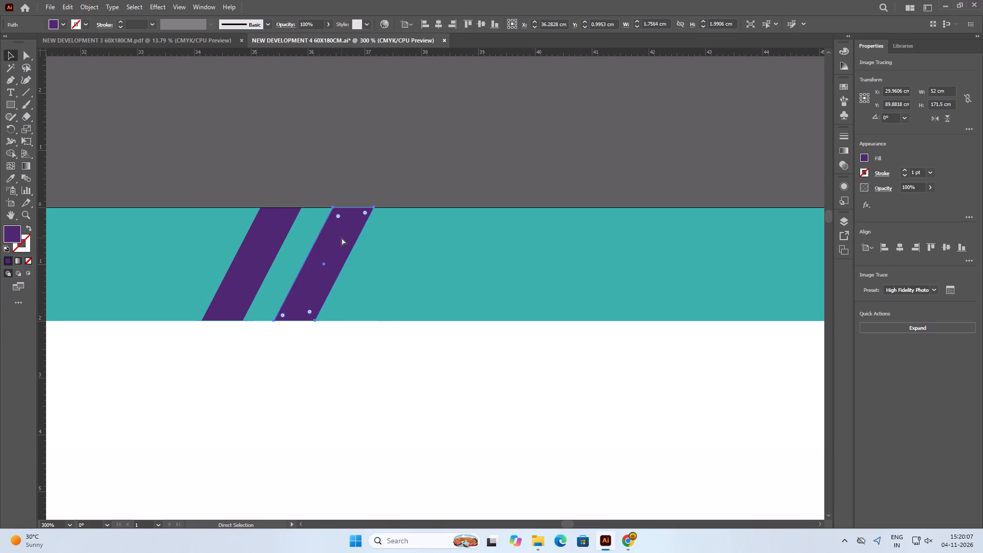
Repeat the stripe duplication at the same spacing until the row extends well past the panel's right edge, to about 75 cm, and deselect.
key(ctrl+d)
key(ctrl+d)
key(ctrl+d)
key(ctrl+d)
key(ctrl+d)
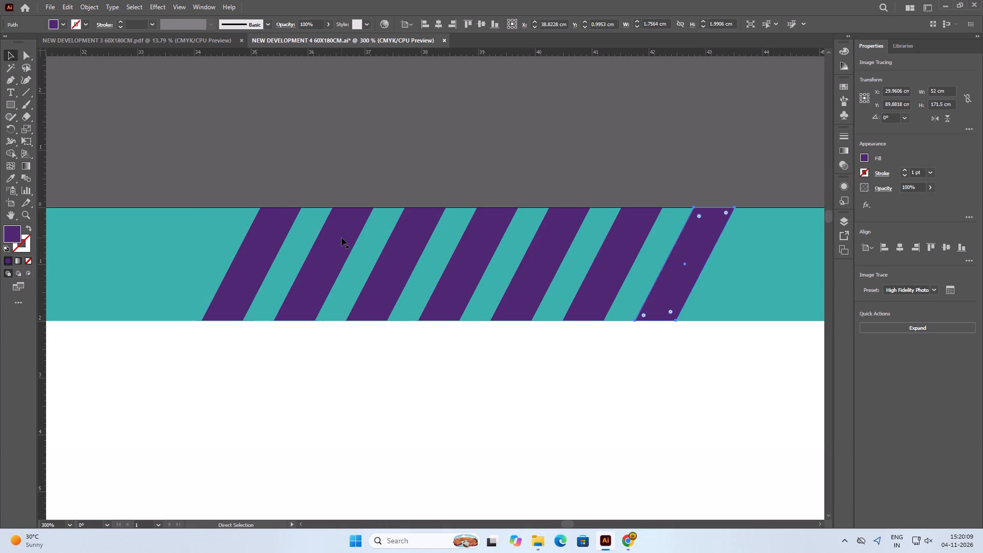
alt+scroll(341, 238, down, 3)
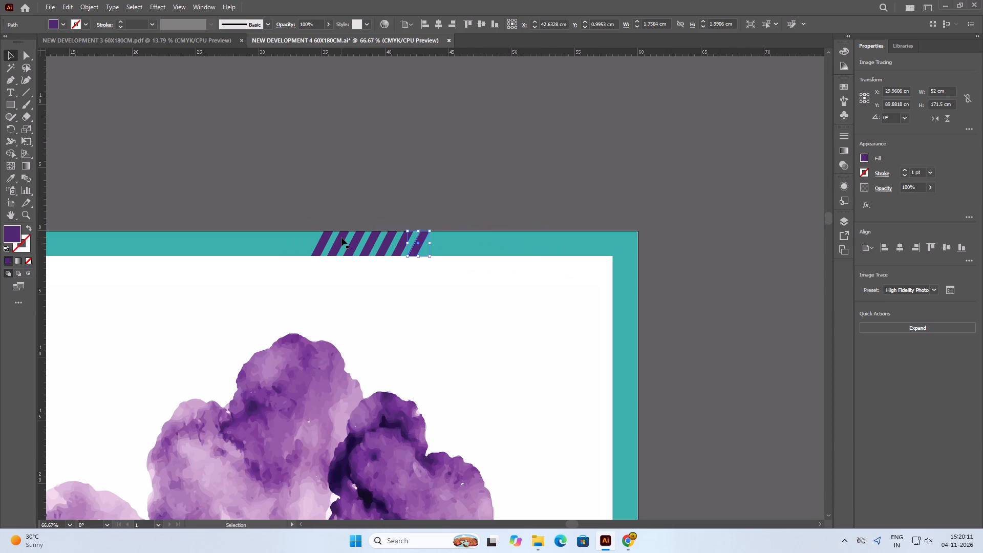
alt+scroll(341, 238, down, 2)
key(ctrl+d)
key(ctrl+d)
key(ctrl+d)
key(ctrl+d)
key(ctrl+d)
key(ctrl+d)
key(ctrl+d)
key(ctrl+d)
key(ctrl+d)
key(ctrl+d)
key(ctrl+d)
key(ctrl+d)
key(ctrl+d)
key(ctrl+d)
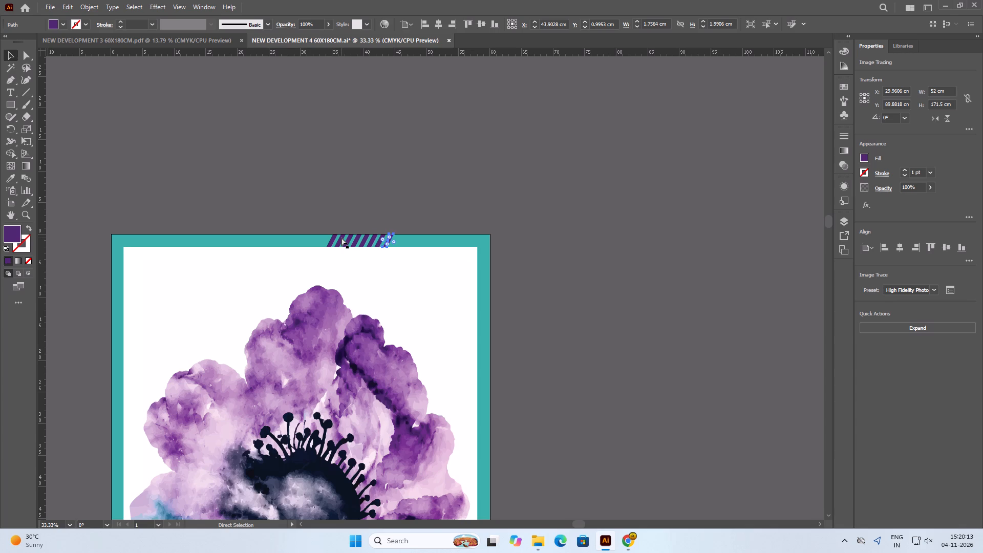
key(ctrl+d)
key(ctrl+d)
key(ctrl+d)
key(ctrl+d)
key(ctrl+d)
key(ctrl+d)
key(ctrl+d)
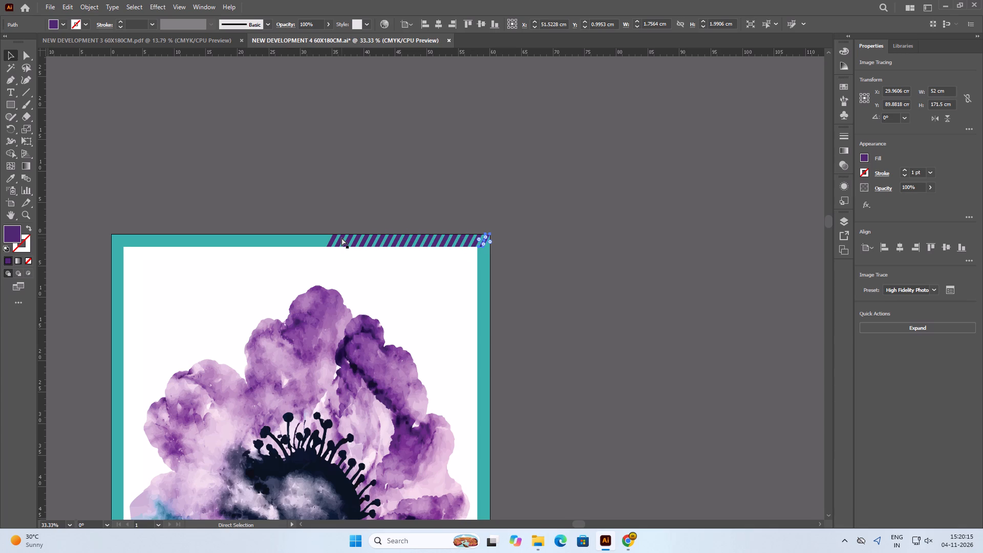
key(ctrl+d)
key(ctrl+d)
key(ctrl+d)
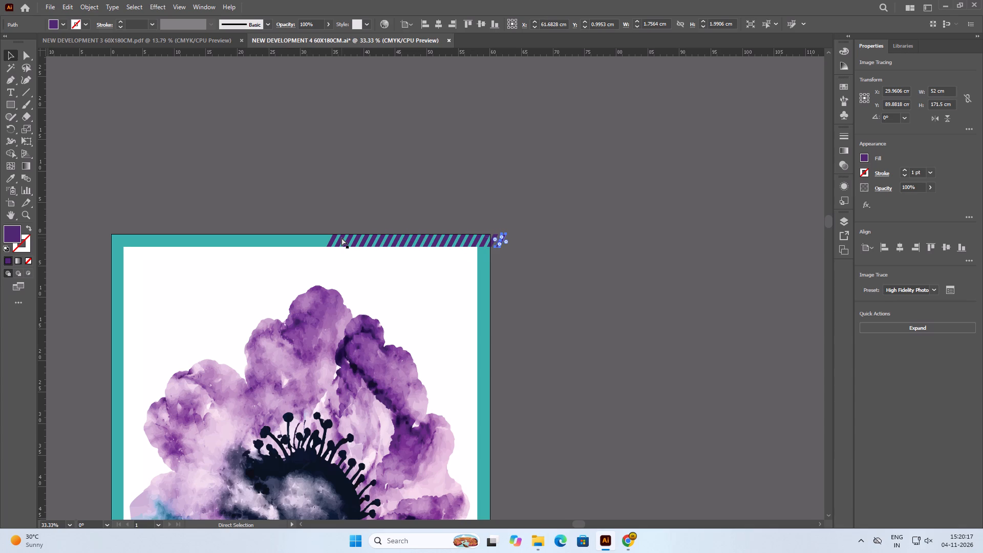
key(ctrl+d)
key(ctrl+d)
key(ctrl+d)
key(ctrl+d)
key(ctrl+d)
key(ctrl+d)
key(ctrl+d)
key(ctrl+d)
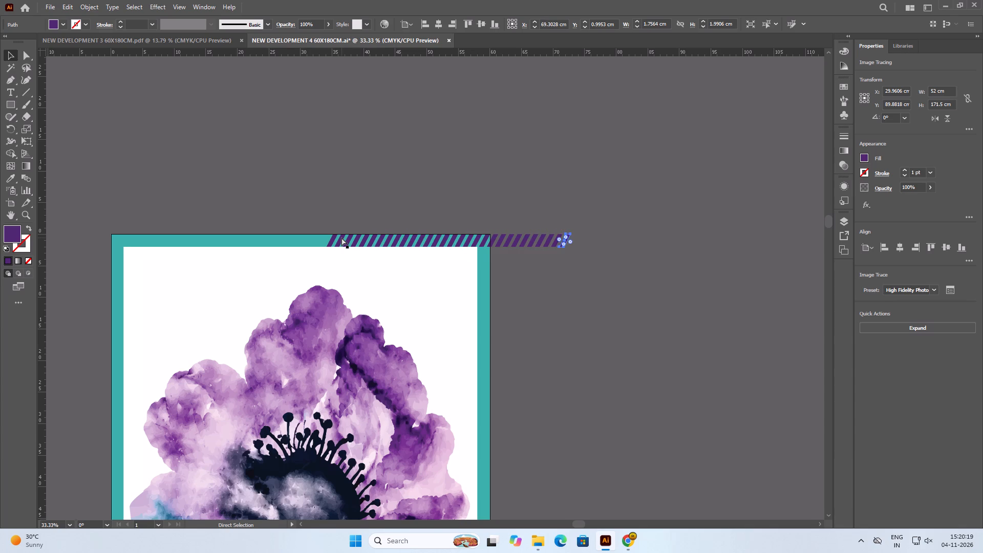
key(ctrl+d)
click(628, 231)
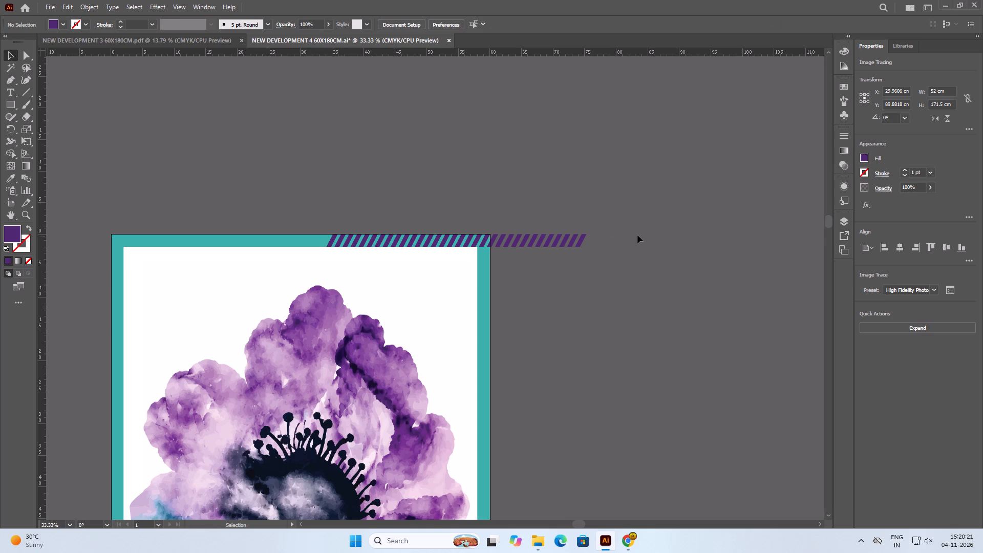
Group all the slanted purple stripes in the top border row, leaving the teal border out of the group.
drag(614, 243, 463, 245)
drag(463, 245, 345, 239)
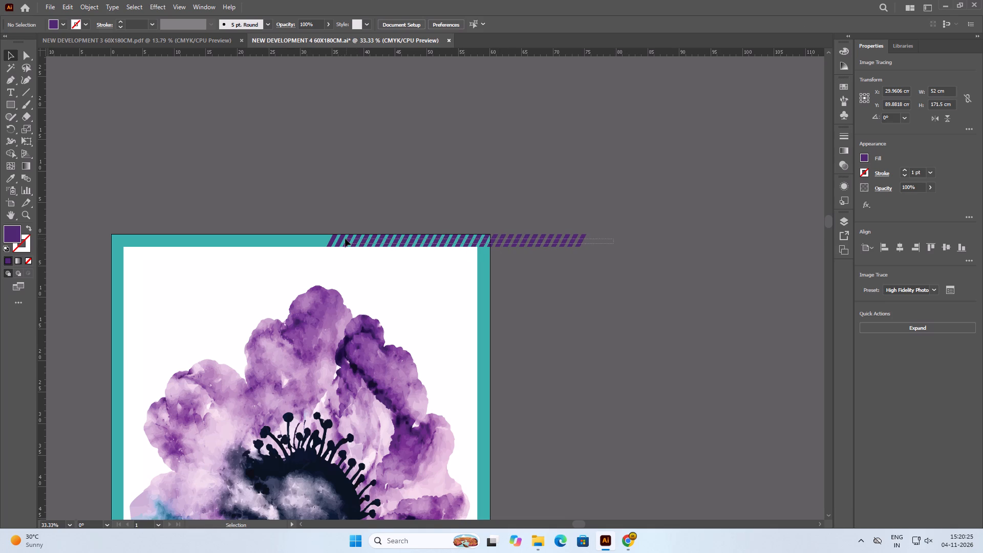
drag(345, 239, 331, 239)
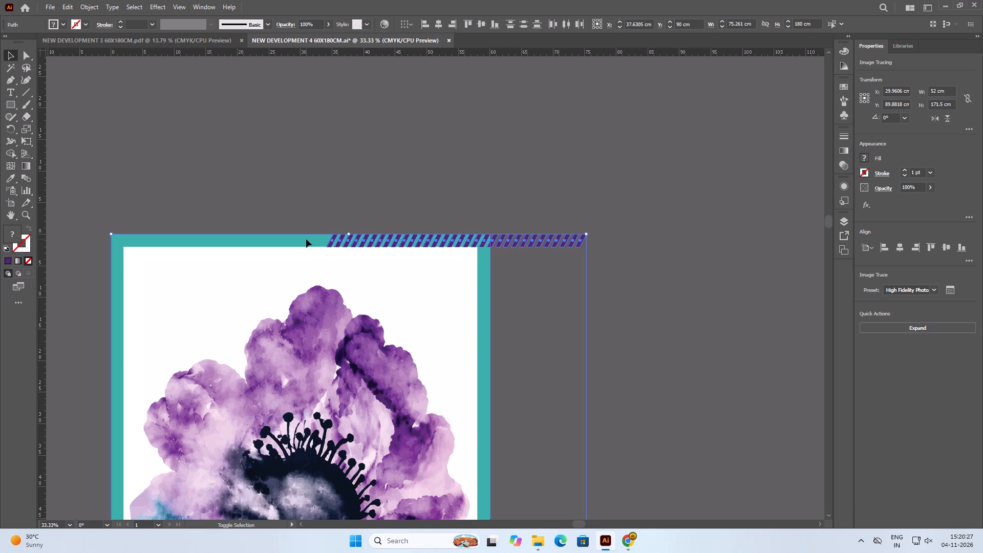
shift+click(306, 239)
key(ctrl+g)
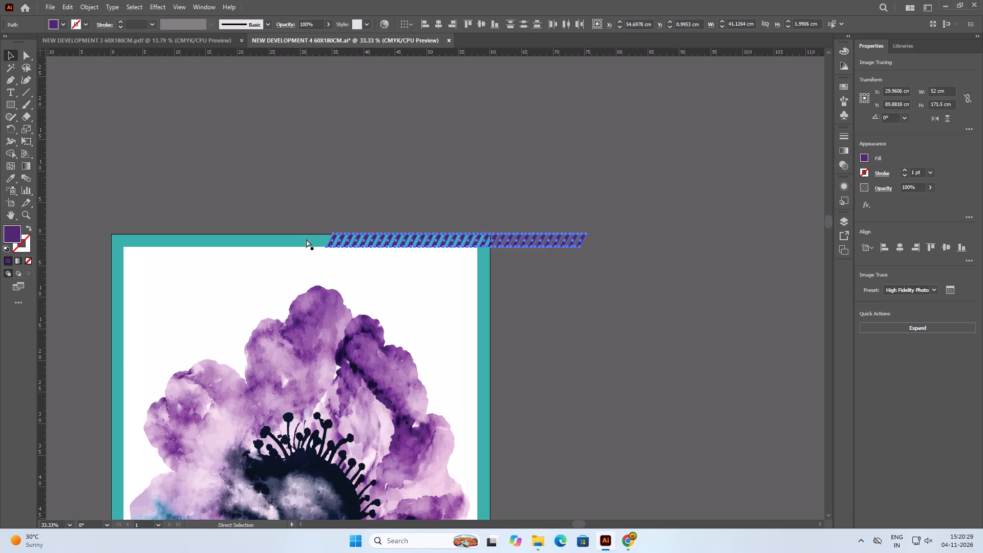
key(ctrl+g)
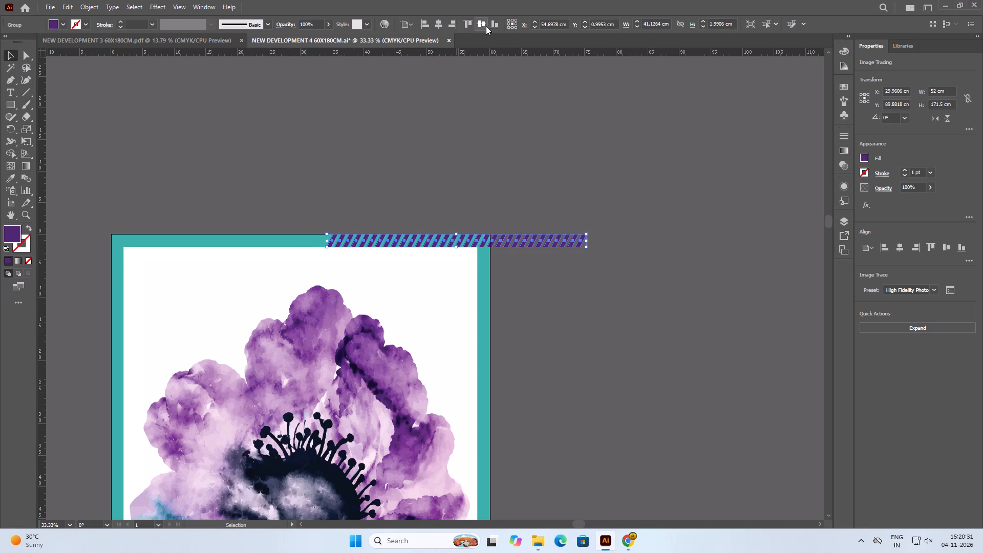
Align the purple stripe group to the panel's left edge along the top border and deselect.
click(439, 28)
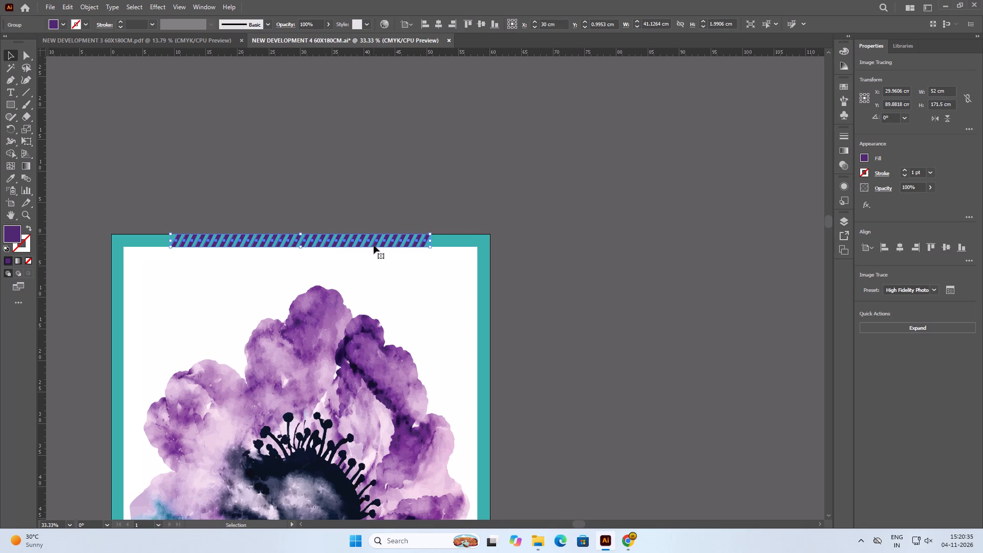
click(423, 23)
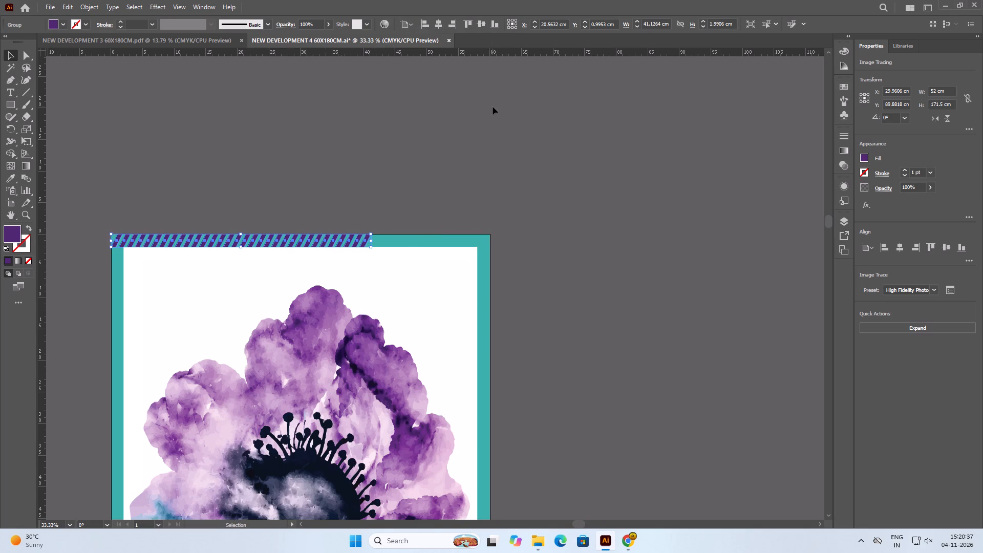
click(493, 107)
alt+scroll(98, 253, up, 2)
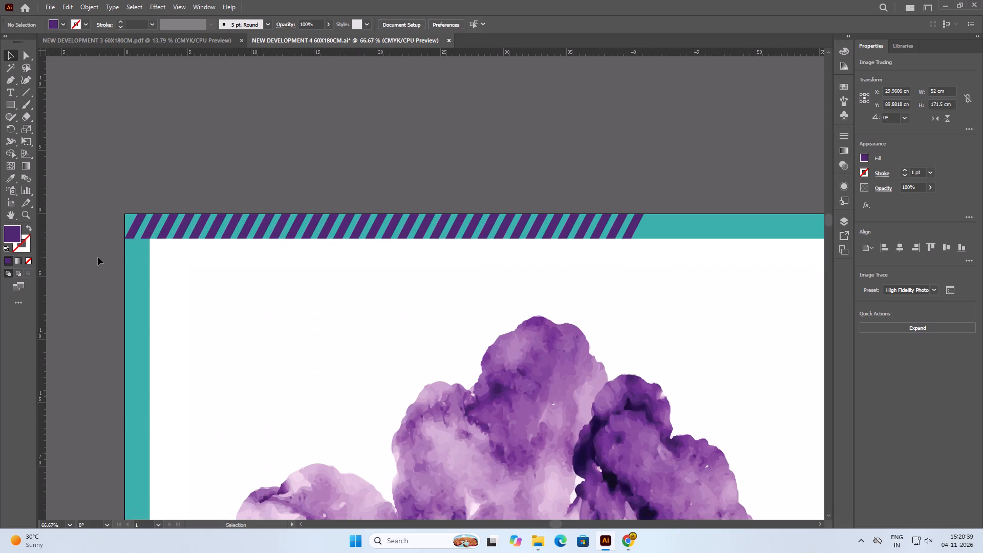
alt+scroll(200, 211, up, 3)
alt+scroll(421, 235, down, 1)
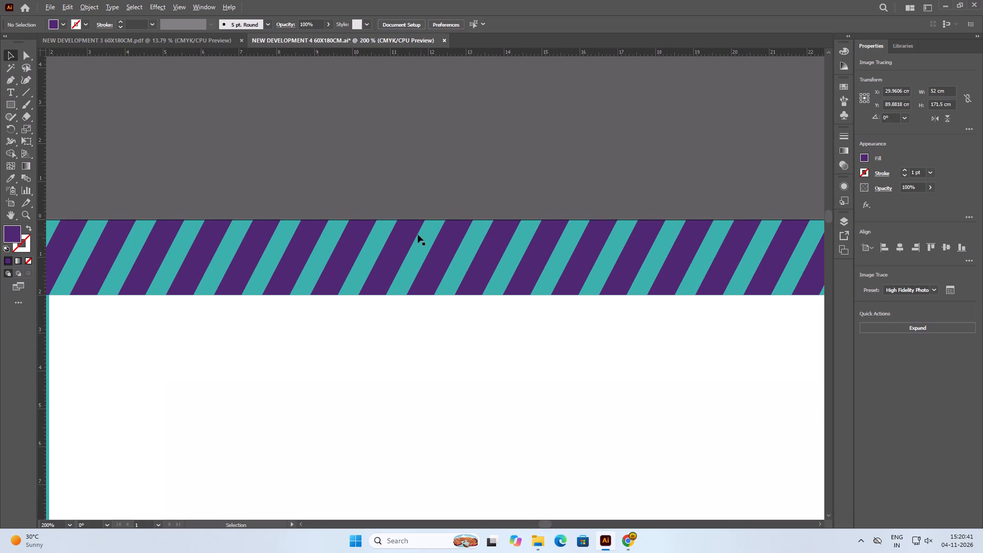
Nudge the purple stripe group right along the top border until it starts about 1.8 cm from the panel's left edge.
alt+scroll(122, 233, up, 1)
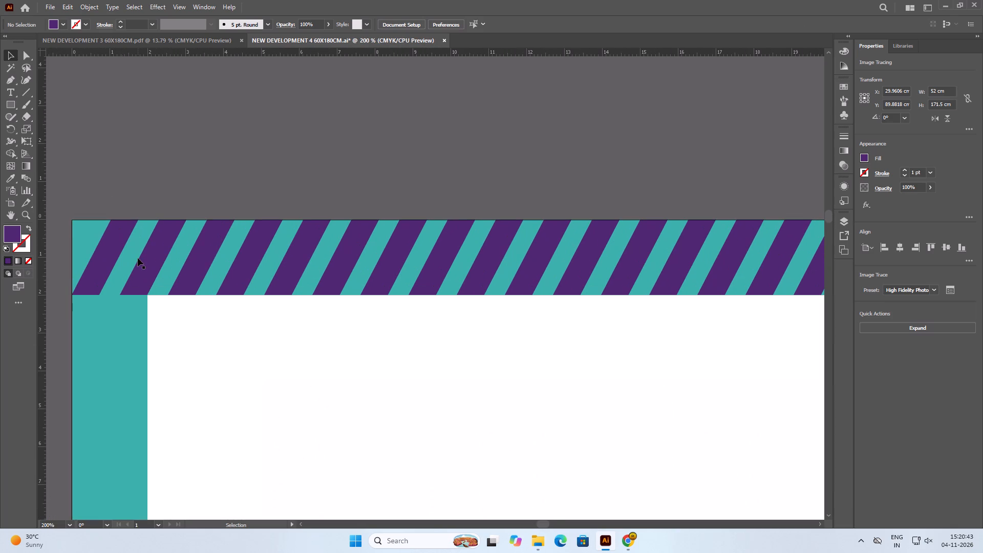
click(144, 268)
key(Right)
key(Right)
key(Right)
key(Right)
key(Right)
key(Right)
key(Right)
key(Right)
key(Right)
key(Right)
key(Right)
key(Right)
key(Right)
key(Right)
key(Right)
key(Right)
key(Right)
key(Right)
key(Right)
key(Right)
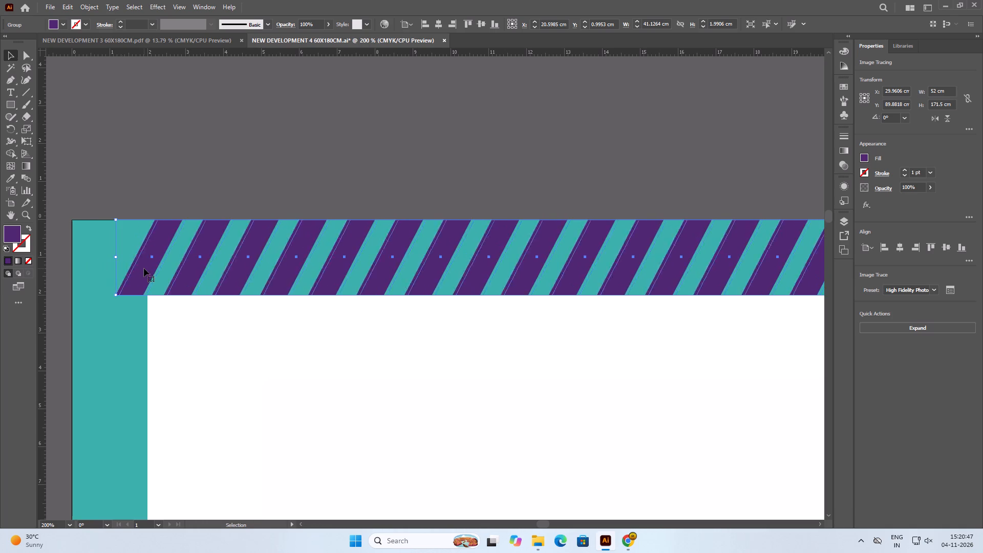
Delete the purple stripe group from the top border, keeping the teal border, and deselect.
key(Delete)
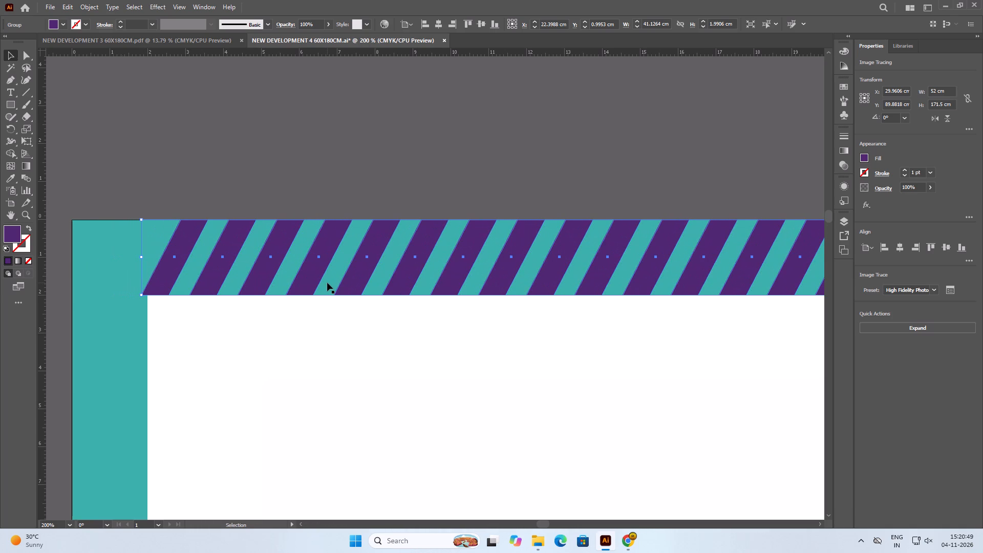
click(457, 177)
alt+scroll(431, 184, down, 2)
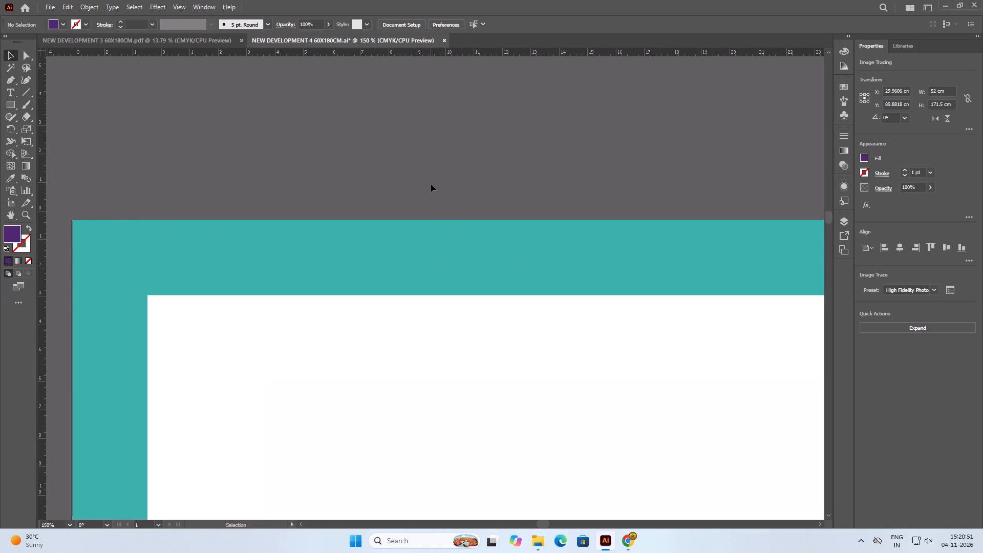
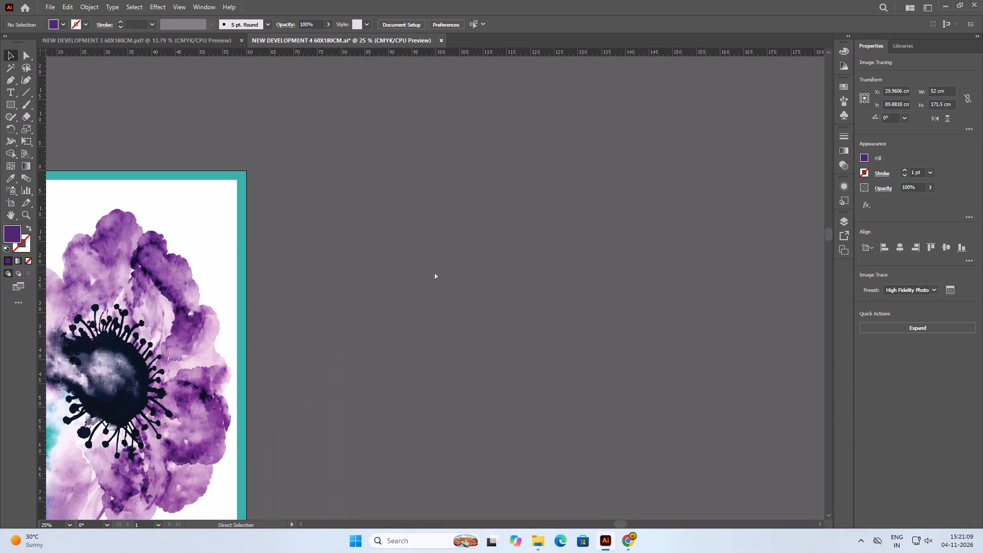
Paste the copied striped gradient image beside the floral panel, scale it up proportionally to about 61 cm square, and deselect.
key(ctrl+v)
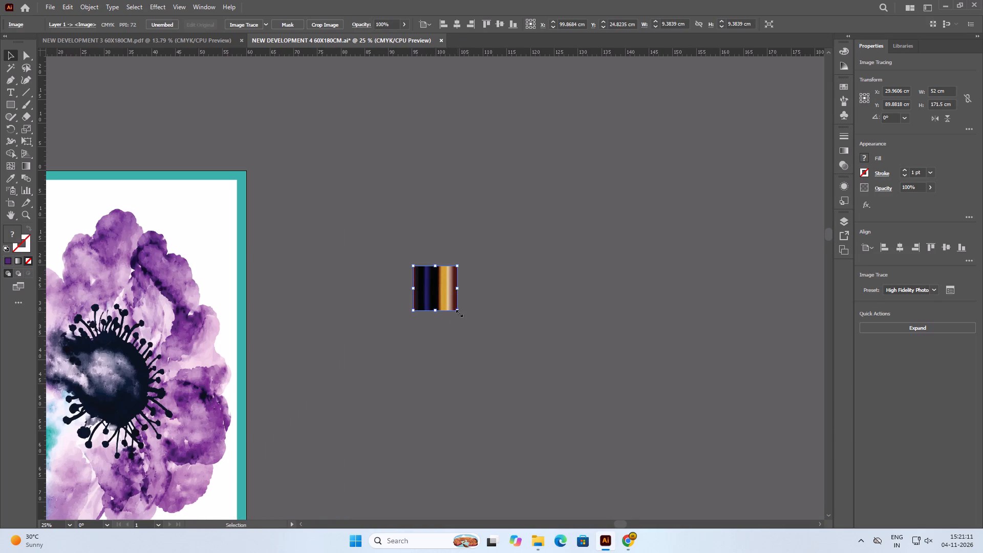
click(458, 312)
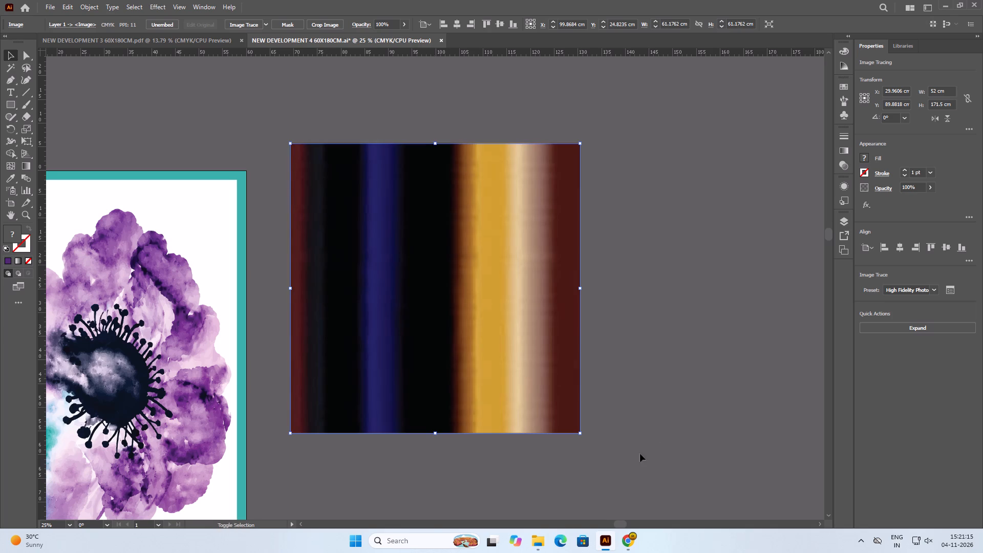
click(659, 427)
alt+scroll(625, 283, down, 2)
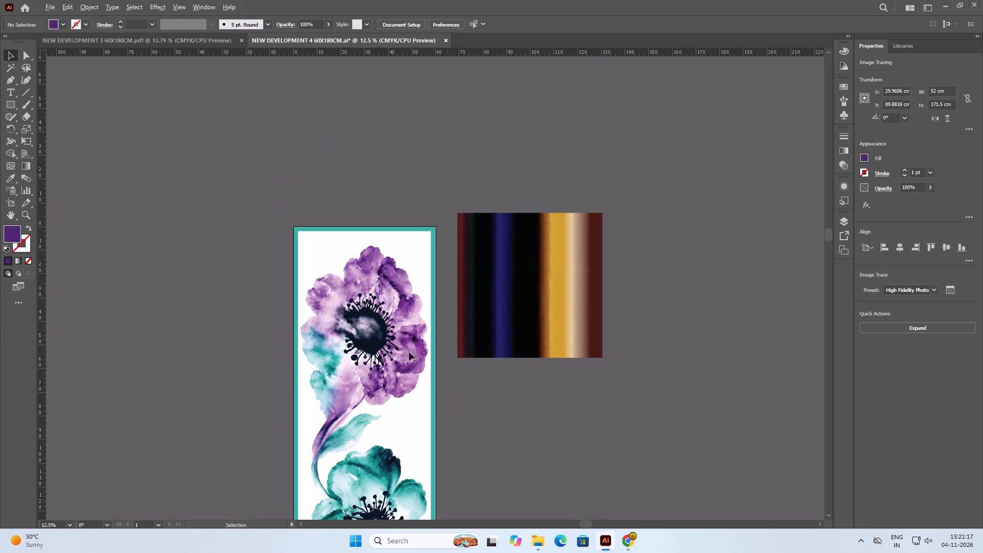
Scale the vertically striped image beside the panel down proportionally to about 43.6 cm square and deselect it.
alt+scroll(383, 304, up, 2)
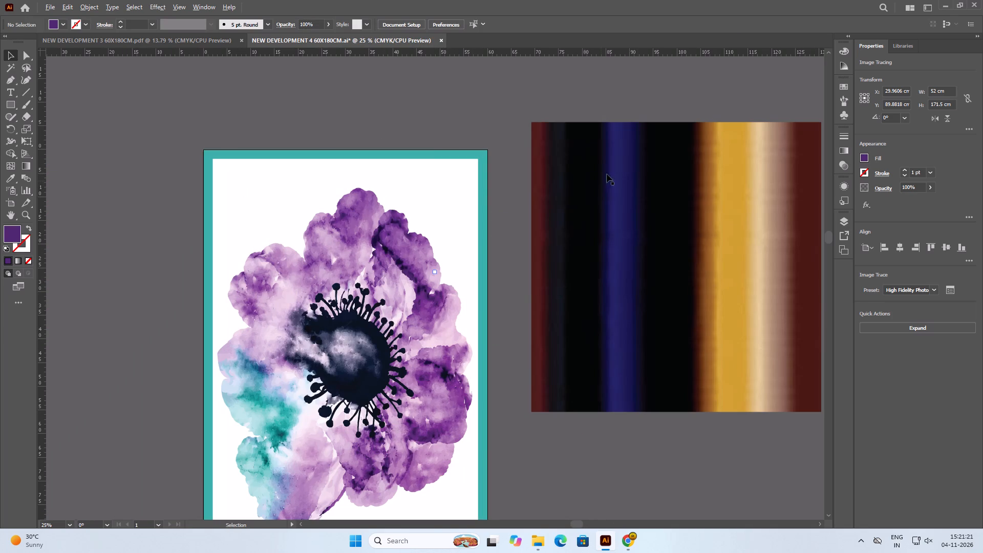
alt+scroll(447, 193, down, 2)
alt+scroll(757, 188, up, 1)
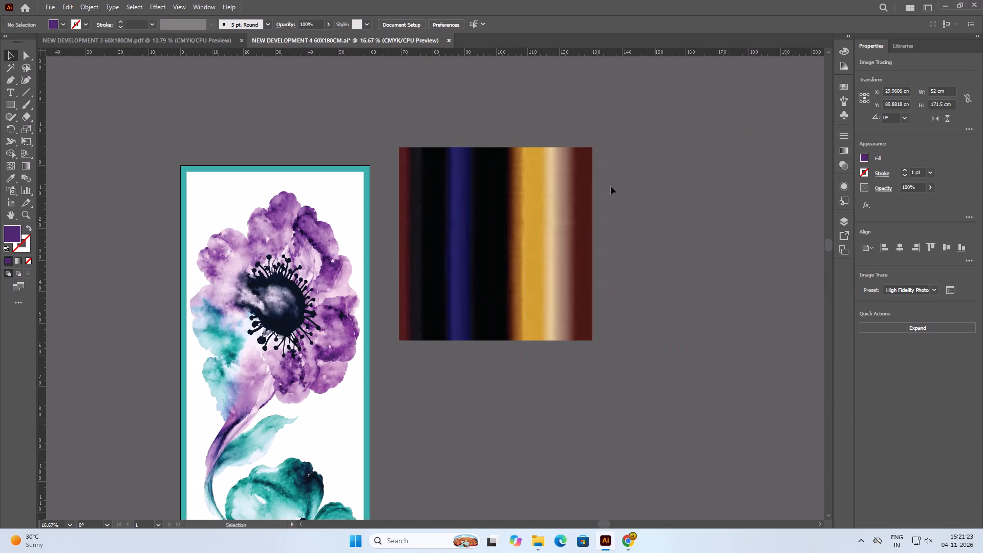
alt+scroll(554, 179, up, 1)
click(554, 177)
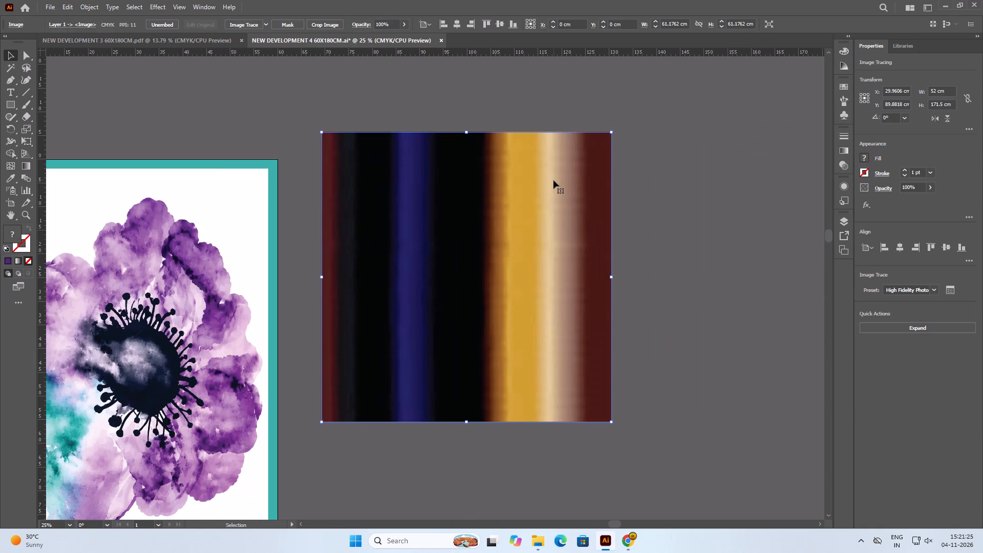
click(14, 107)
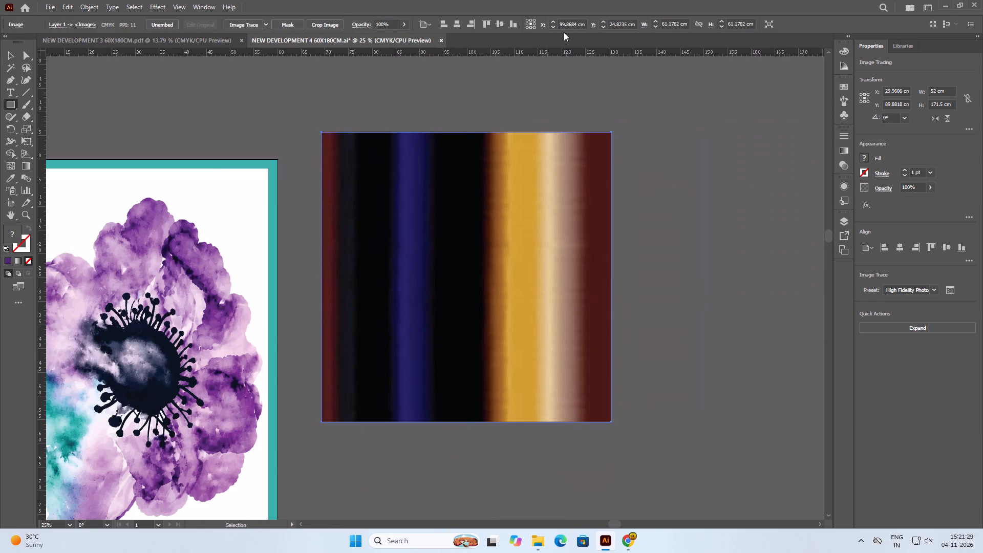
click(14, 50)
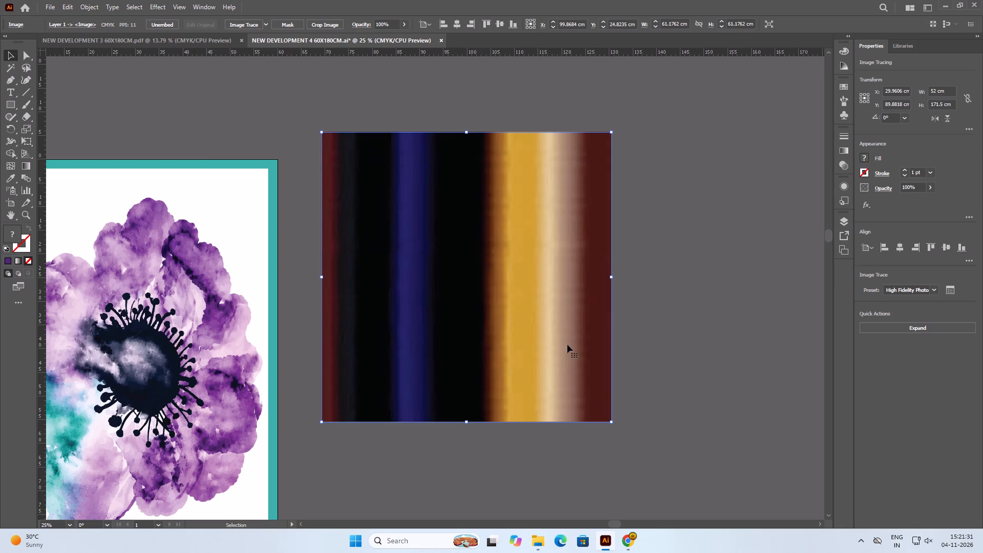
shift+drag(613, 421, 536, 334)
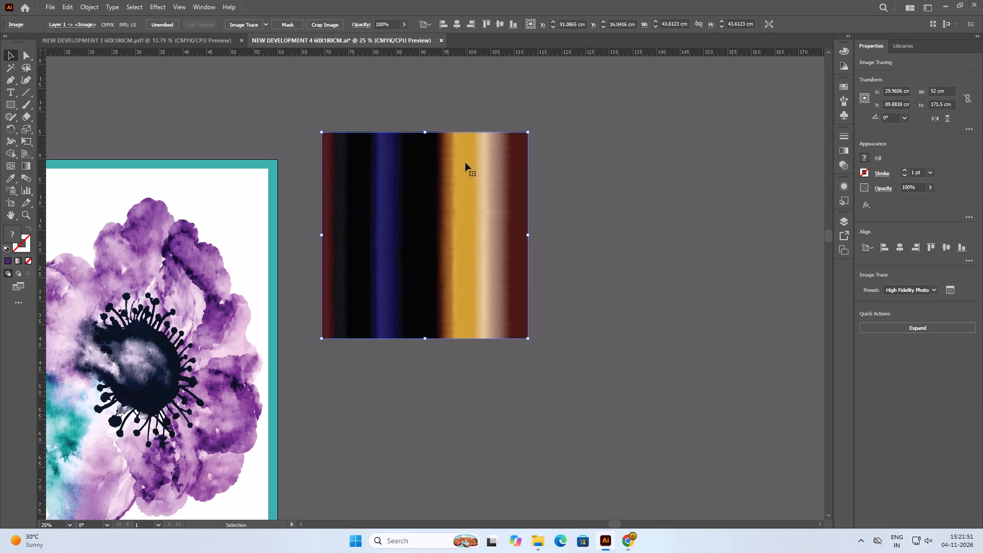
click(632, 148)
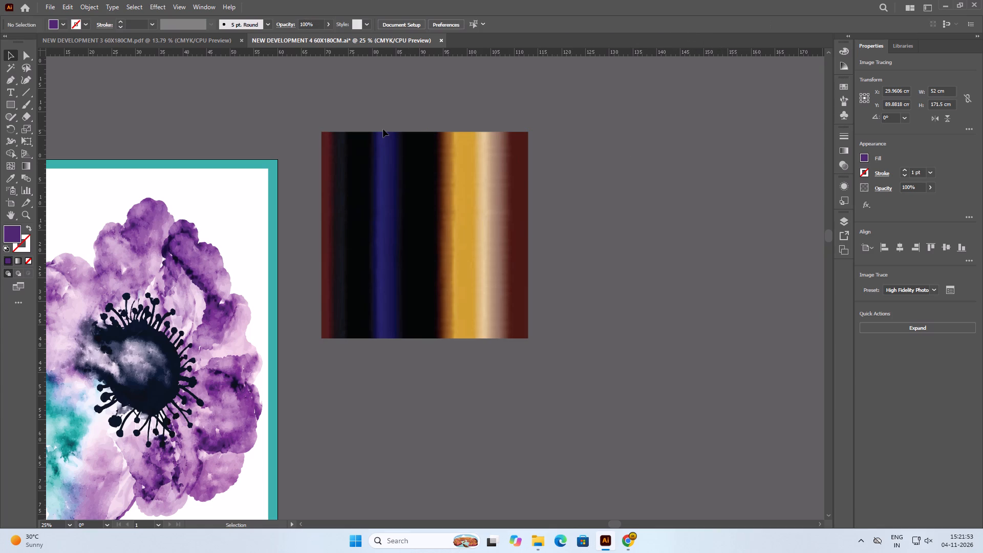
Place a vertical guide at about 70 cm, just inside the striped image's left edge.
click(383, 129)
click(384, 162)
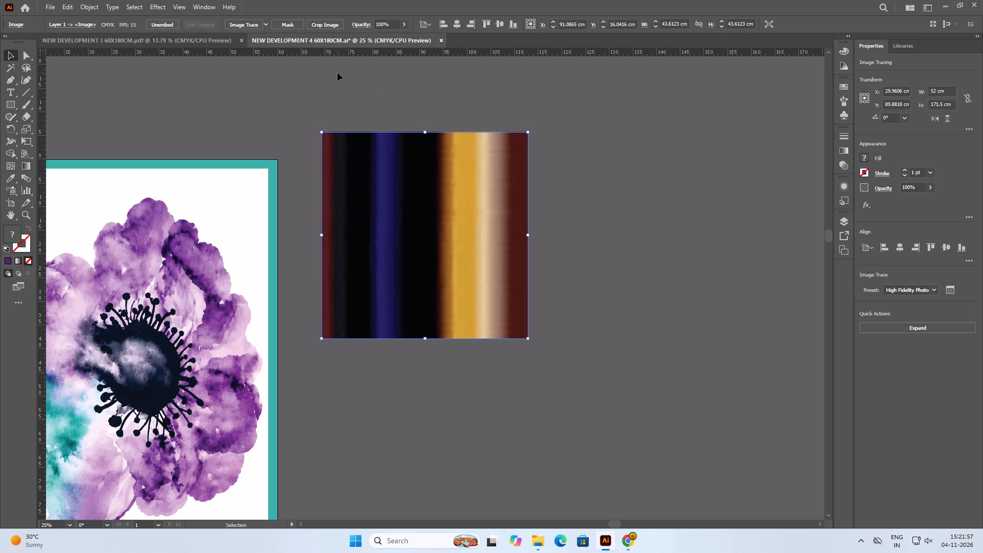
click(359, 165)
alt+scroll(351, 63, up, 2)
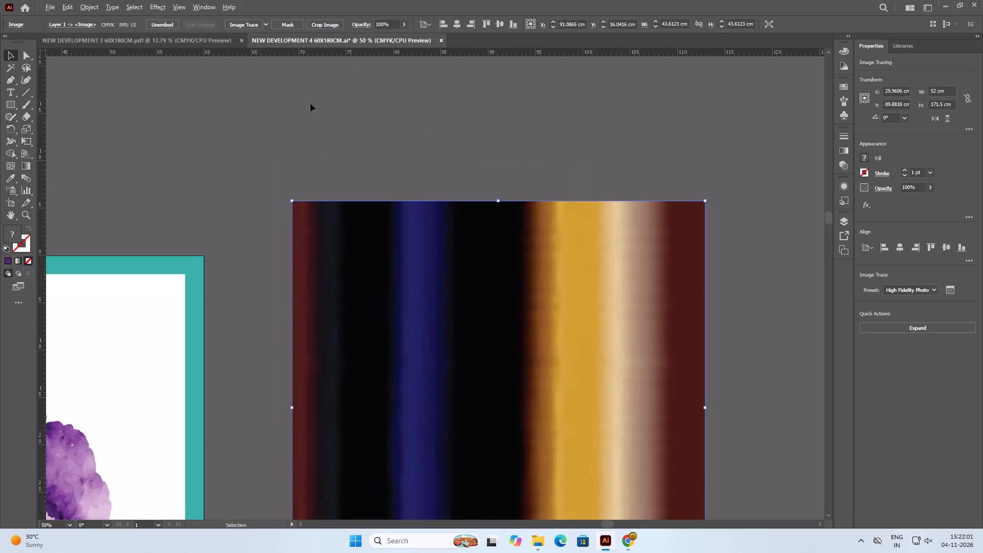
drag(44, 250, 218, 265)
drag(218, 265, 299, 295)
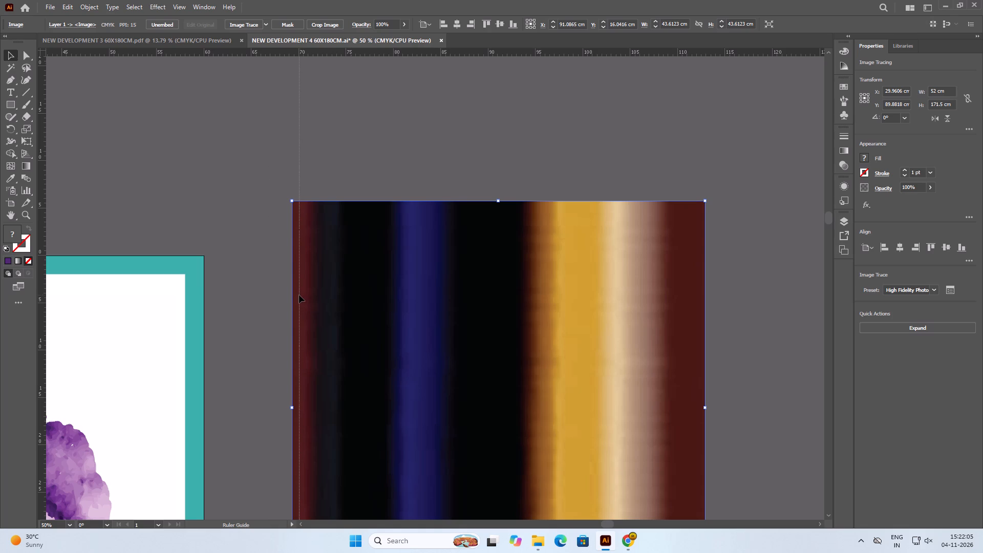
drag(299, 295, 298, 325)
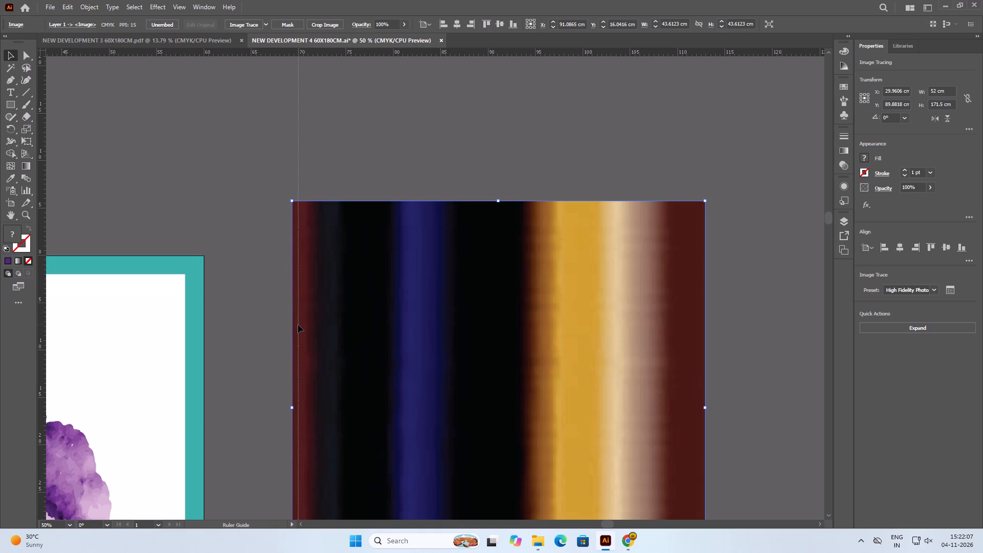
drag(298, 325, 300, 328)
Move the striped image horizontally so its left edge snaps to the vertical guide.
drag(351, 304, 353, 303)
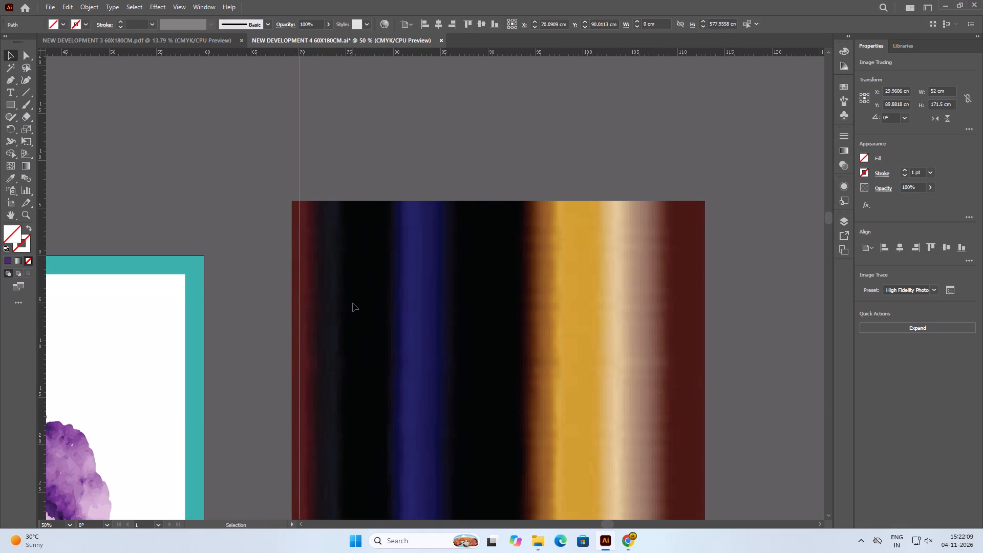
drag(353, 303, 359, 305)
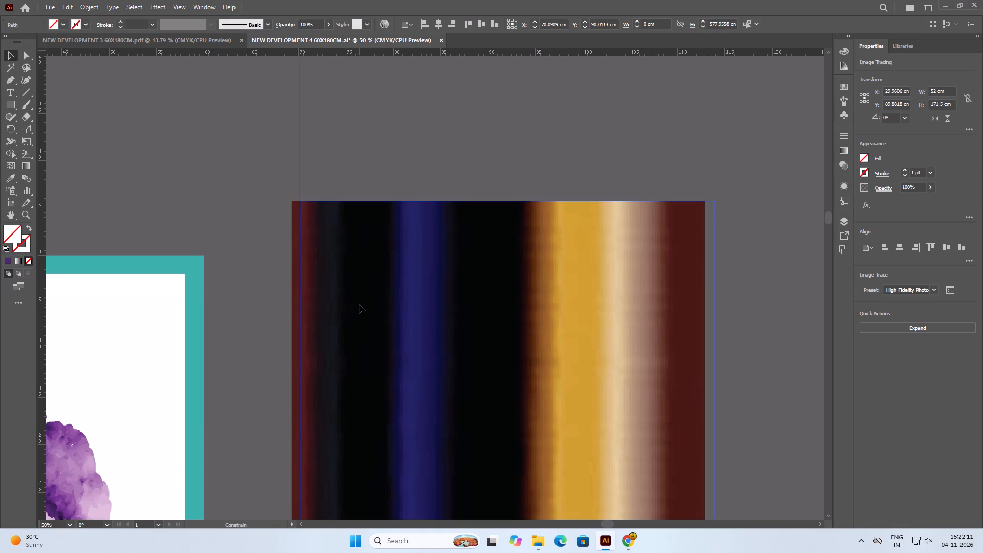
drag(359, 305, 358, 305)
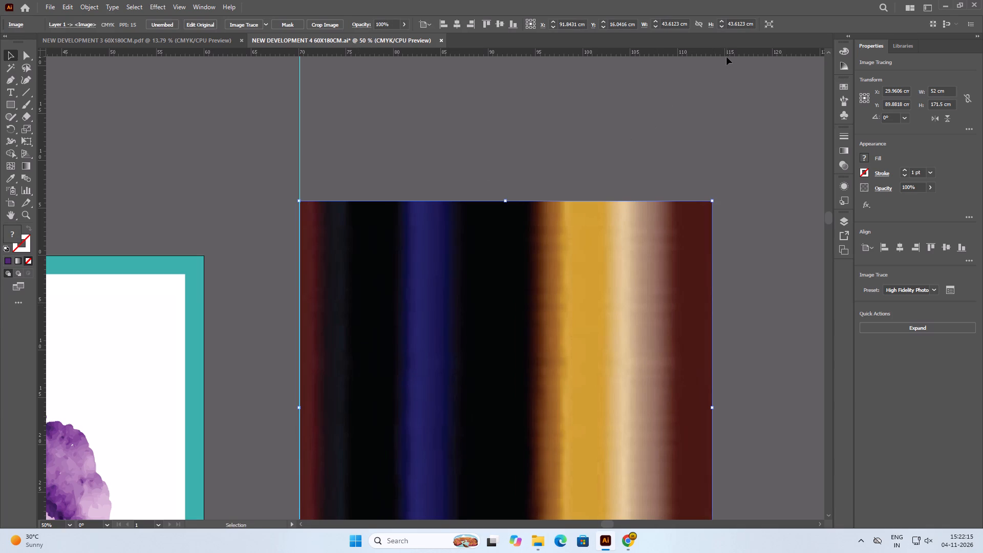
Add a second vertical guide along the striped image's right edge, at about 113.6 cm.
click(40, 325)
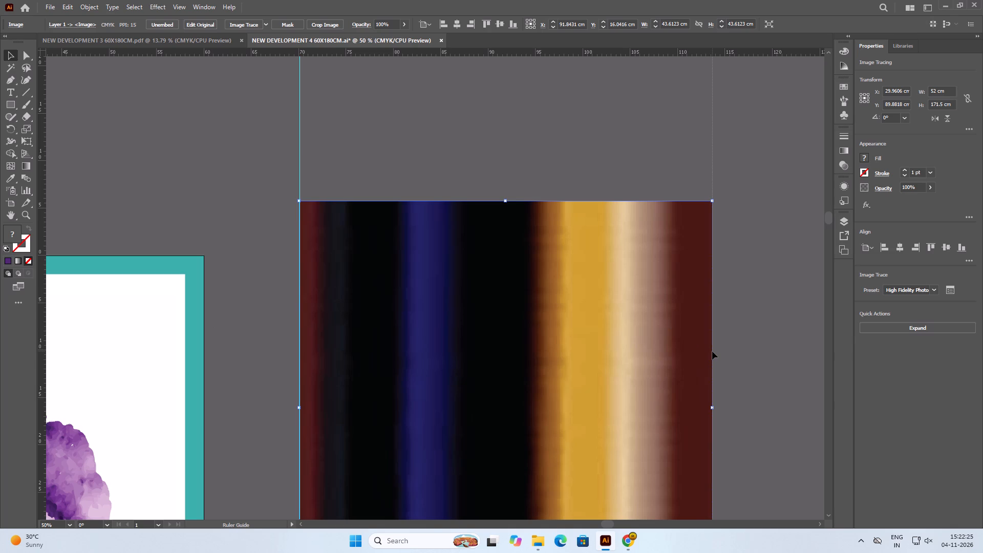
click(651, 194)
Set the striped image's width to 44 cm without changing its height.
click(663, 239)
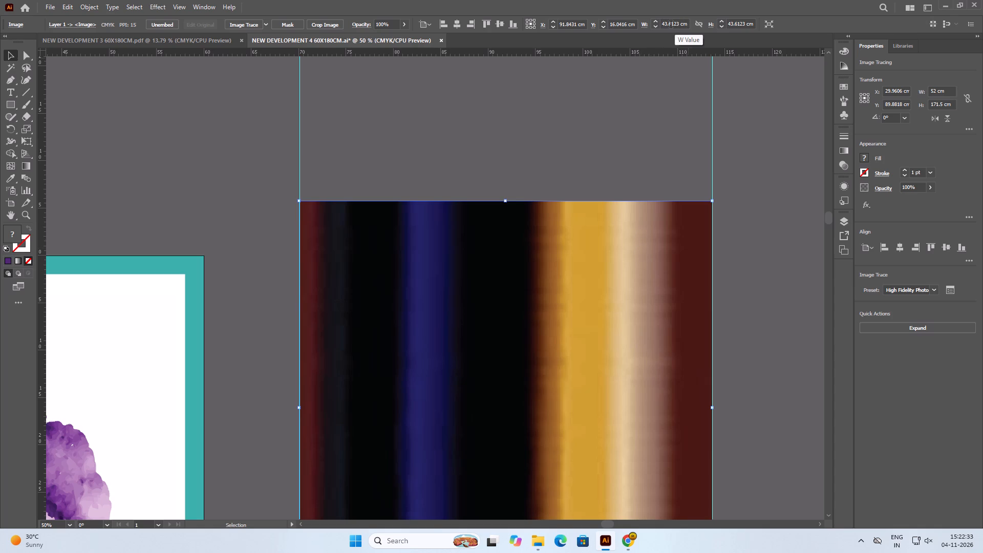
drag(671, 25, 712, 28)
key(ctrl+a)
text(44)
key(Return)
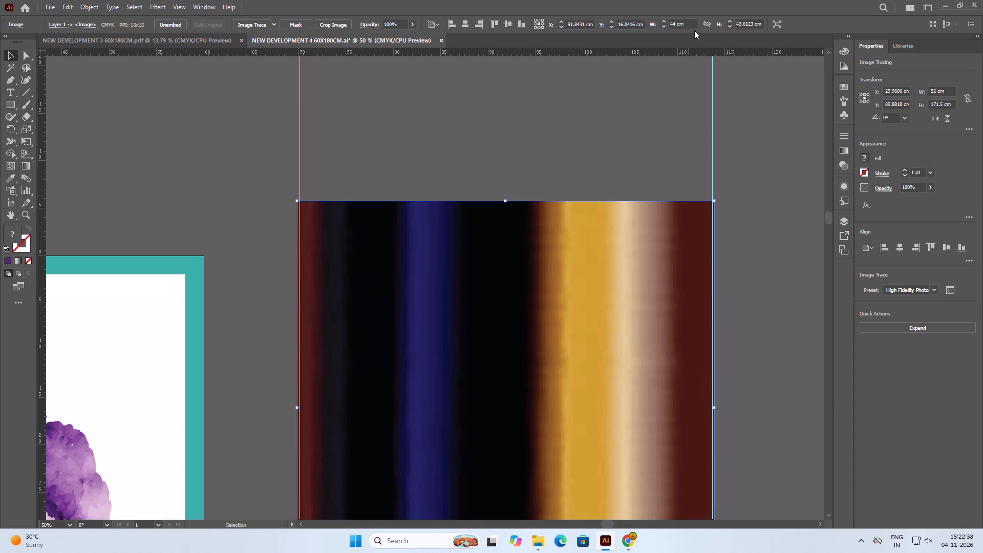
Move the right and left vertical guides outward to the edges of the widened striped image.
click(713, 151)
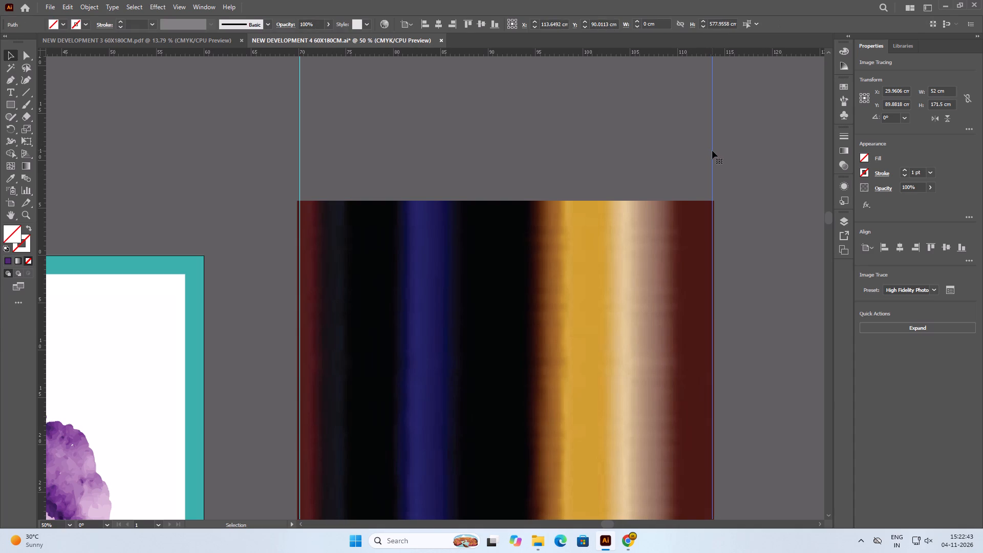
click(712, 151)
click(744, 157)
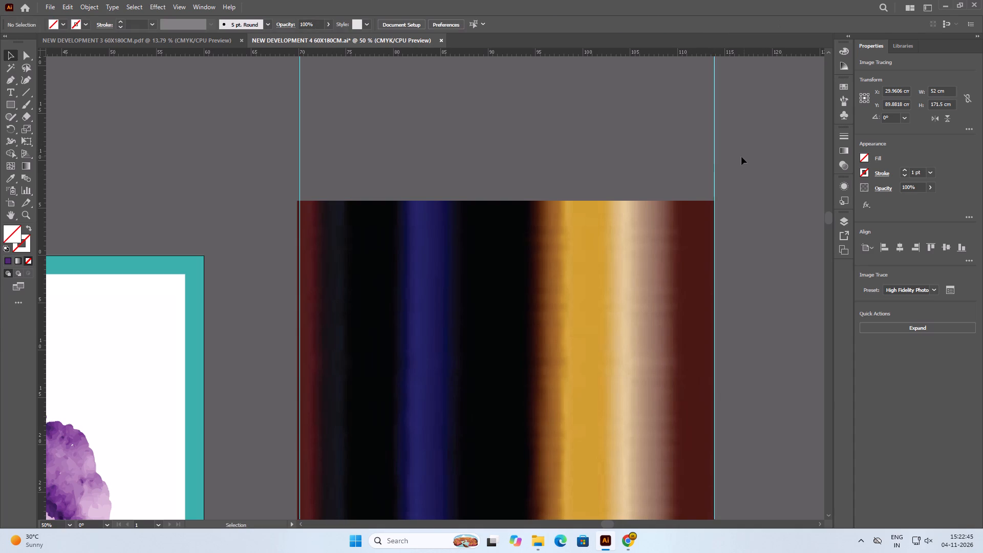
drag(301, 143, 299, 143)
drag(299, 143, 301, 144)
drag(301, 144, 297, 146)
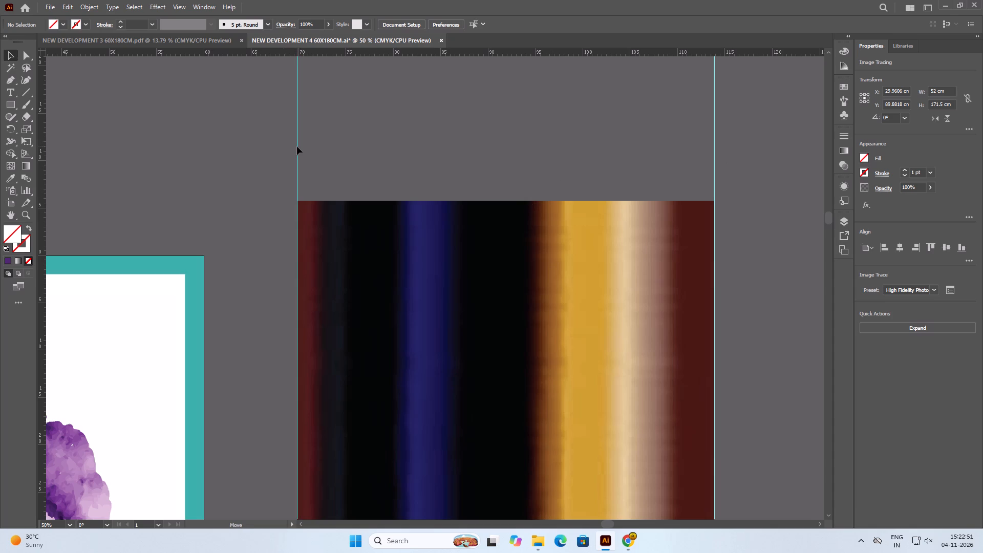
drag(297, 146, 298, 149)
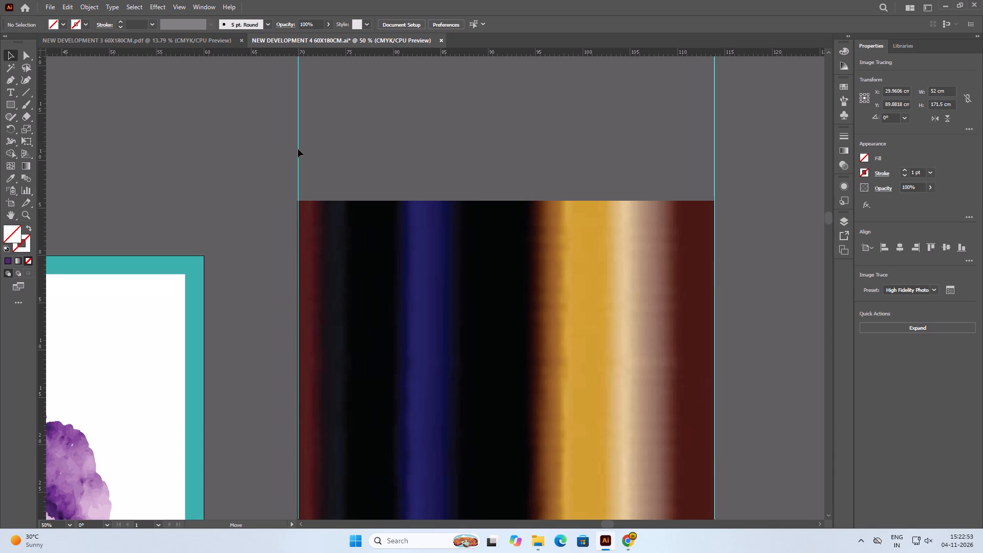
drag(298, 149, 298, 150)
Nudge the striped image slightly right to line up with the left guide and deselect it.
click(357, 211)
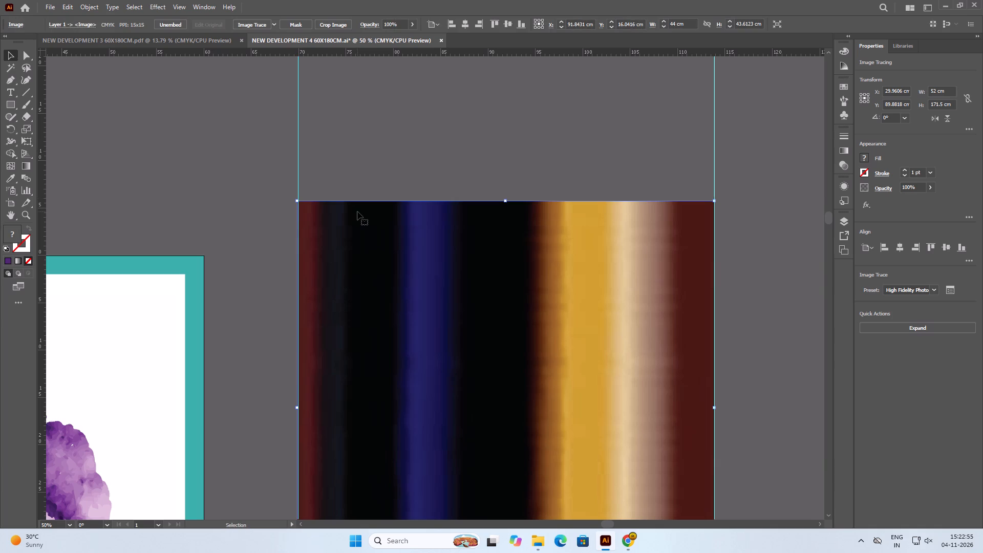
key(Right)
key(Right)
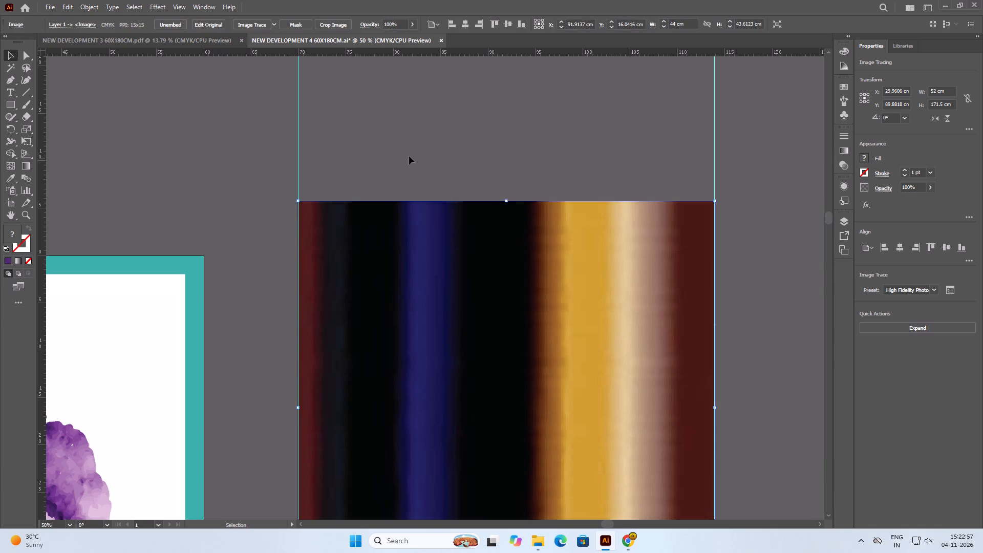
click(409, 156)
Fine-adjust the right vertical guide so it sits exactly on the striped image's right edge, and deselect it.
scroll(751, 207, up, 1)
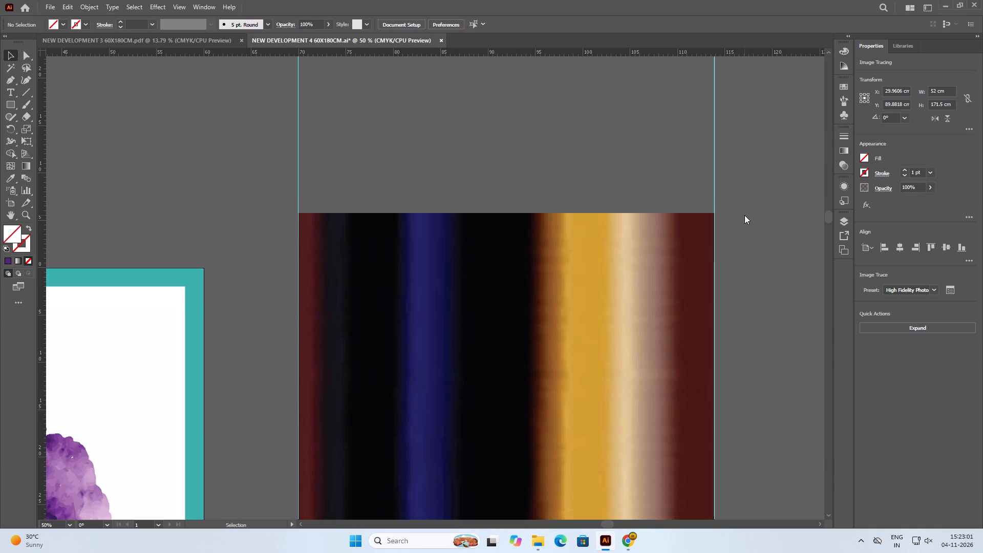
alt+scroll(744, 215, up, 5)
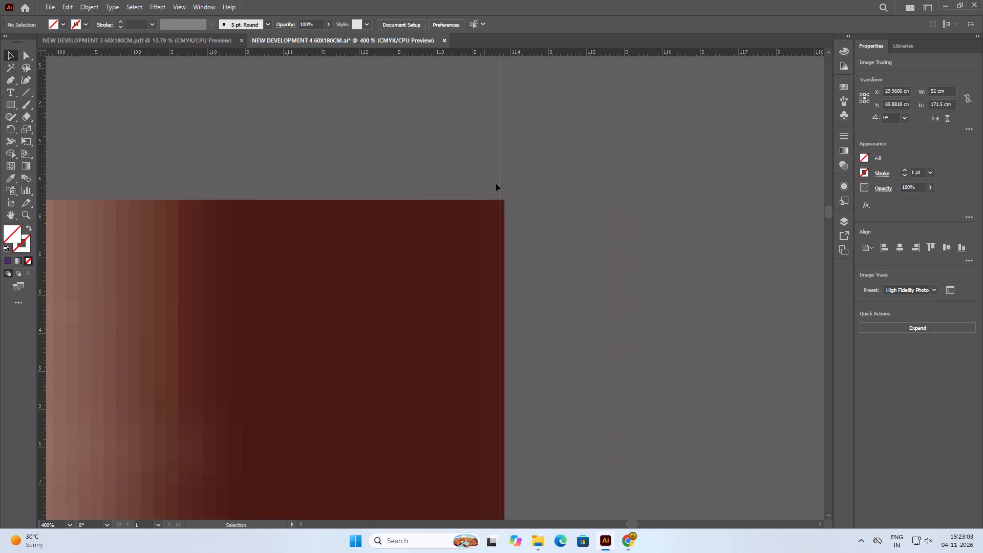
alt+scroll(525, 185, up, 7)
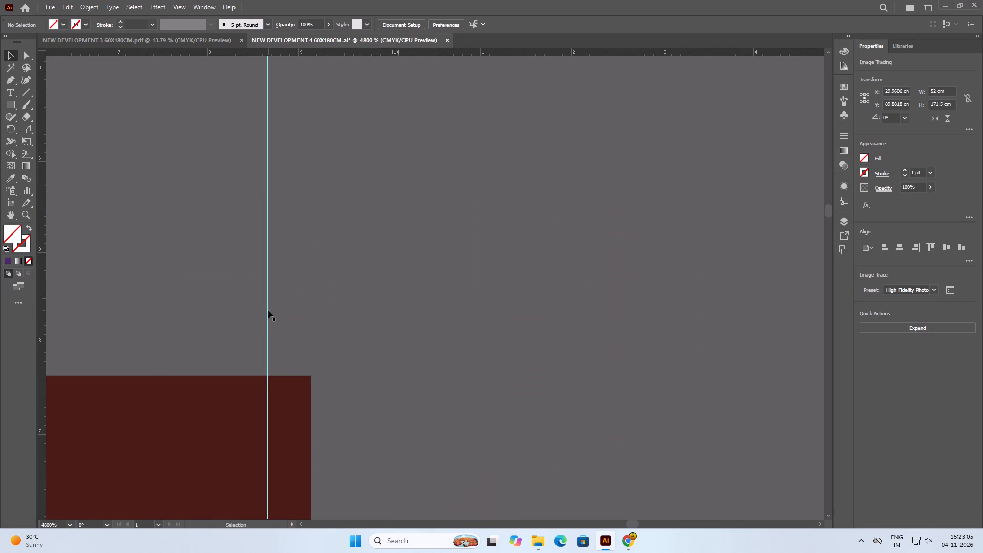
drag(267, 310, 312, 318)
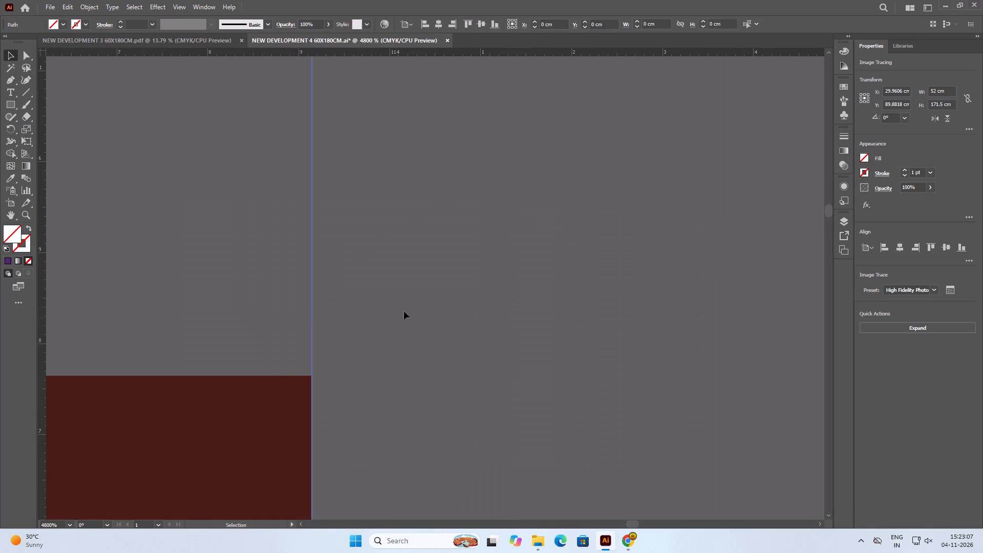
alt+click(495, 298)
alt+scroll(567, 281, down, 9)
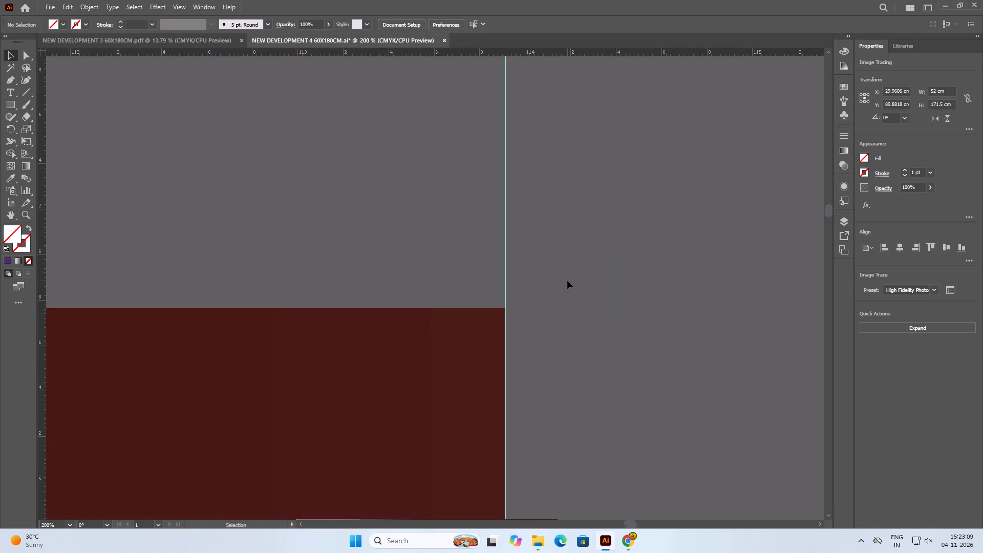
alt+scroll(567, 281, down, 8)
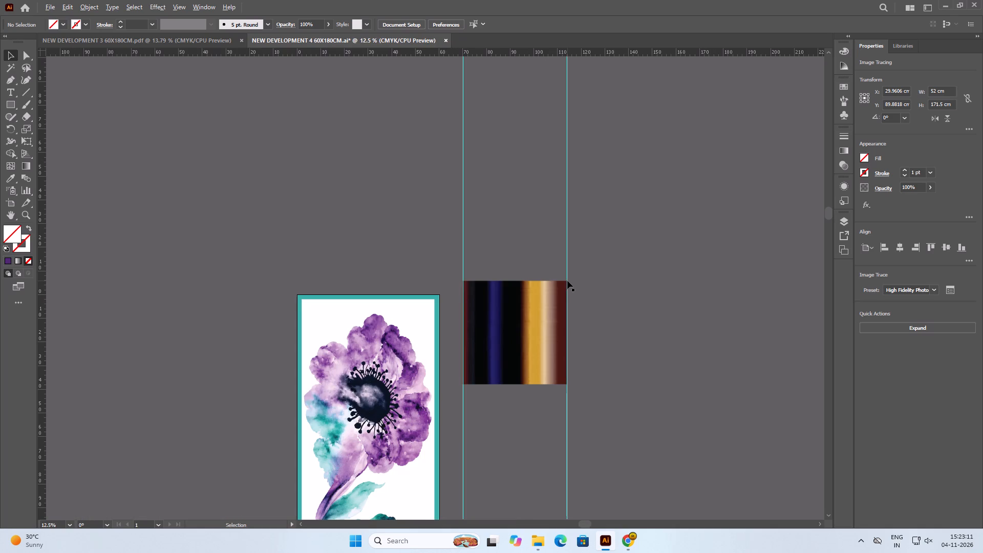
scroll(557, 217, down, 3)
alt+scroll(539, 260, up, 1)
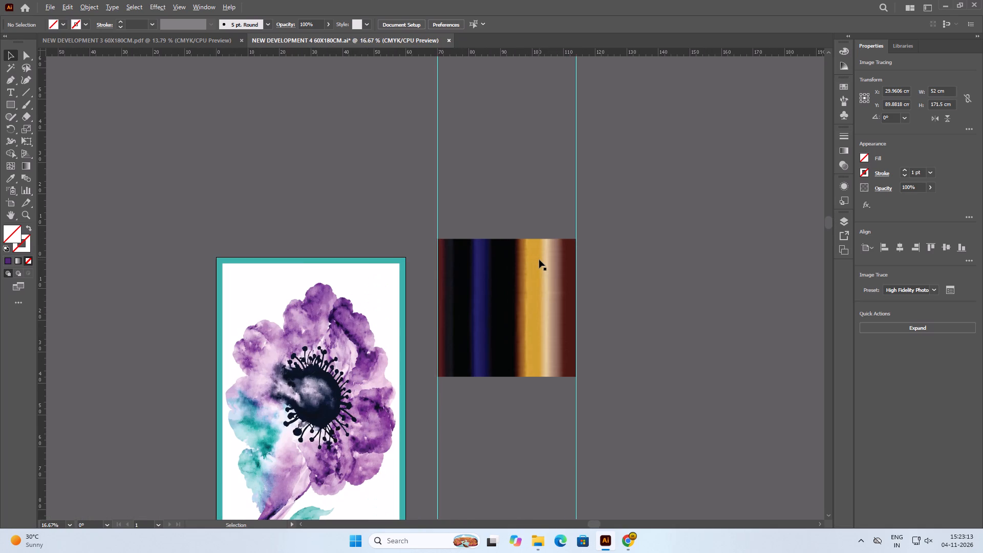
Draw a thin rectangle about 0.77 cm tall between the vertical guides above the striped image and set its width to 11 cm.
alt+scroll(466, 44, up, 4)
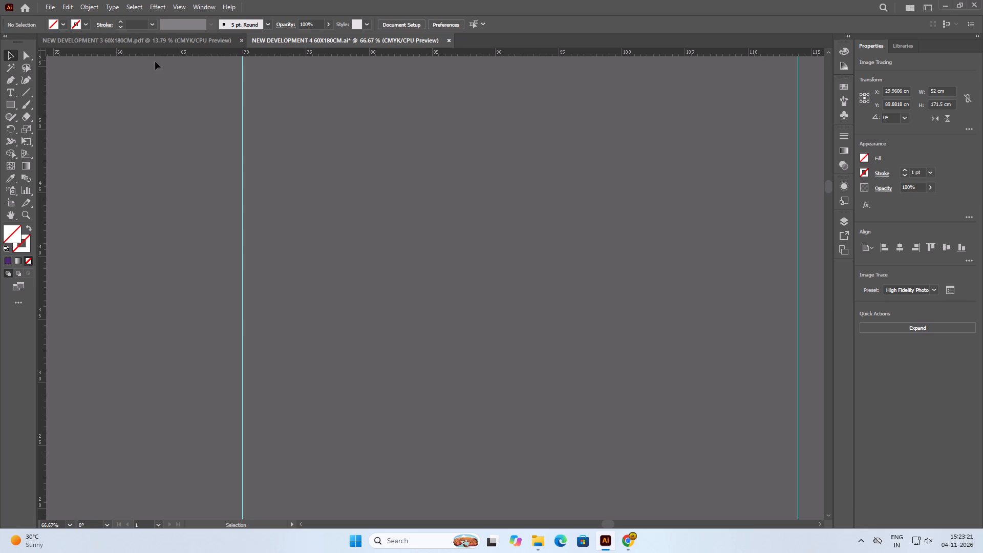
click(12, 104)
drag(270, 137, 417, 140)
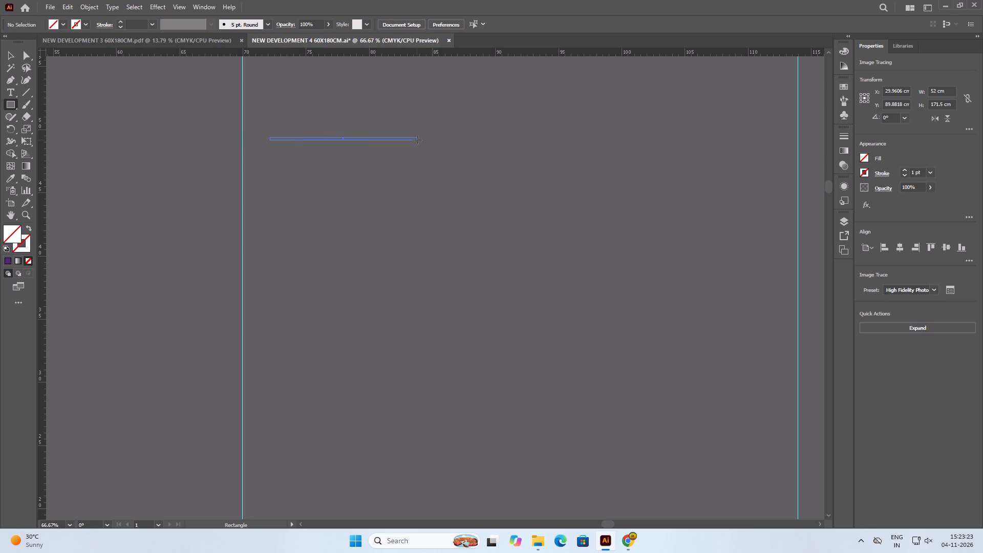
drag(417, 140, 419, 147)
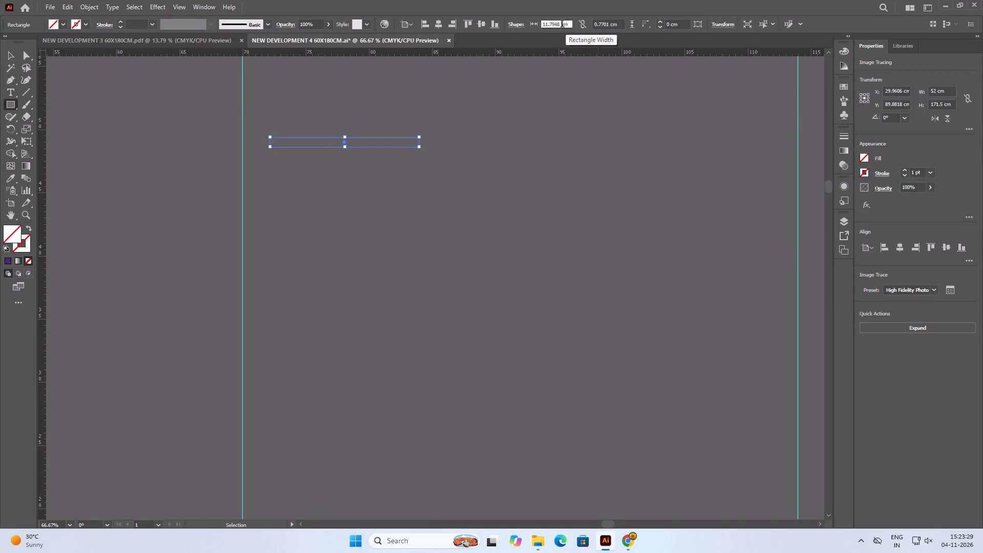
key(ctrl+a)
text(11)
key(Return)
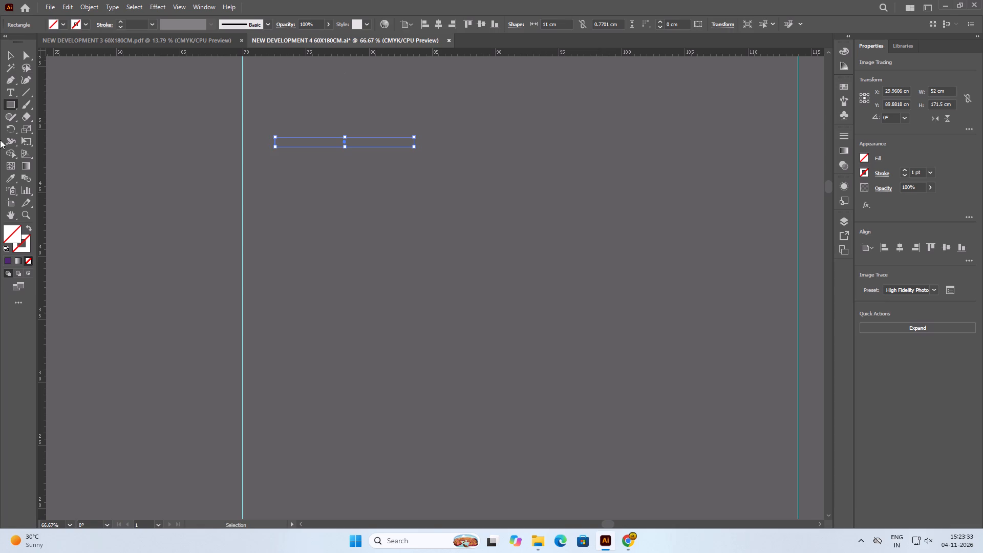
Move the thin rectangle down to just above the striped image's top edge, with its left end at the left guide.
click(12, 54)
scroll(12, 54, down, 7)
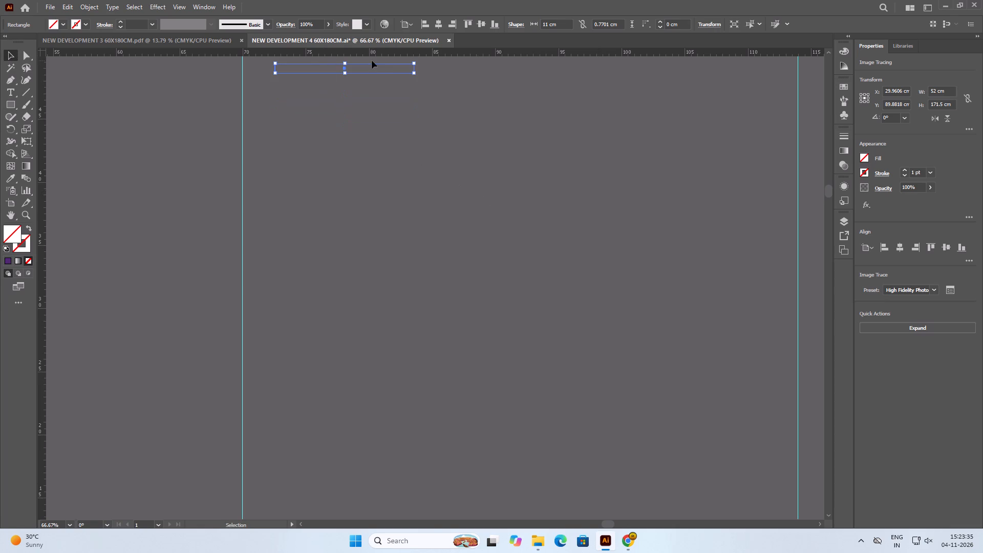
drag(373, 69, 376, 461)
drag(377, 70, 362, 71)
drag(362, 71, 357, 73)
click(345, 70)
drag(344, 70, 353, 475)
scroll(384, 283, down, 15)
scroll(384, 283, down, 8)
drag(353, 192, 312, 321)
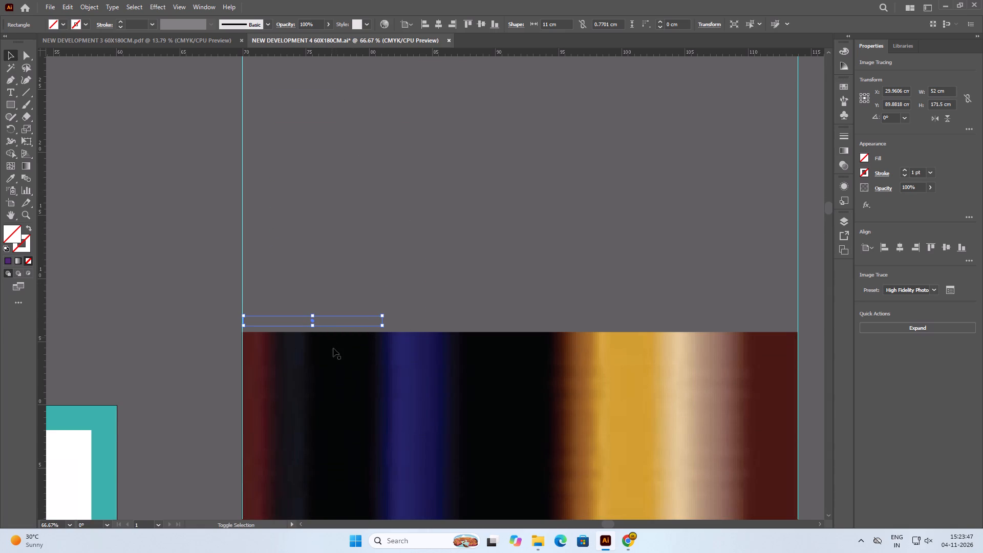
Align the thin rectangle's left edge with the striped image's left edge and deselect both.
shift+click(336, 368)
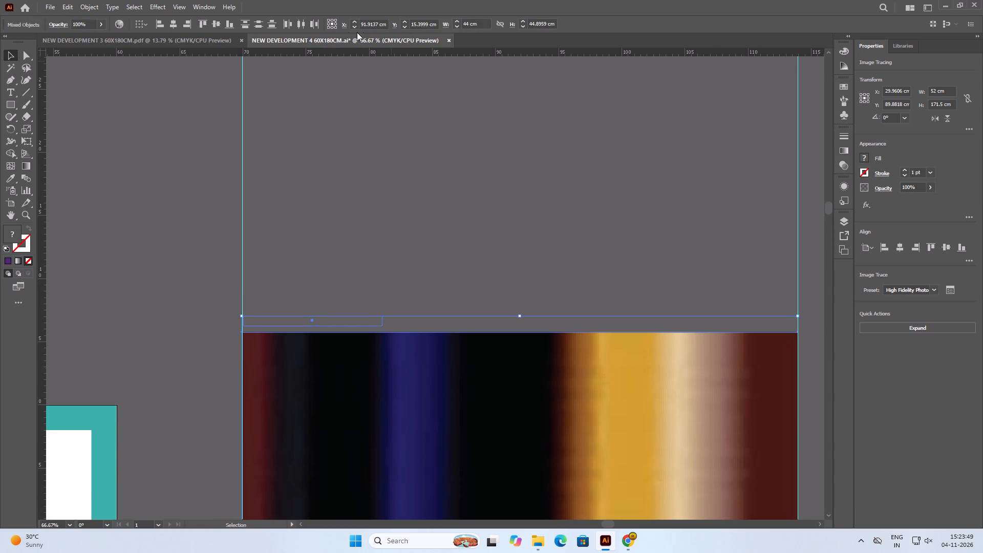
click(159, 25)
click(417, 211)
Fill the thin rectangle above the striped image with a bright blue and deselect it.
click(334, 322)
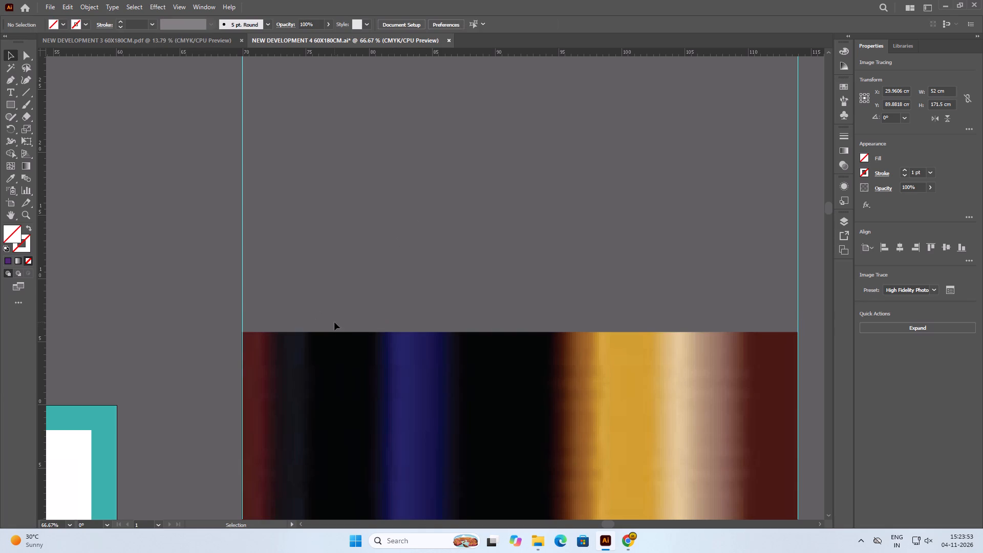
click(328, 314)
drag(210, 295, 416, 323)
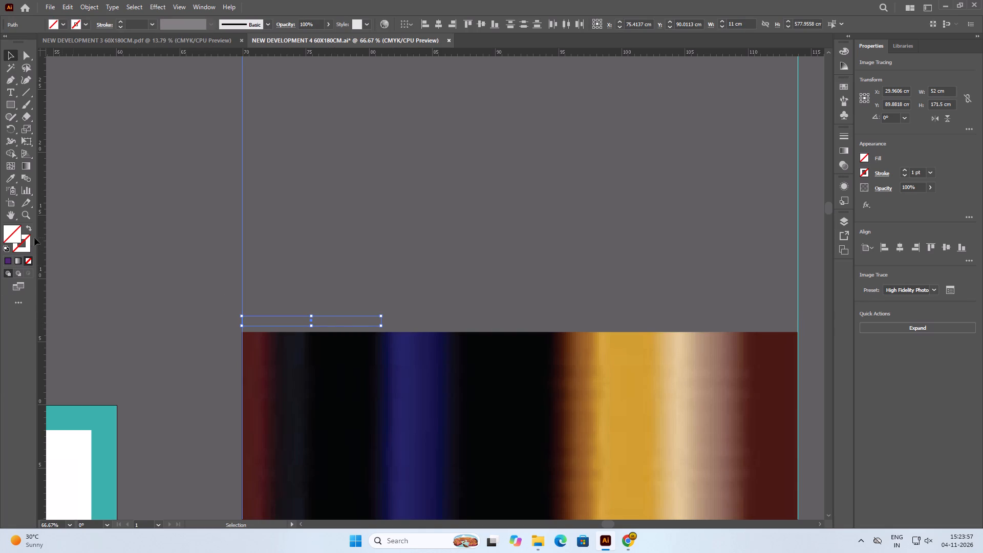
double_click(13, 236)
drag(775, 242, 795, 218)
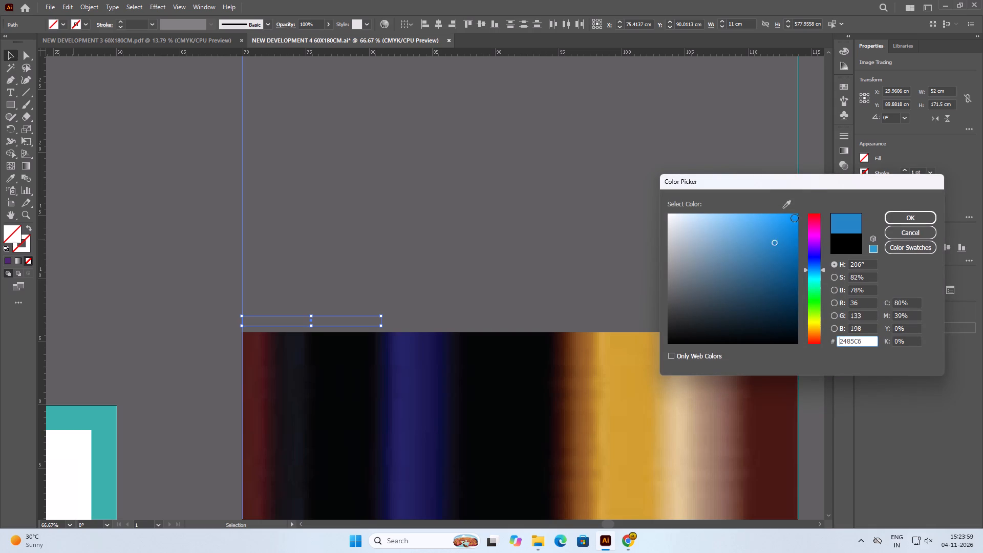
drag(795, 218, 813, 191)
click(931, 212)
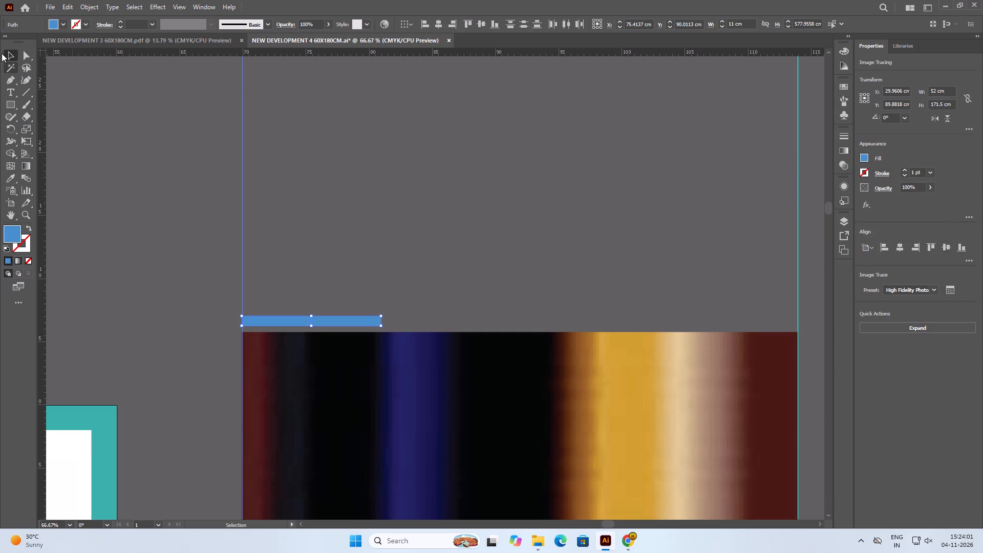
click(15, 53)
click(450, 210)
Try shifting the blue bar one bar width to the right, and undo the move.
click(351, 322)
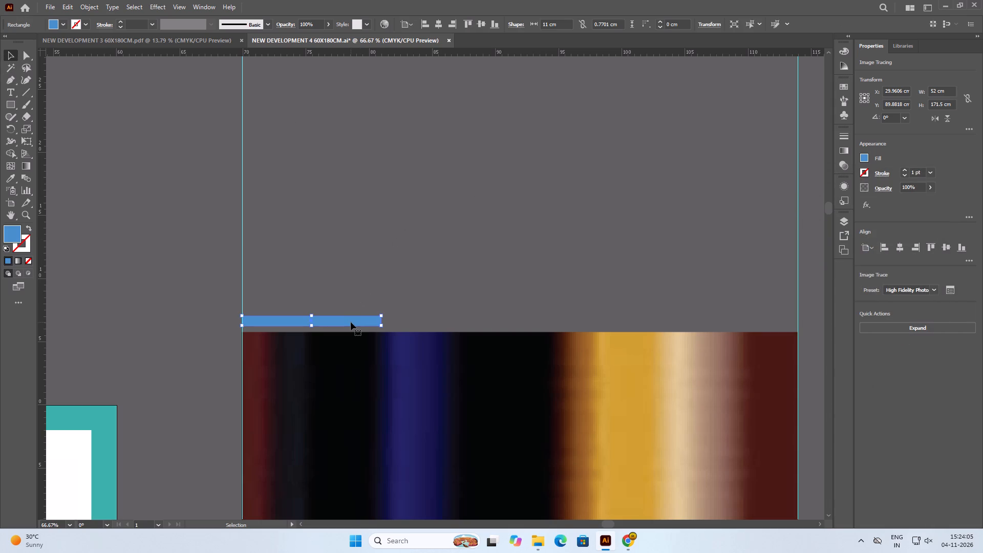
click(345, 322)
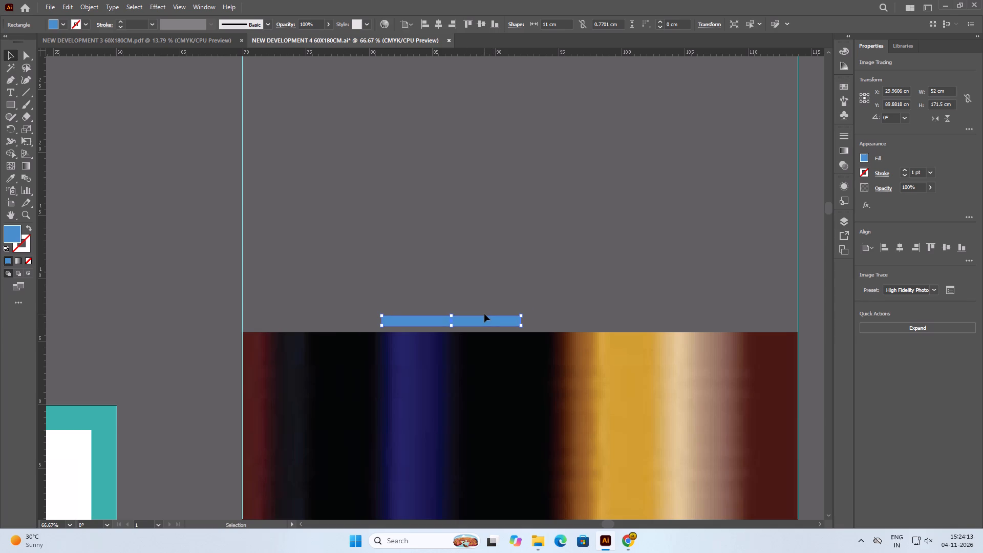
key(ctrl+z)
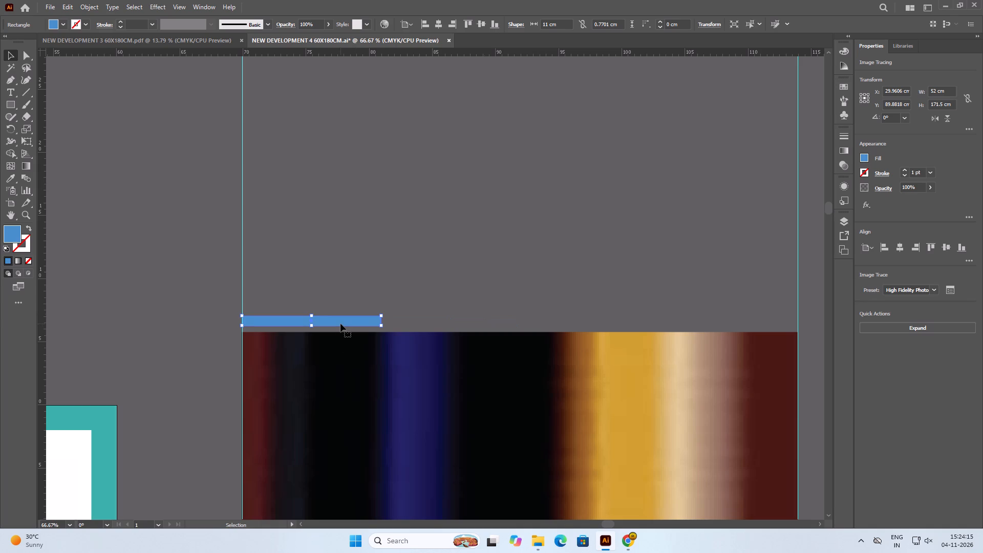
Copy the blue bar end to end to the right and repeat the copy twice, making a row of four bars.
alt+drag(336, 324, 465, 325)
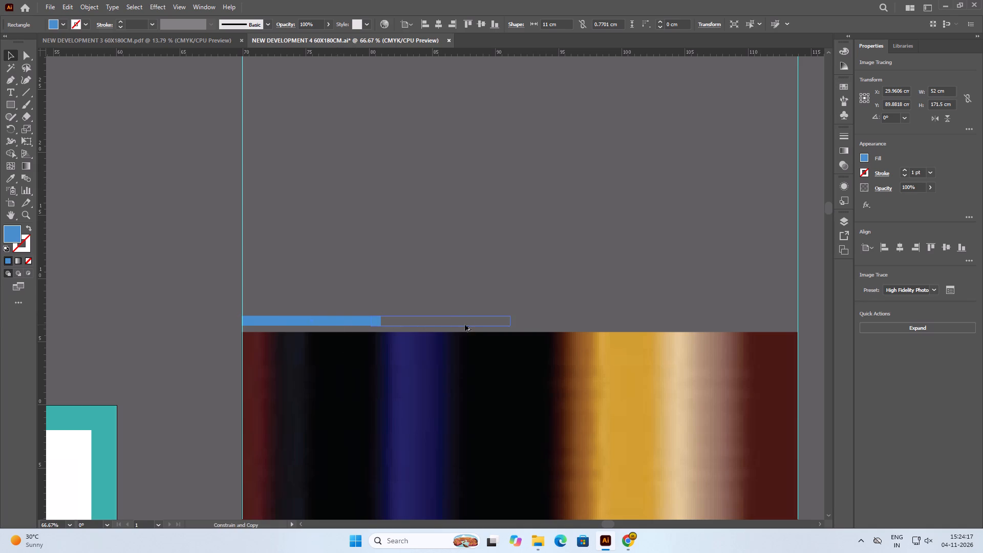
alt+drag(465, 325, 476, 325)
key(ctrl+d)
key(ctrl+d)
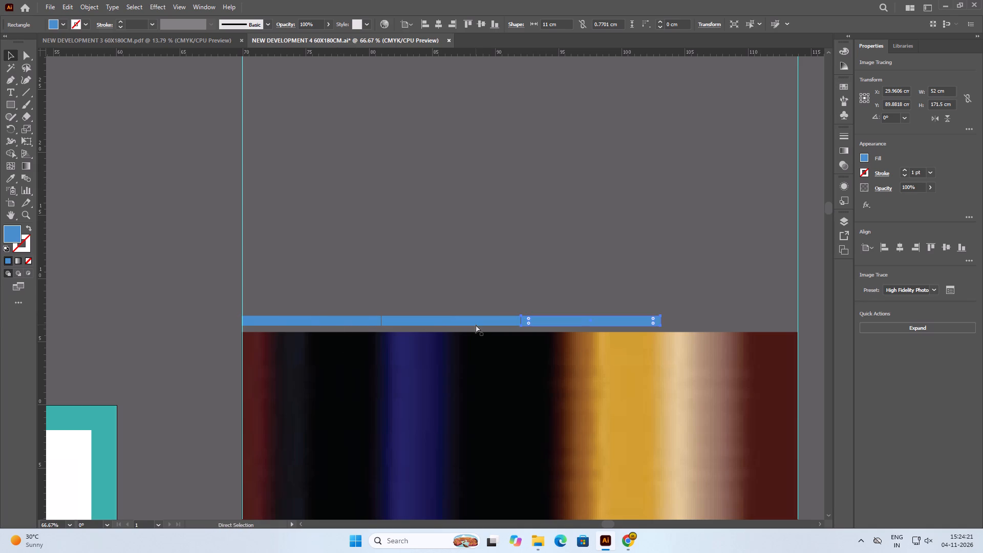
click(475, 257)
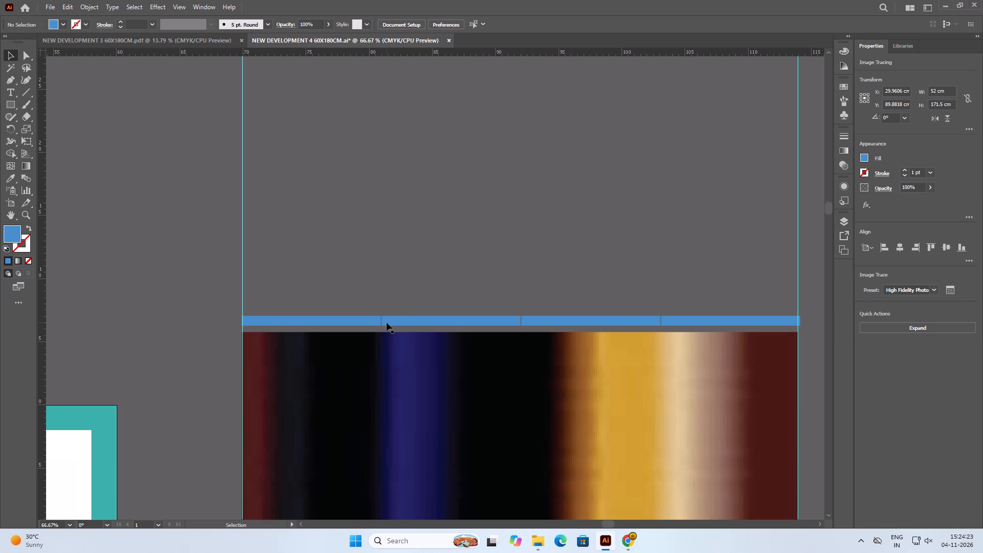
Nudge the second blue bar left until it butts against the first bar's right end.
alt+scroll(387, 323, up, 6)
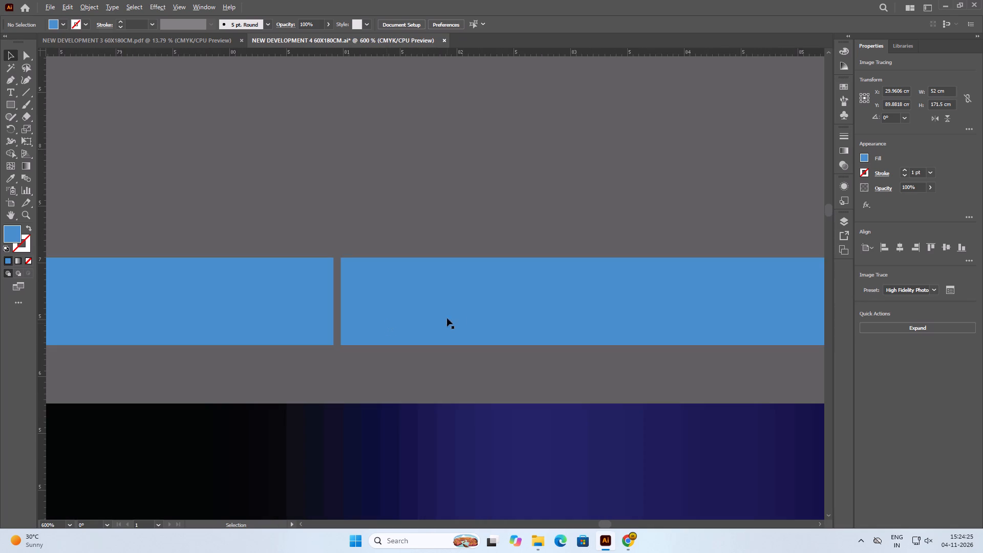
click(457, 316)
key(Left)
key(Left)
key(Left)
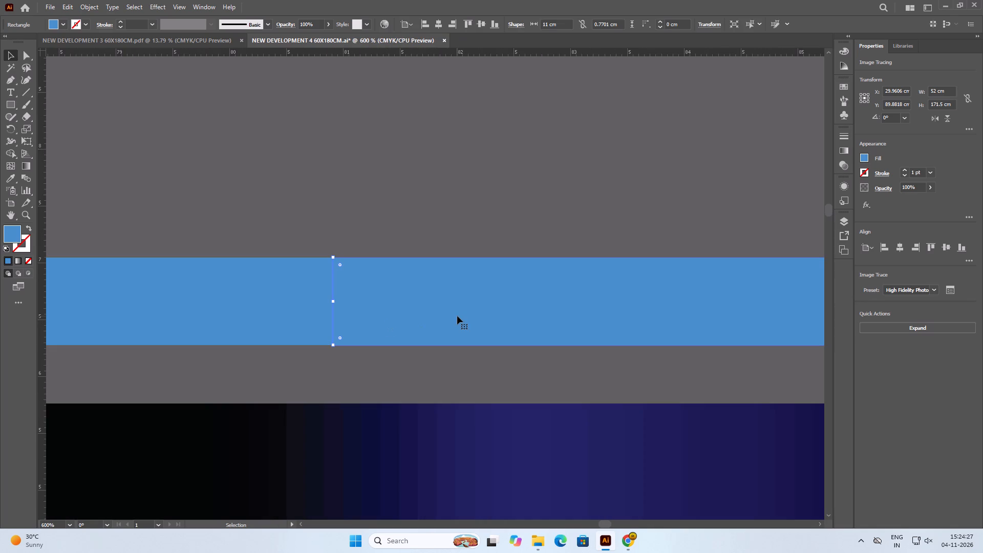
Raise the second blue bar by about its own height so it is stepped above the first bar.
key(Down)
key(Right)
key(Up)
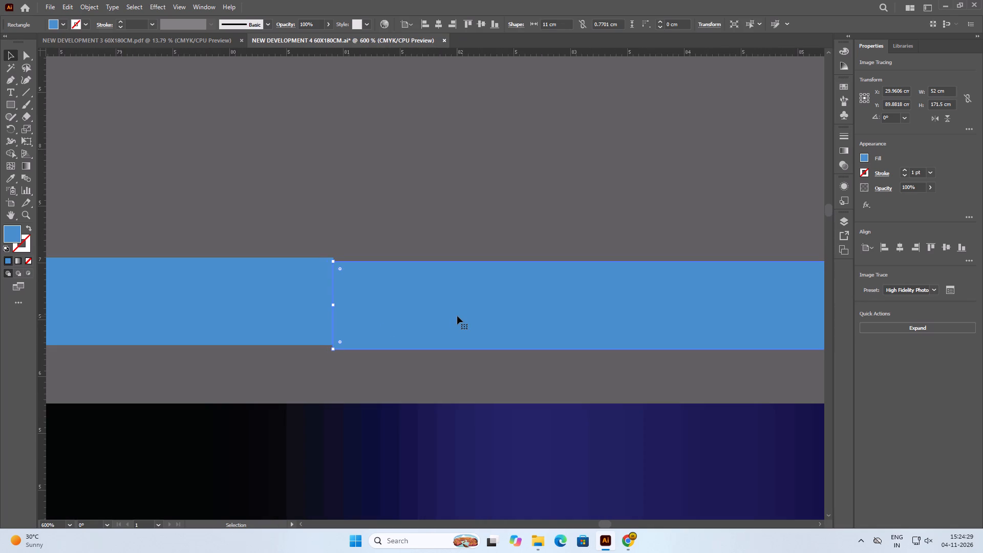
key(Up)
key(Up)
key(Up)
key(Up)
key(Up)
key(Up)
key(Up)
key(Up)
key(Up)
key(Up)
key(Up)
key(Up)
key(Up)
key(Up)
key(Up)
key(Up)
key(Up)
key(Up)
key(Up)
key(Up)
key(Up)
key(Up)
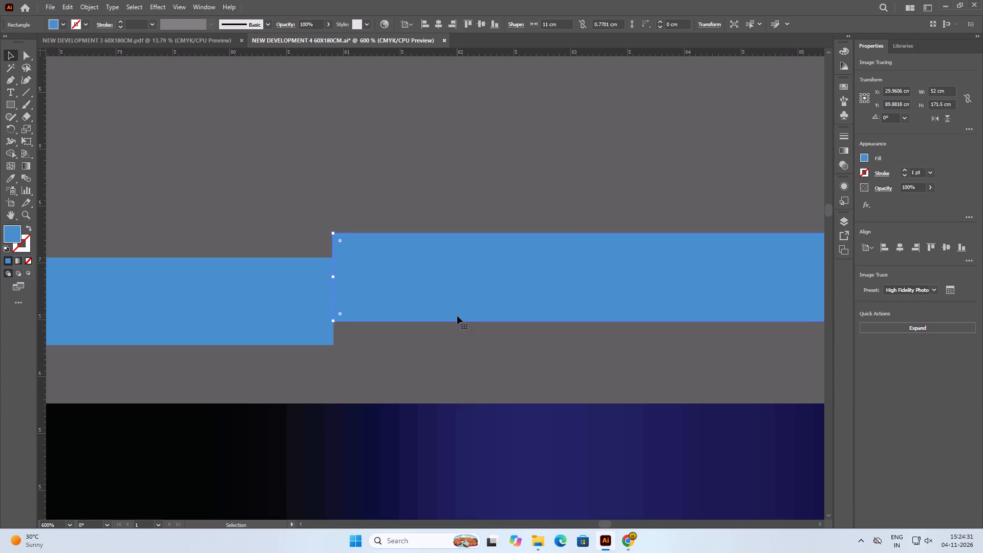
key(Up)
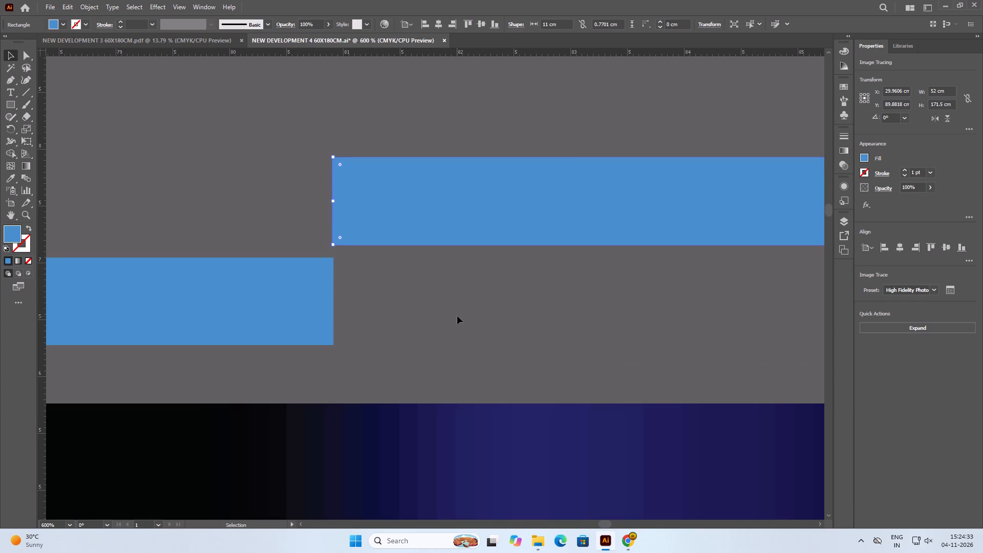
key(Down)
key(Down)
key(Down)
key(Up)
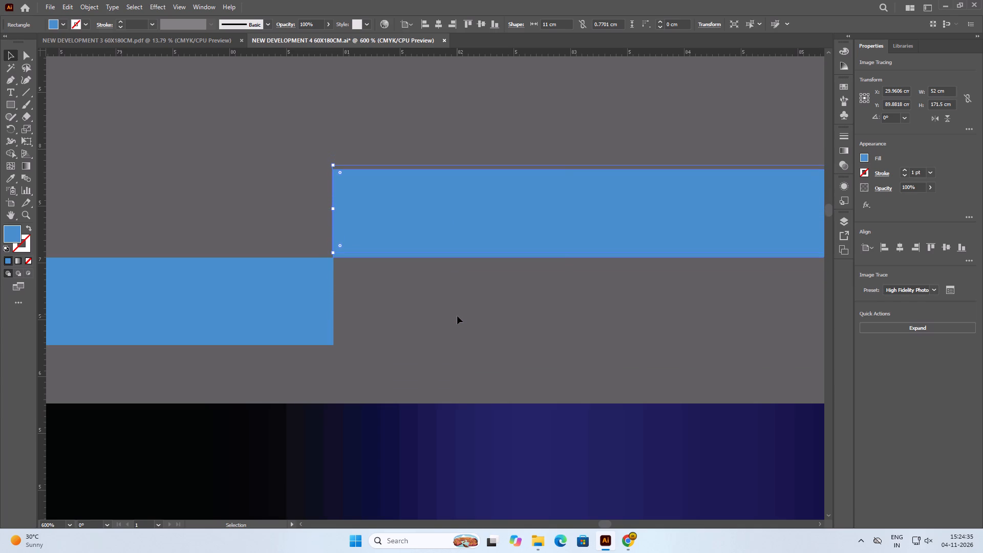
Nudge the third blue bar left until its left end lines up with the second bar's right end, and deselect it.
alt+scroll(334, 313, down, 3)
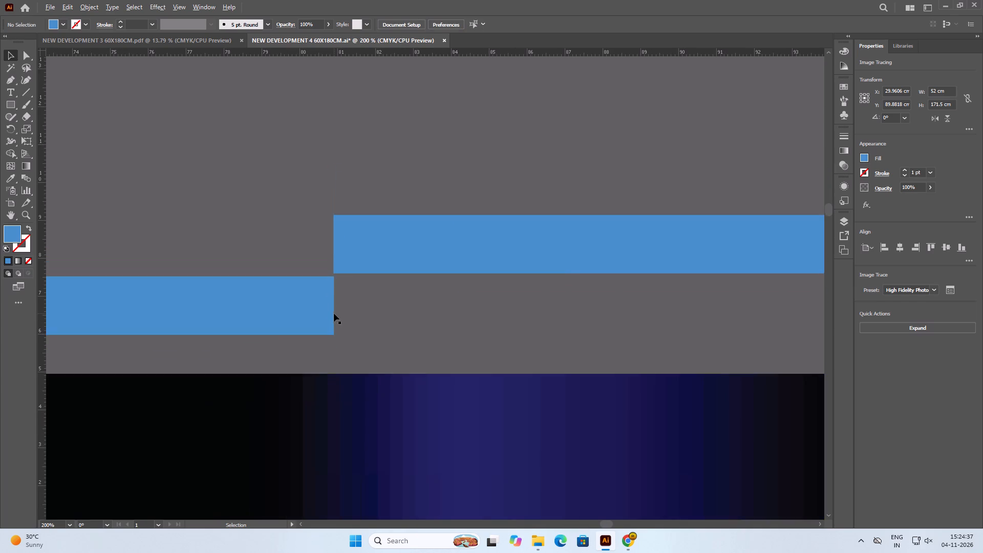
alt+scroll(334, 313, down, 6)
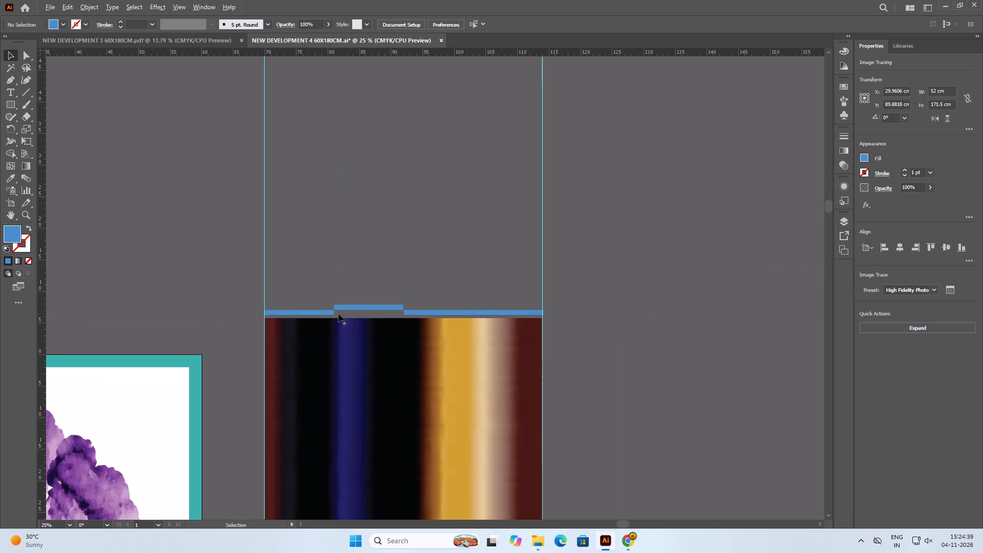
alt+scroll(435, 321, up, 2)
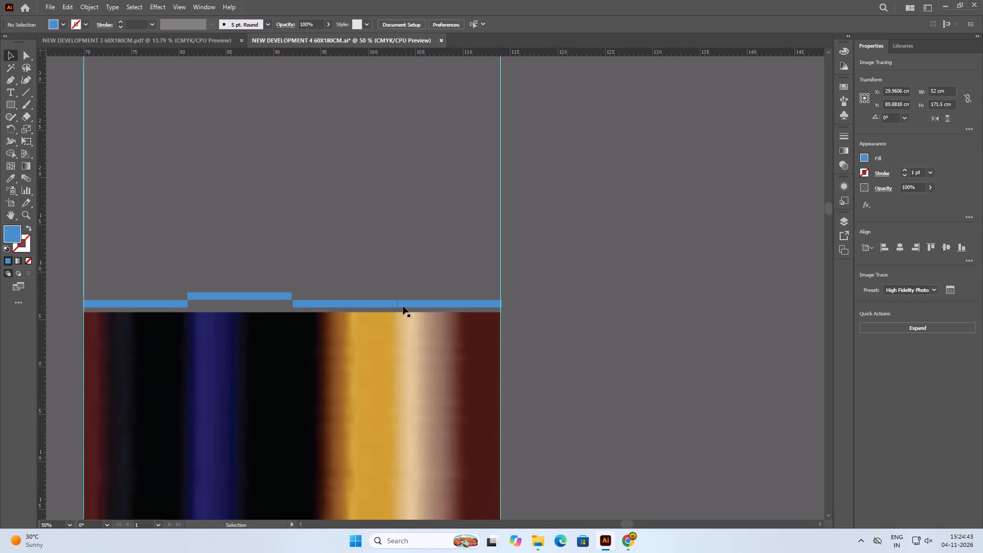
alt+scroll(309, 302, up, 3)
alt+scroll(247, 293, up, 4)
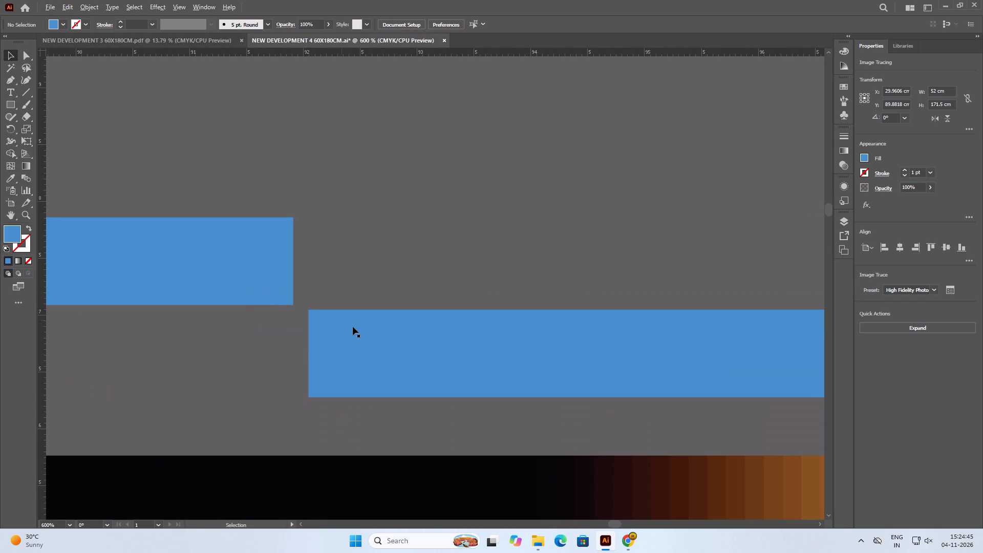
click(355, 328)
key(Left)
key(Left)
key(Left)
key(Left)
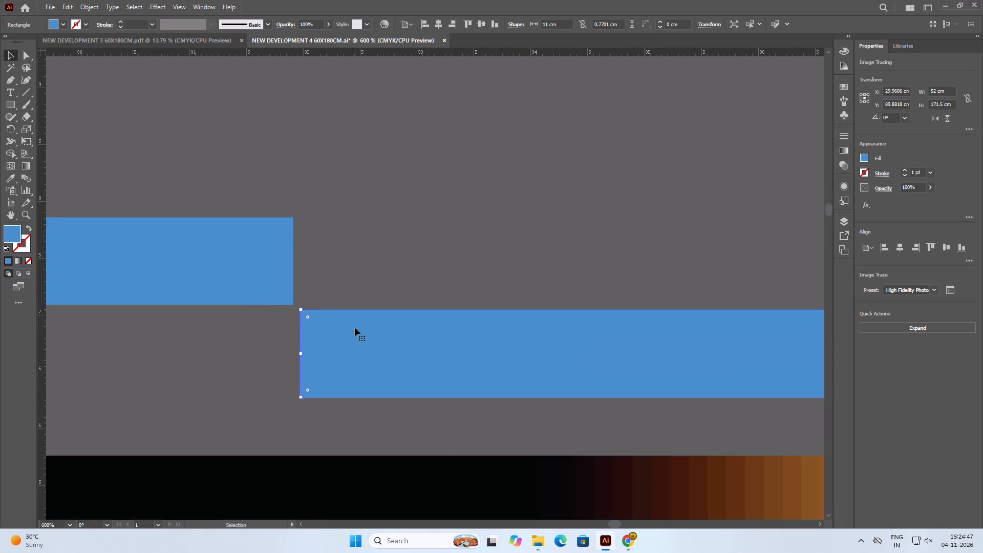
key(Left)
key(Left)
click(380, 291)
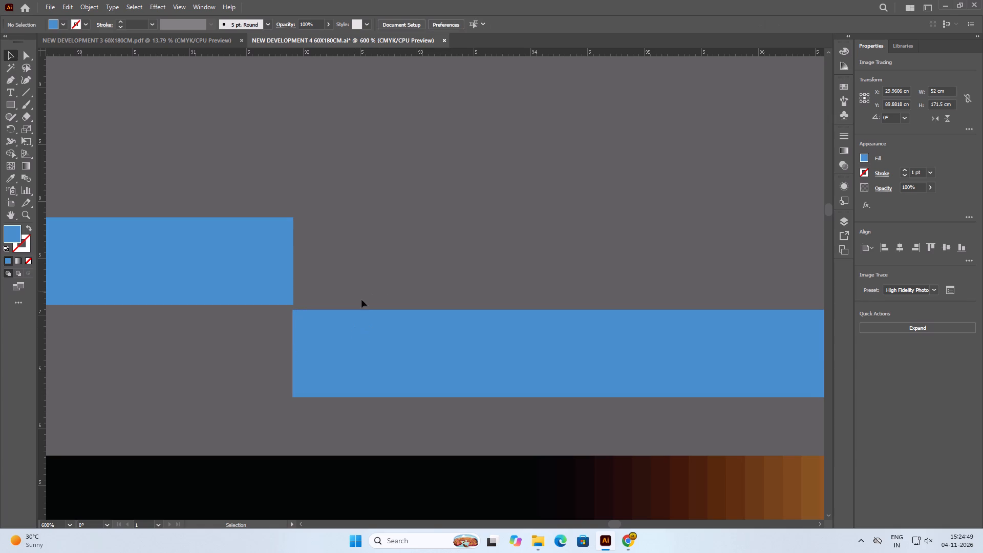
Nudge the fourth blue bar left until it butts against the third bar and ends at the right guide.
alt+scroll(294, 367, down, 3)
alt+scroll(349, 372, down, 2)
alt+scroll(653, 390, up, 3)
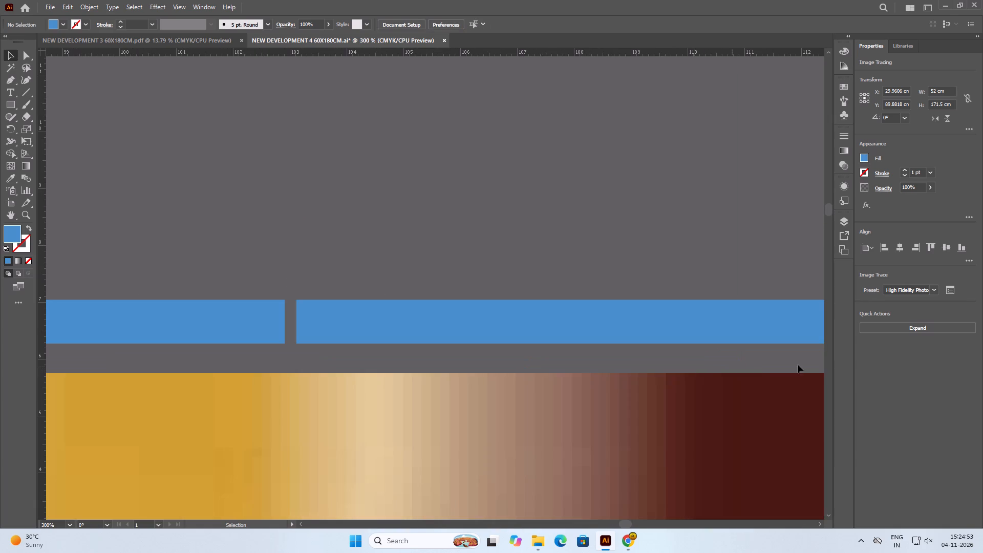
alt+scroll(433, 358, down, 1)
alt+scroll(683, 338, up, 1)
click(683, 338)
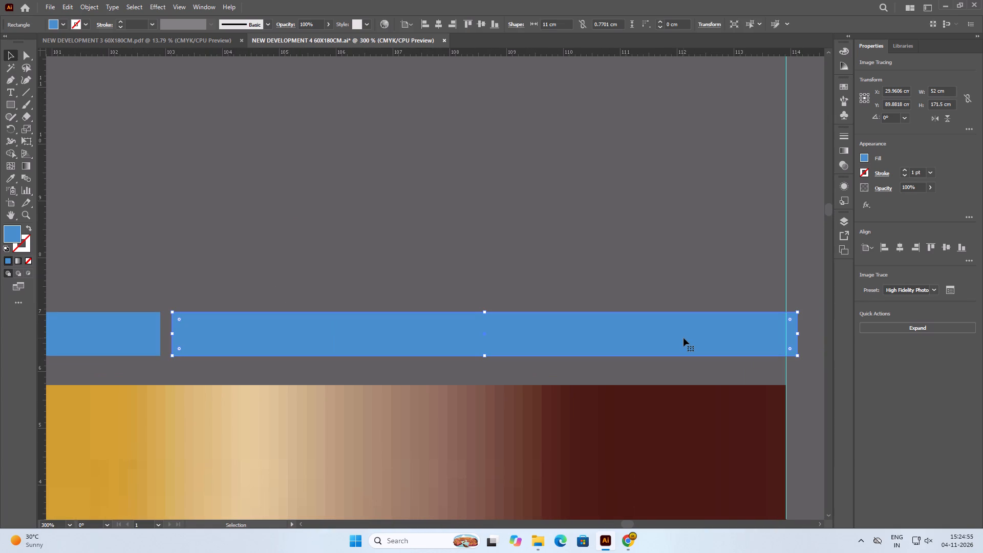
key(Left)
key(Left)
key(Left)
key(Left)
key(Left)
key(Left)
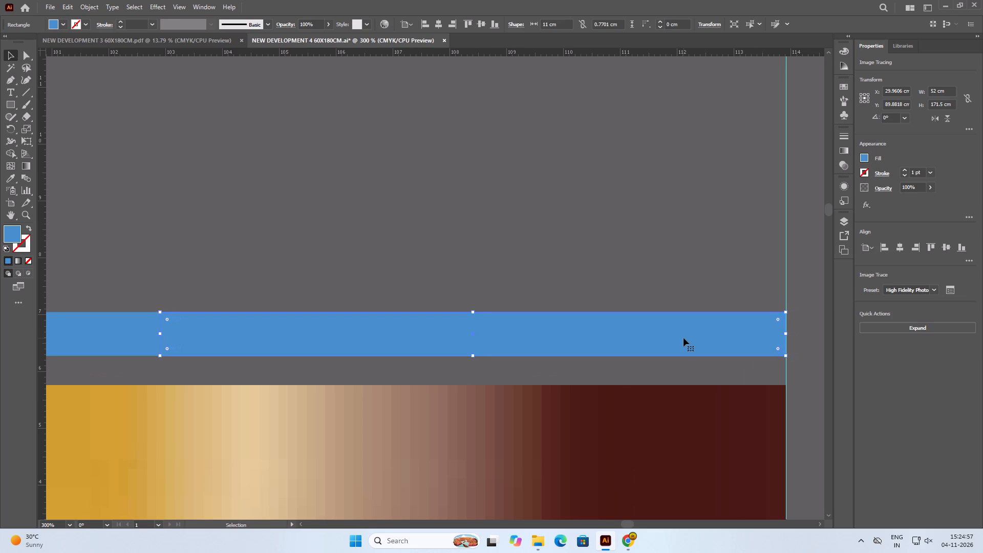
Raise the fourth blue bar by about its own height so it is stepped above the third bar, and deselect it.
key(Up)
key(Up)
key(Up)
key(Up)
key(Up)
key(Up)
key(Up)
key(Up)
key(Up)
key(Up)
key(Up)
key(Up)
key(Up)
key(Up)
key(Up)
key(Up)
key(Up)
key(Up)
key(Up)
key(Up)
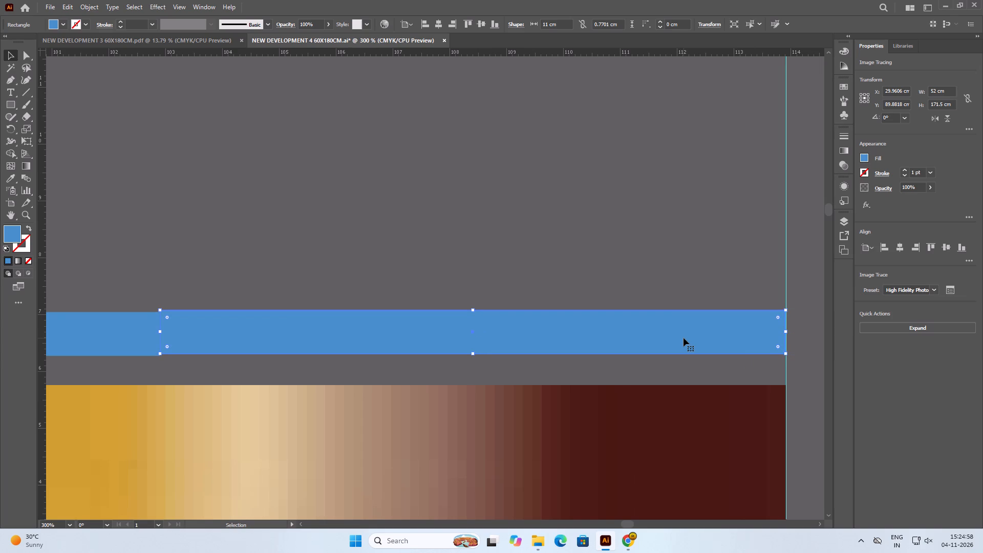
key(Up)
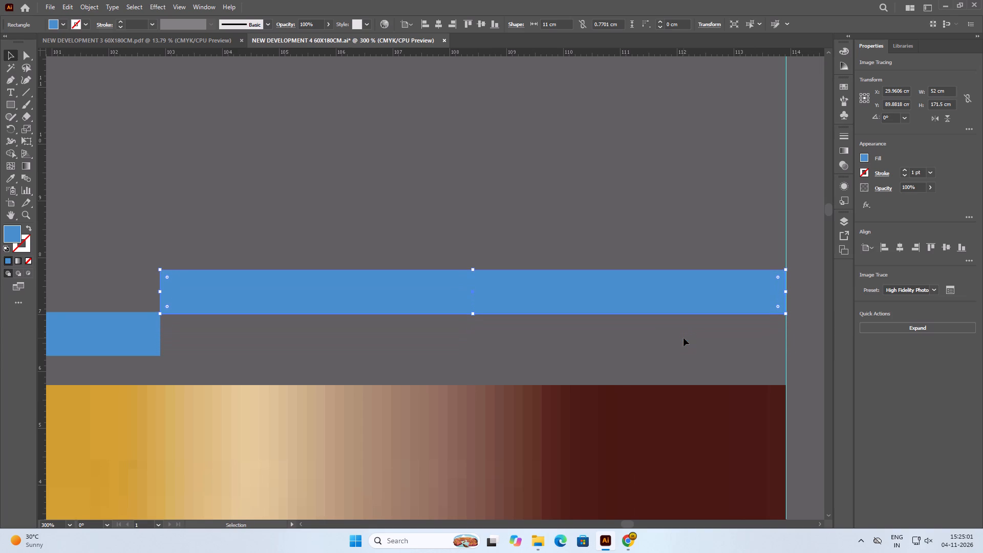
key(Up)
click(685, 360)
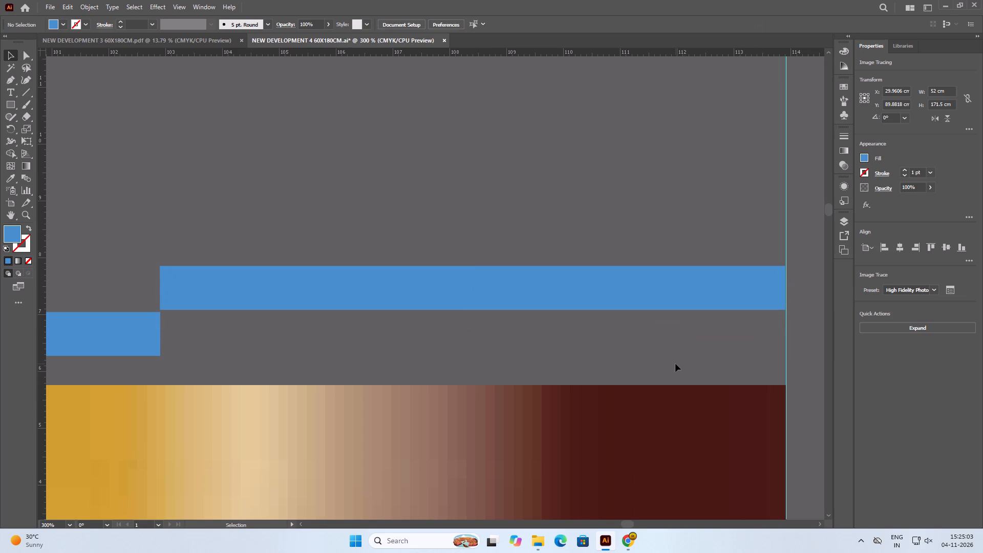
Select the 44 cm wide striped image below the stepped blue bars and copy it to the clipboard.
alt+scroll(614, 267, down, 4)
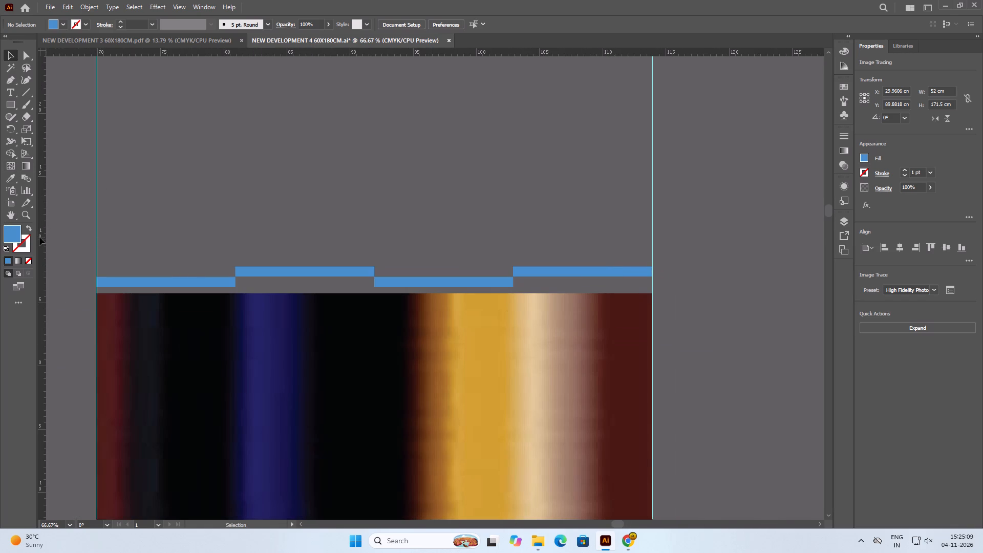
click(240, 321)
scroll(267, 226, down, 14)
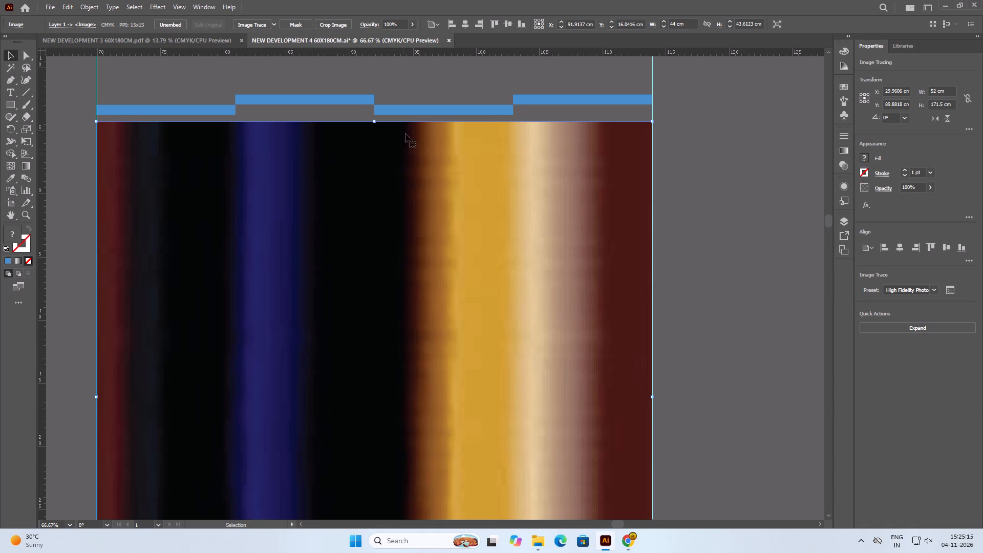
scroll(439, 185, down, 6)
right_click(454, 300)
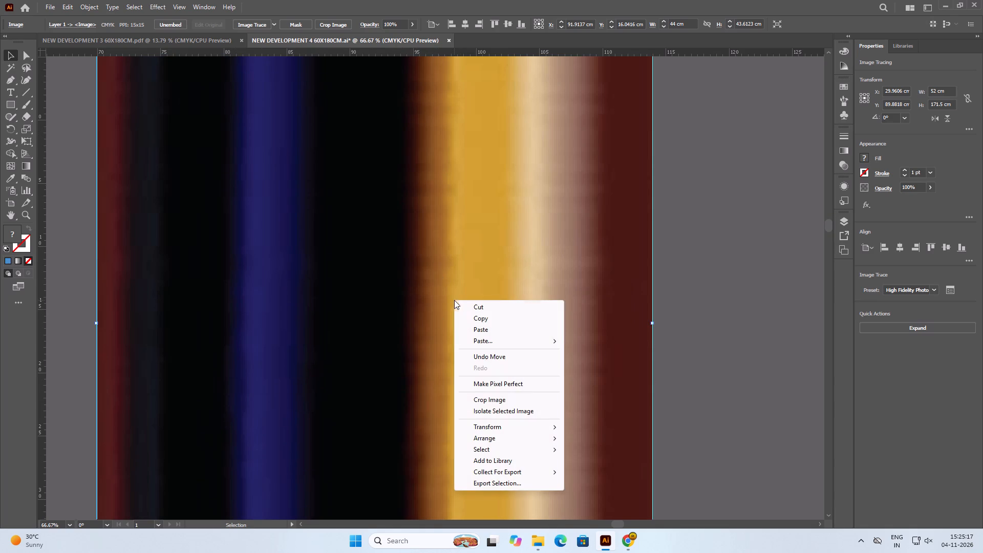
drag(492, 324, 492, 318)
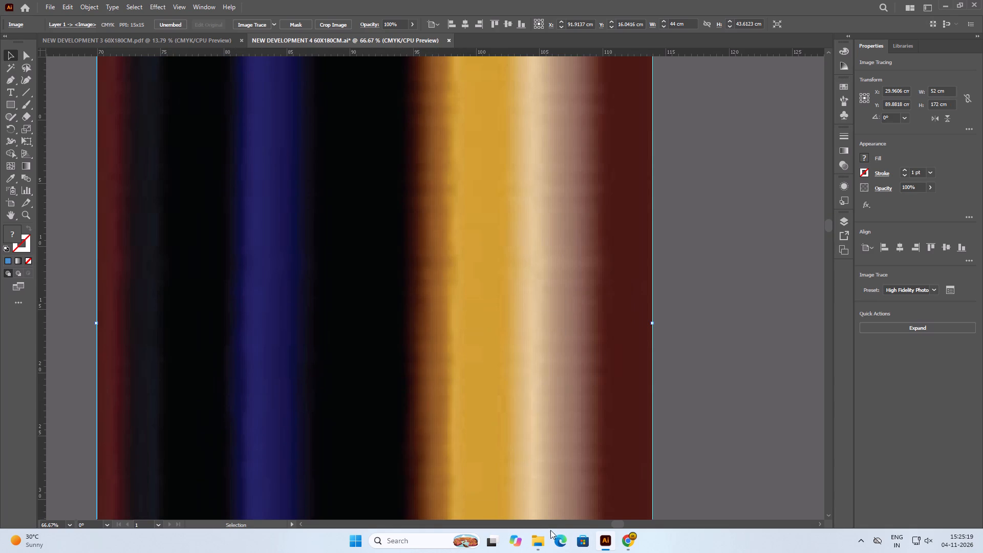
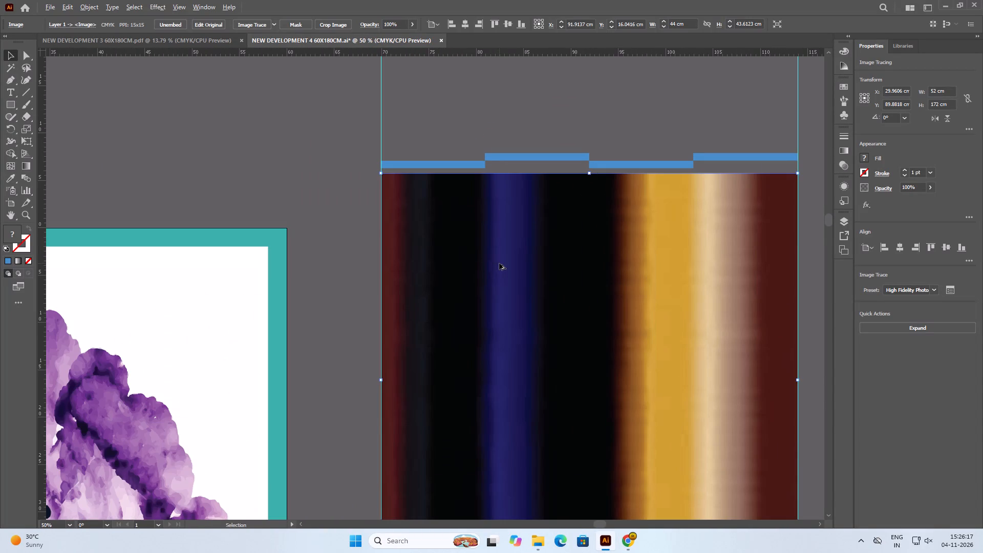
Select the first blue bar, the lower one starting at the left guide above the striped artwork.
alt+scroll(483, 242, down, 1)
alt+scroll(483, 267, up, 1)
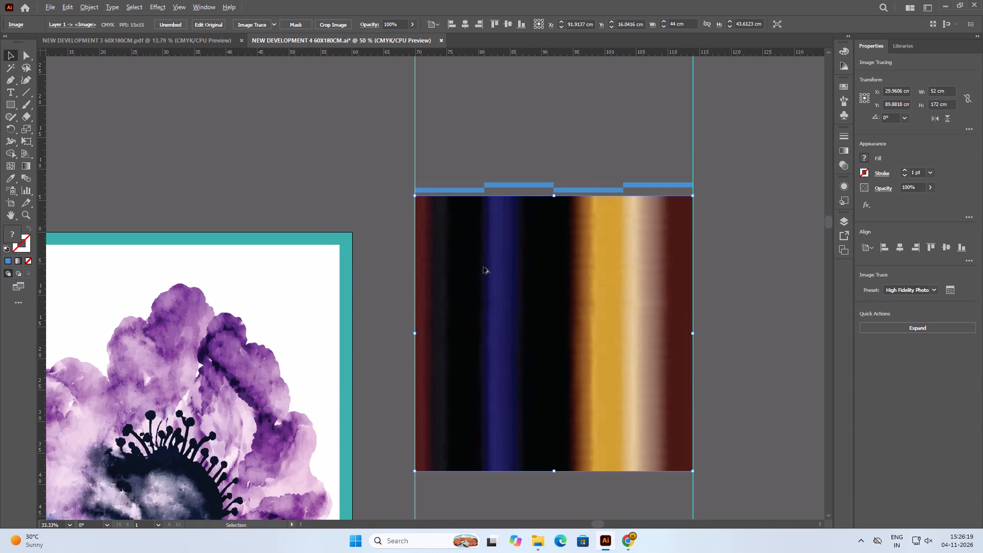
alt+scroll(447, 179, down, 1)
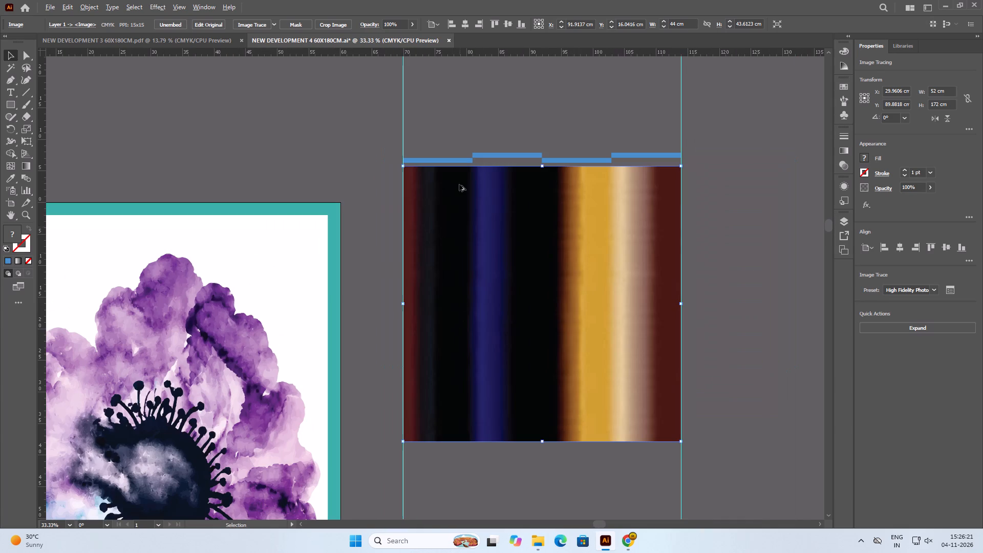
scroll(458, 164, down, 5)
alt+scroll(458, 280, up, 1)
alt+scroll(459, 196, down, 2)
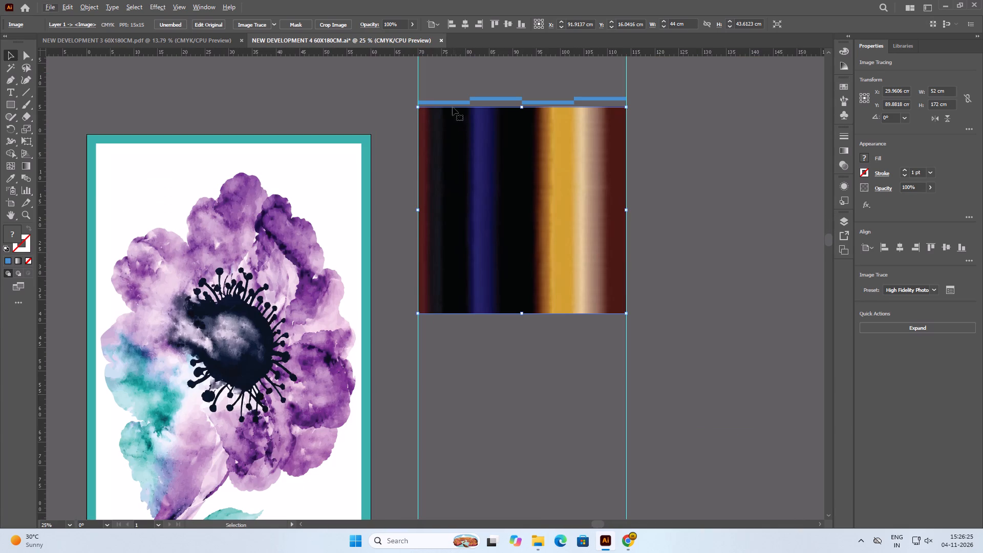
click(453, 105)
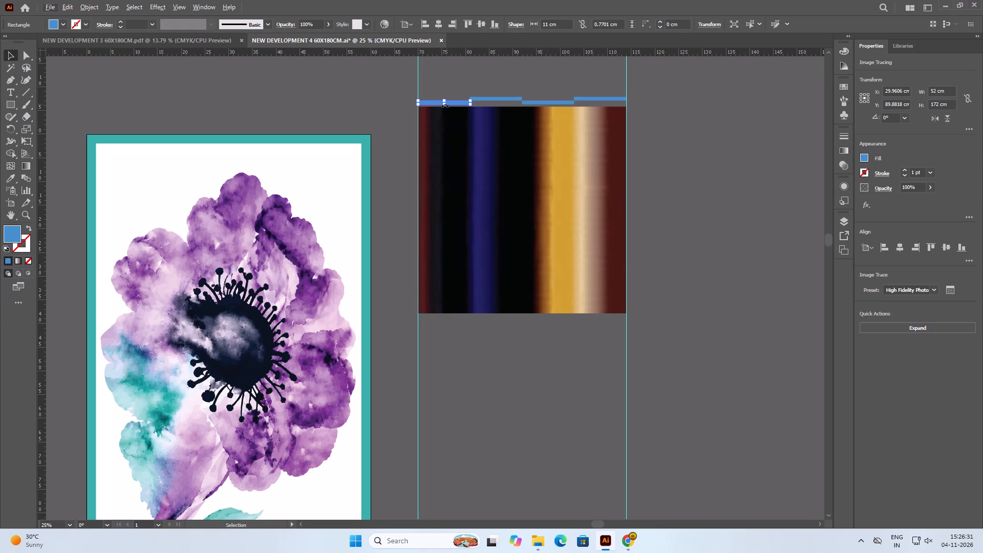
Move the first blue bar straight down, clear of the striped image's bottom edge, keeping it against the left guide.
drag(444, 103, 444, 105)
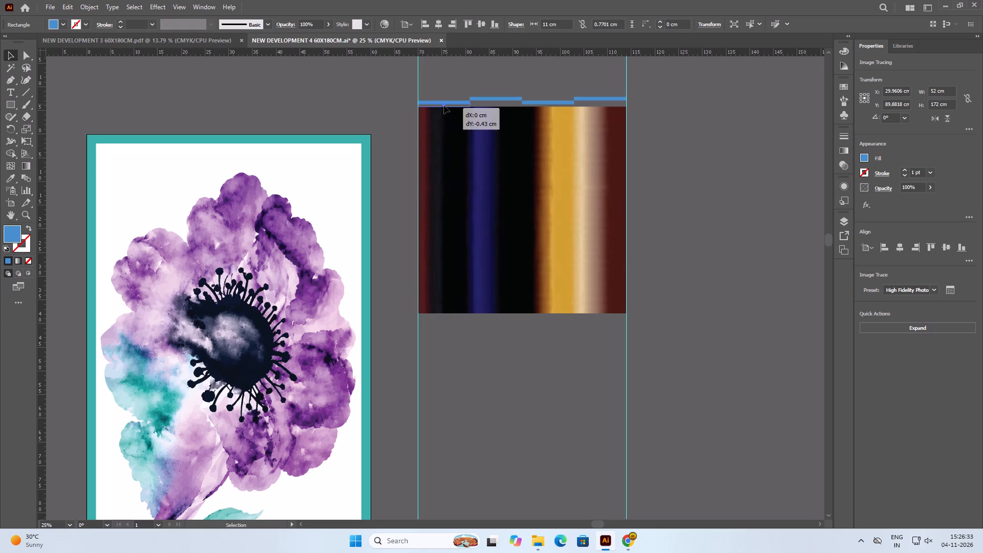
drag(444, 105, 442, 245)
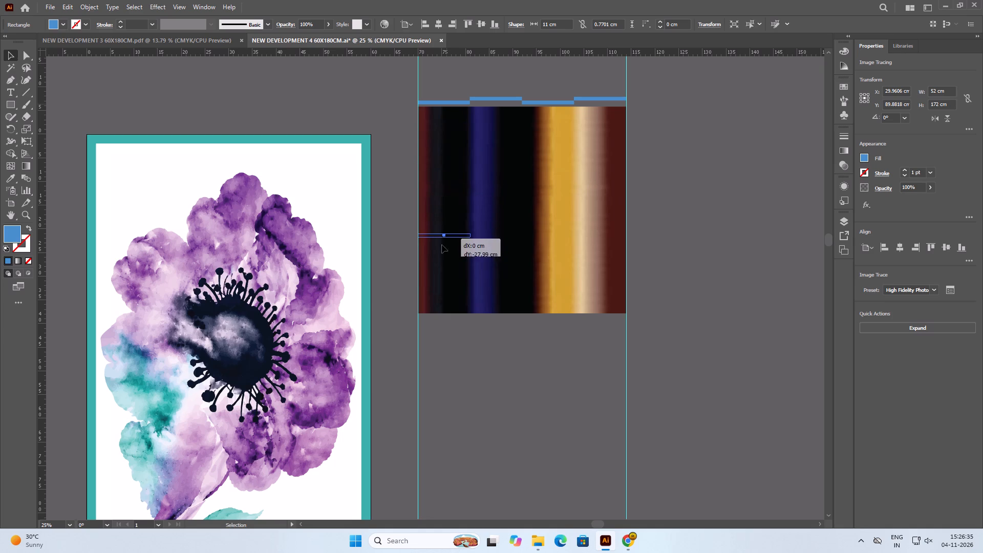
drag(442, 245, 440, 344)
Stretch the moved bar upward past the striped image's top edge into a rectangle about 50.8 cm tall, keeping its 11 cm width.
drag(442, 339, 447, 315)
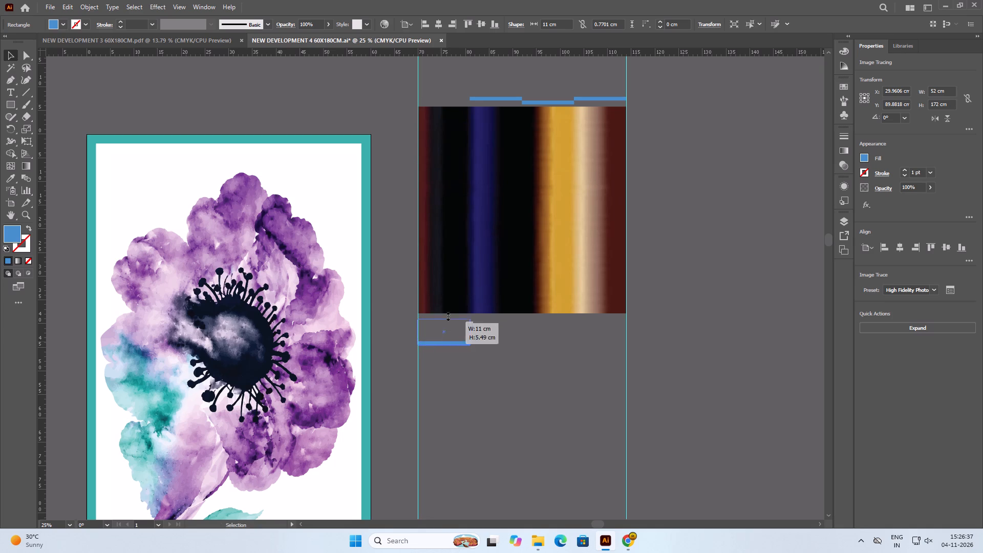
drag(447, 315, 435, 158)
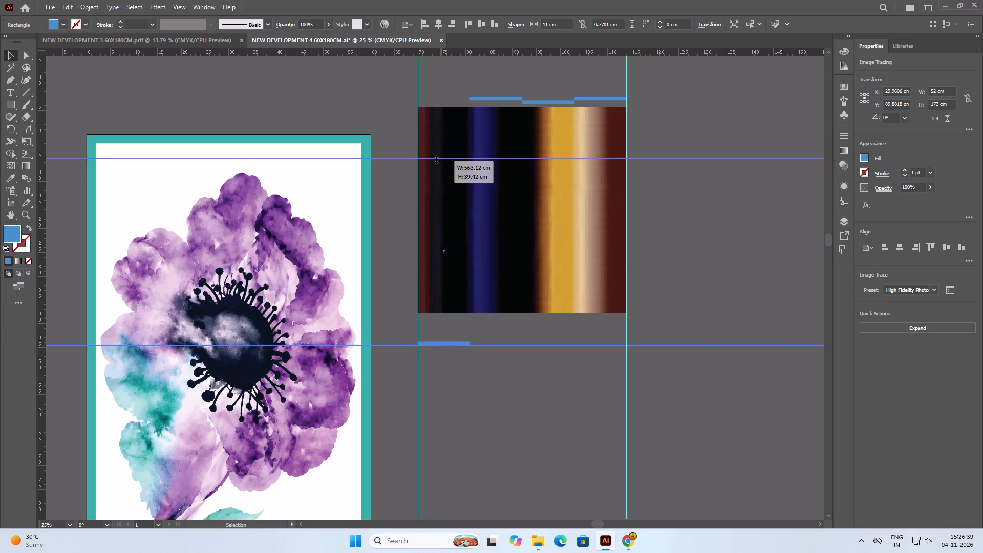
drag(435, 158, 435, 104)
Move the tall blue rectangle straight down so its top sits just below the striped image against the left guide, and deselect it.
drag(435, 250, 440, 472)
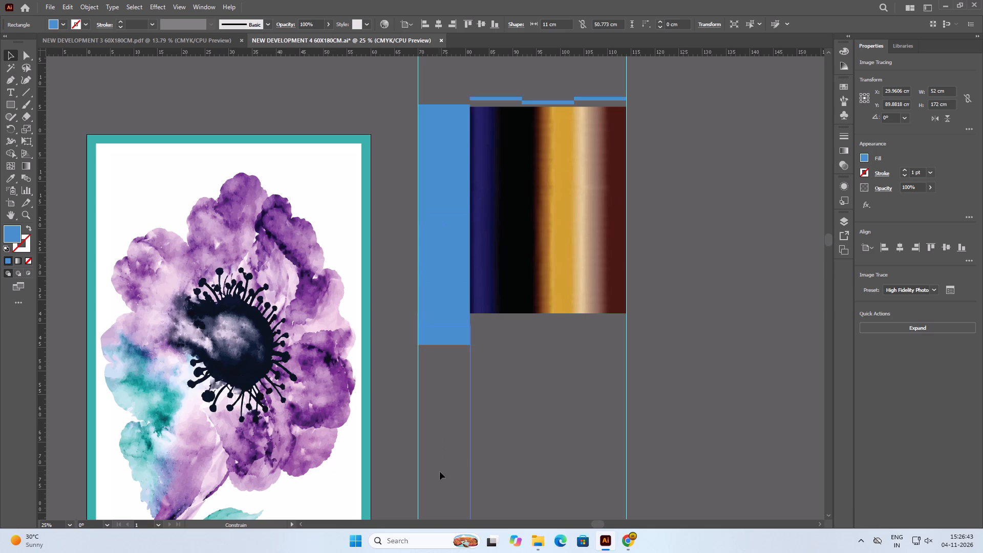
drag(440, 472, 442, 454)
drag(442, 454, 442, 456)
shift+drag(442, 456, 442, 467)
drag(451, 406, 450, 438)
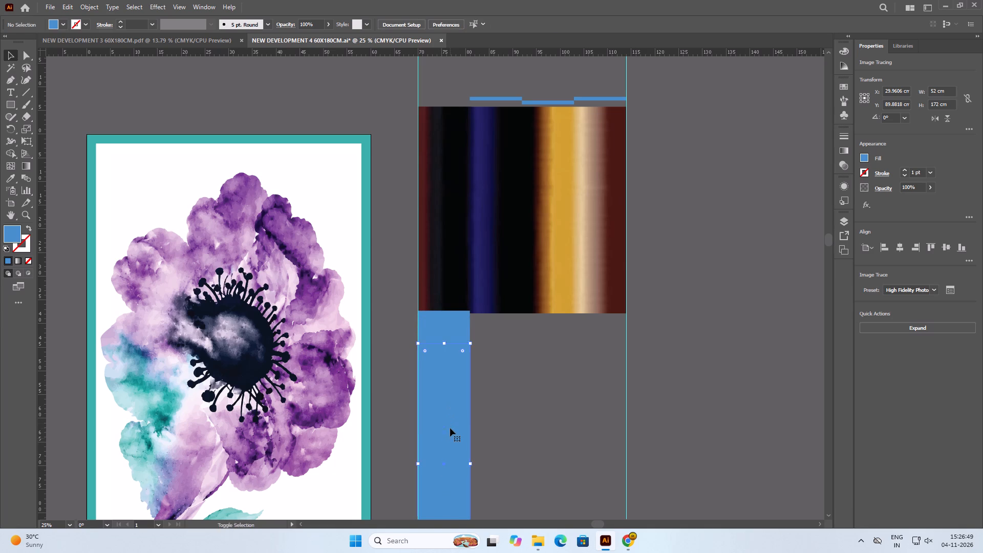
drag(448, 409, 449, 383)
click(492, 381)
Fill the tall rectangle with a nearly horizontal white-to-black linear gradient and extend its black end close to the rectangle's right edge.
click(464, 383)
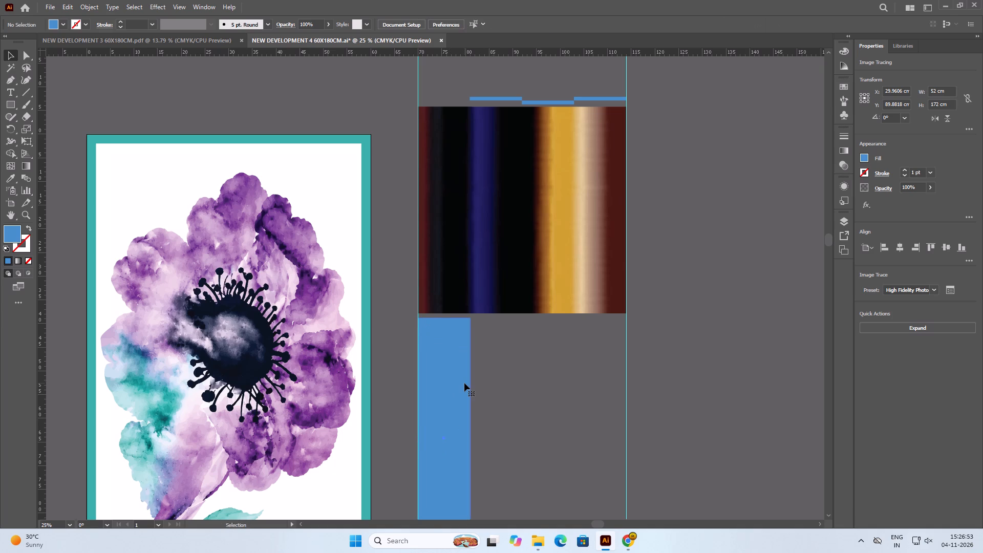
key(g)
drag(459, 387, 426, 410)
drag(426, 410, 462, 418)
double_click(451, 413)
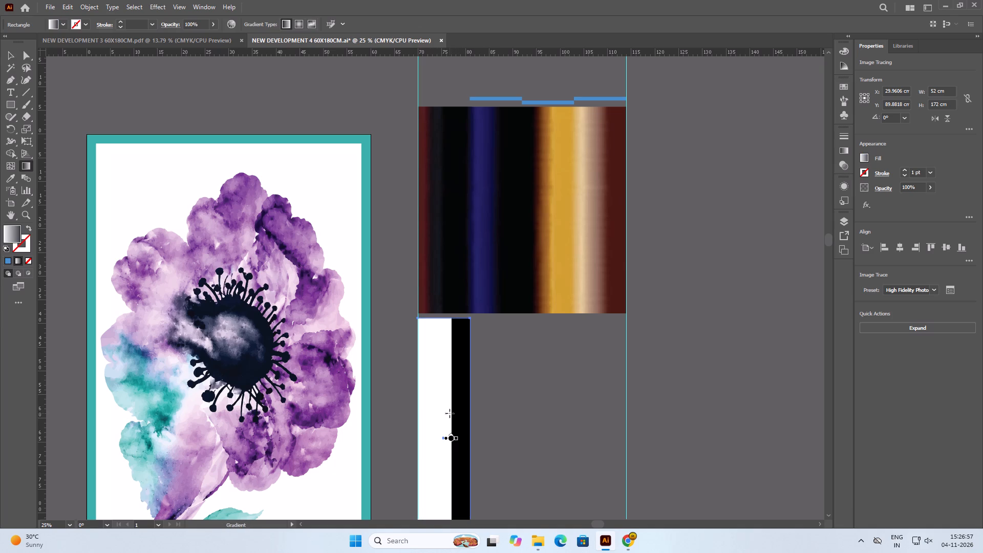
drag(433, 415, 444, 416)
double_click(430, 409)
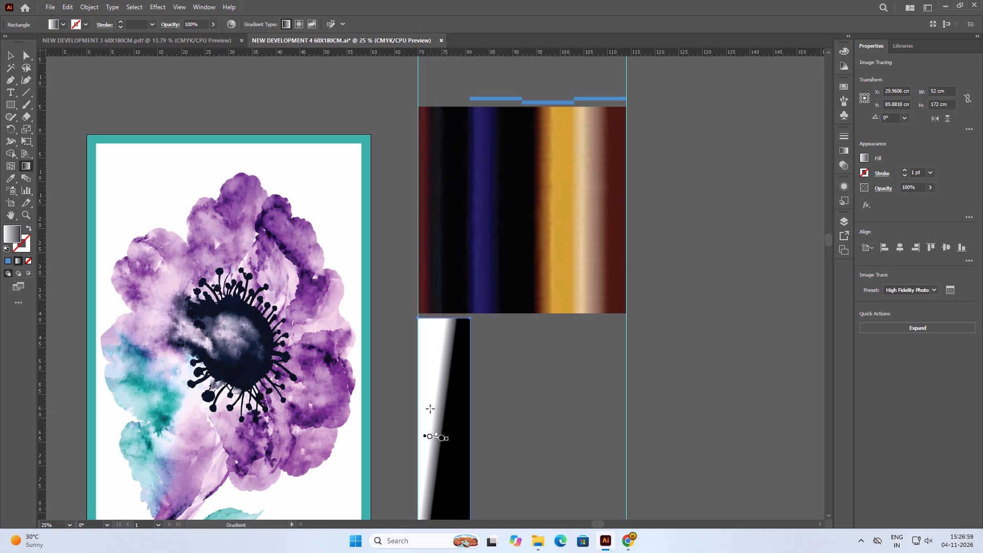
triple_click(430, 409)
click(439, 434)
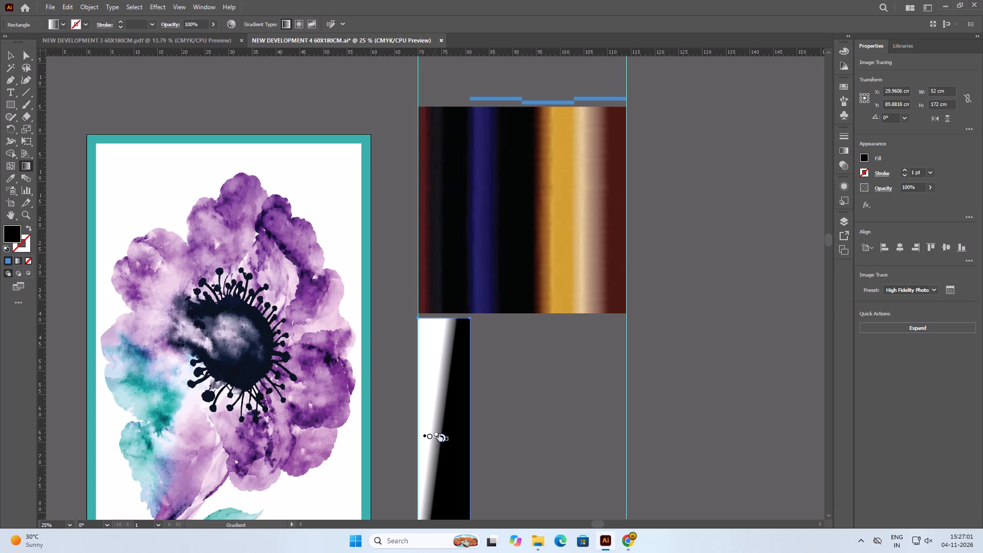
drag(447, 437, 463, 432)
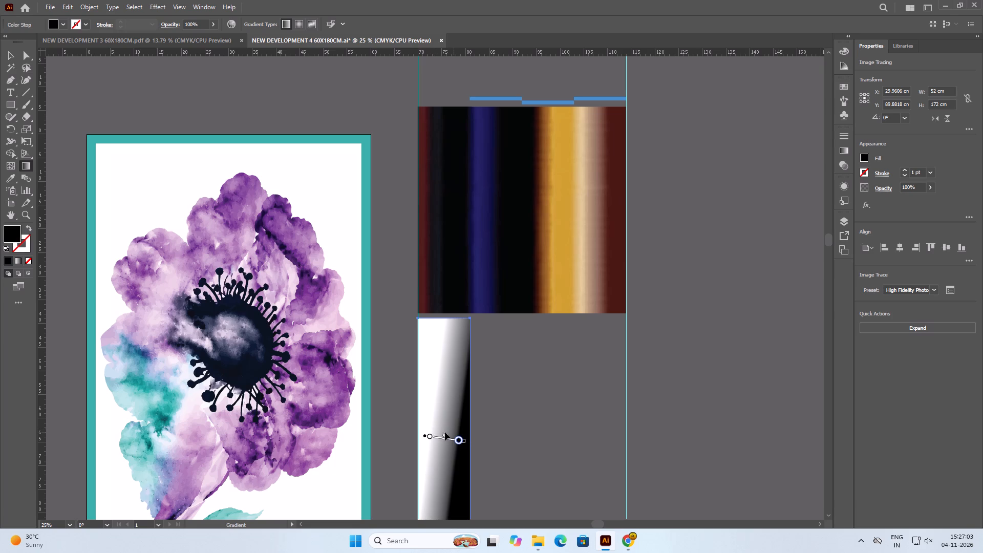
Select the gradient's white start stop and open its color settings.
drag(425, 435, 424, 446)
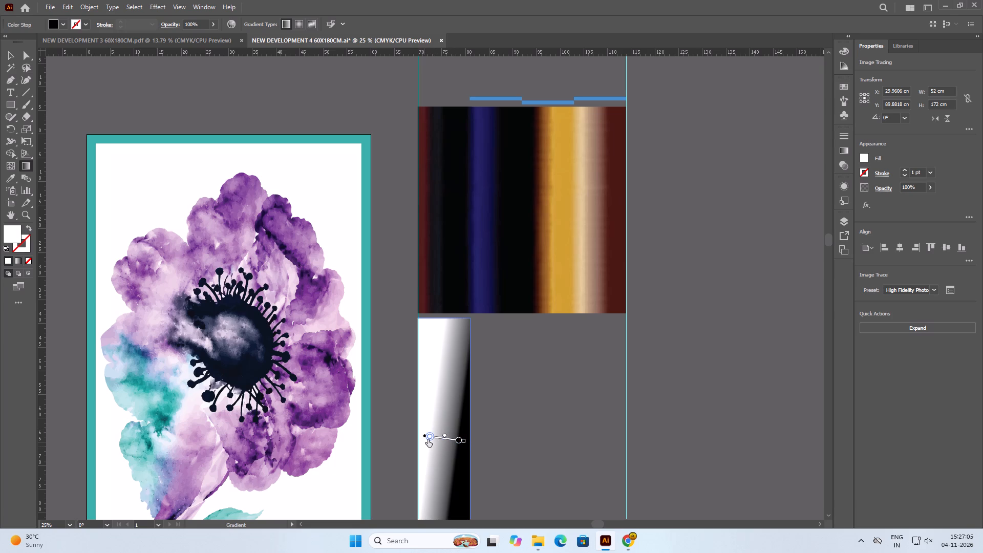
click(428, 439)
drag(428, 439, 426, 451)
click(428, 315)
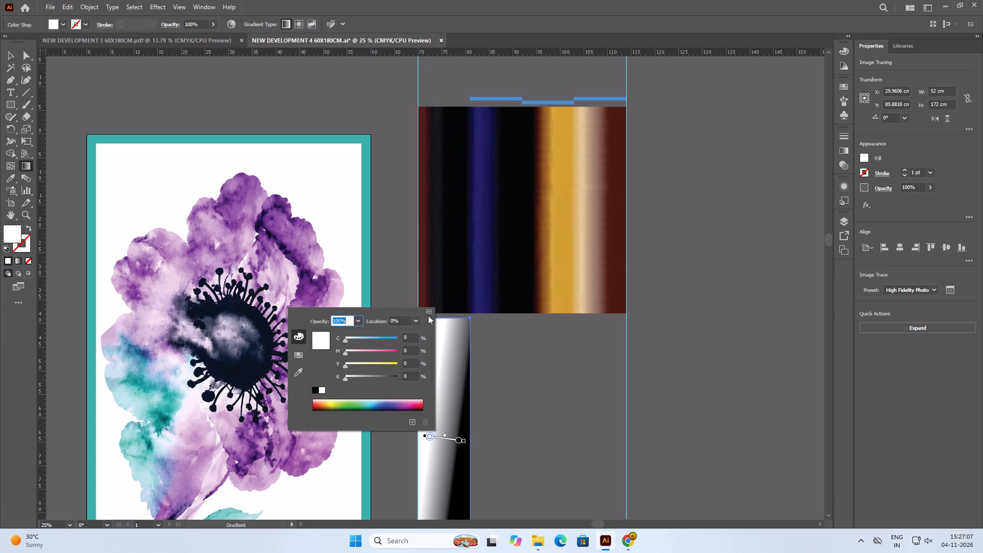
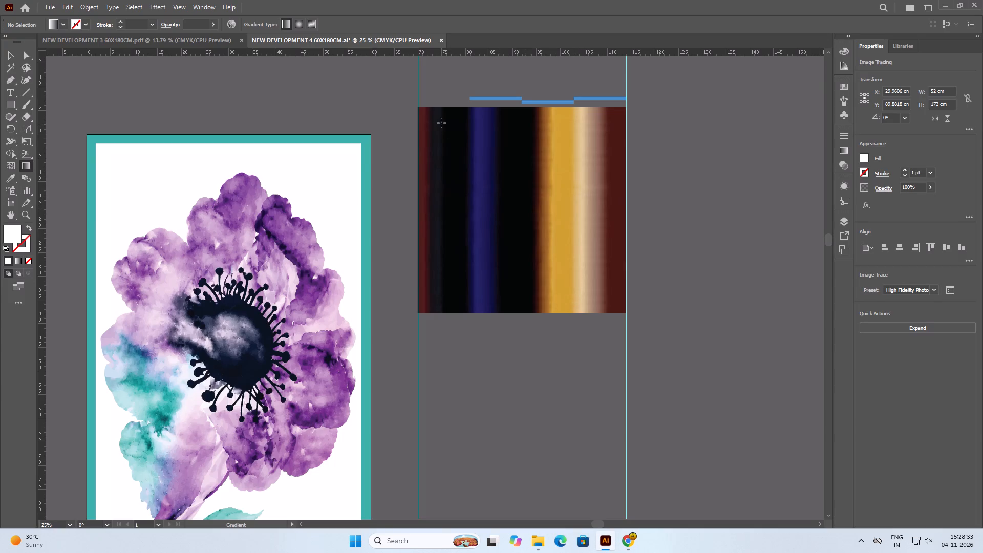
click(14, 55)
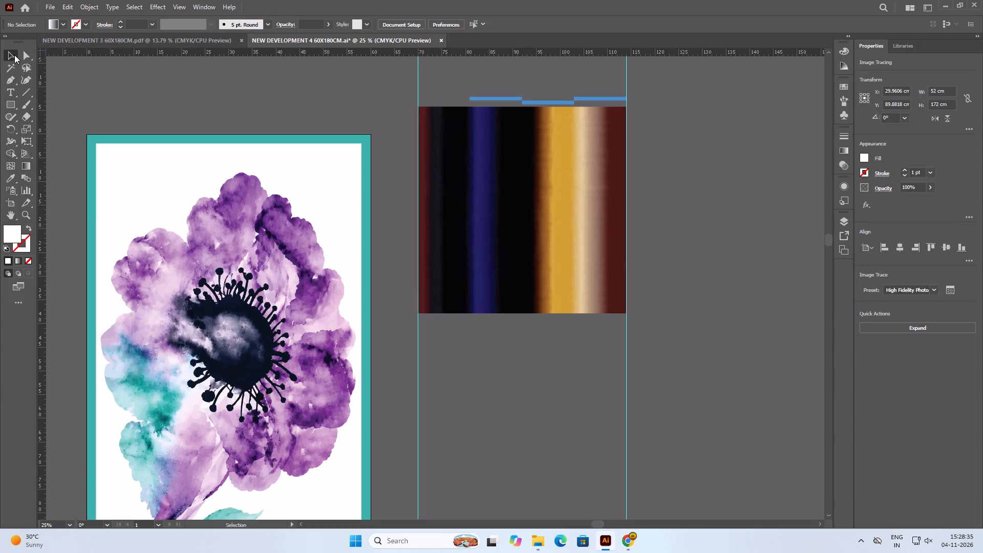
click(544, 192)
alt+drag(545, 186, 546, 224)
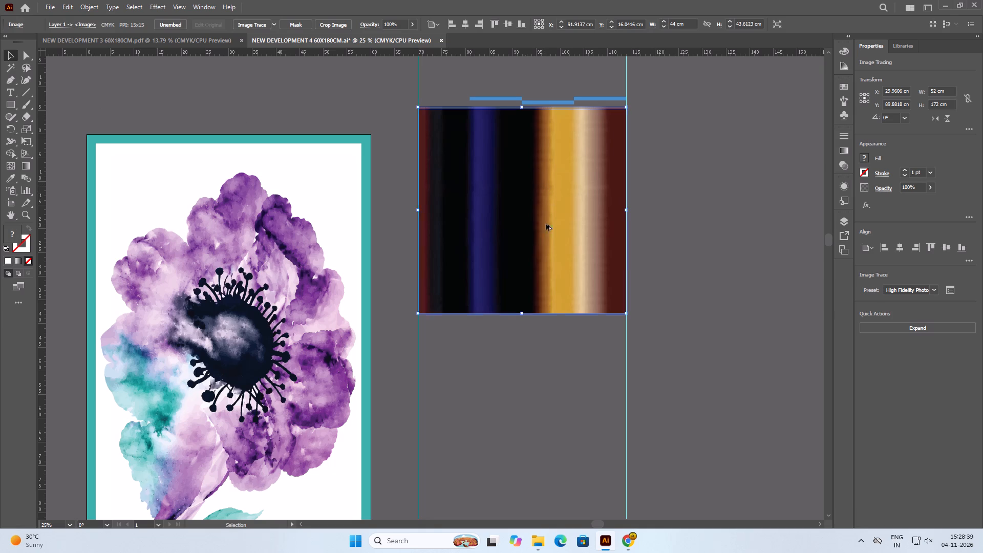
alt+drag(546, 224, 532, 398)
Copy the second striped image straight down between the guides with the same small gap, at Y about 105.5 cm.
scroll(535, 259, down, 4)
scroll(535, 259, up, 1)
scroll(535, 259, down, 10)
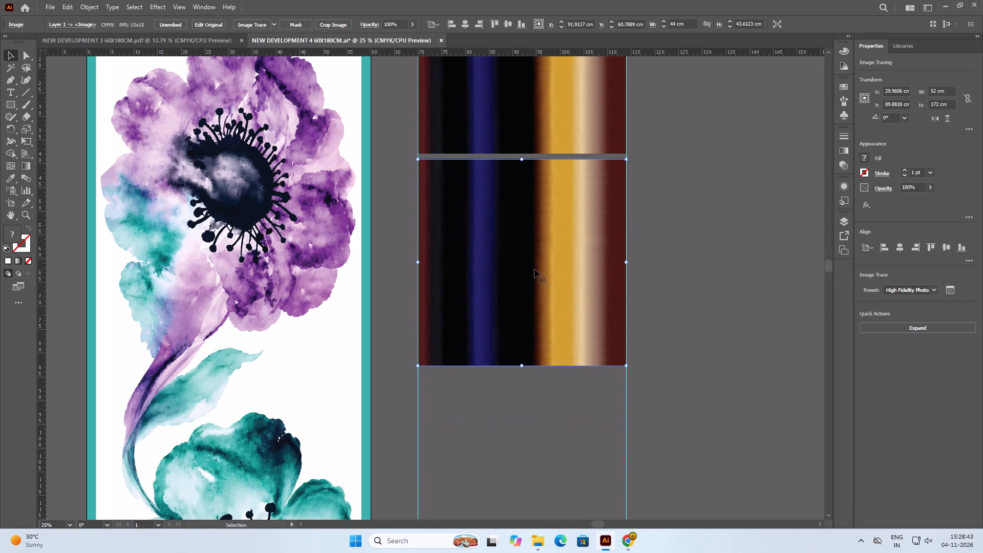
scroll(535, 269, down, 1)
scroll(535, 269, up, 1)
scroll(535, 269, down, 4)
click(533, 224)
drag(533, 197, 546, 416)
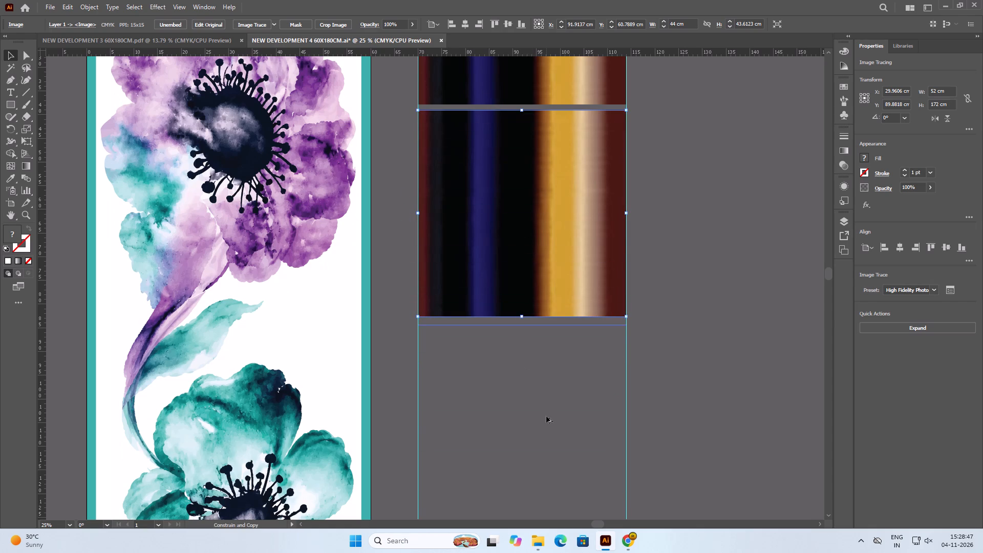
drag(546, 416, 546, 409)
Copy the third striped image straight down between the guides with the same small gap, at Y about 150.3 cm.
scroll(555, 268, down, 13)
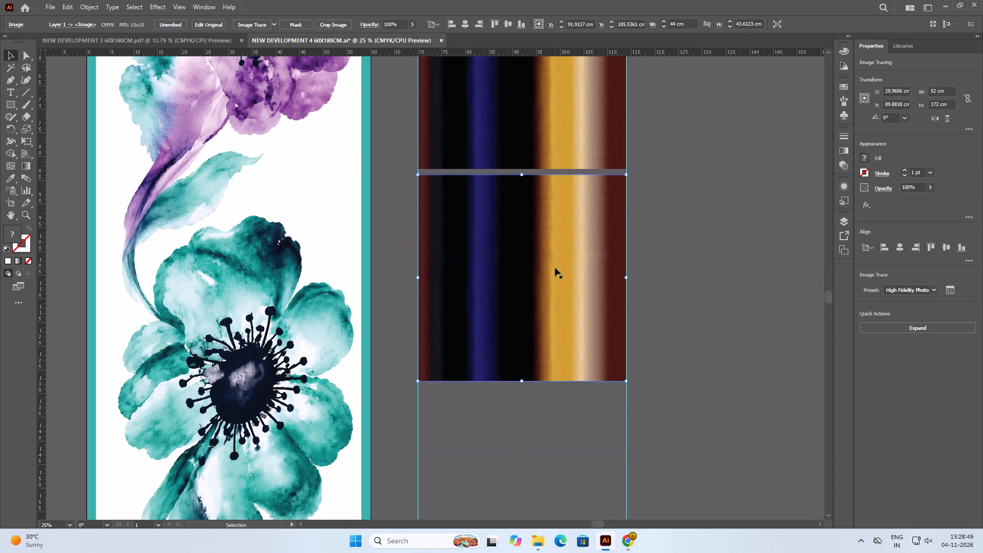
scroll(555, 268, down, 6)
click(530, 219)
alt+drag(530, 202, 526, 381)
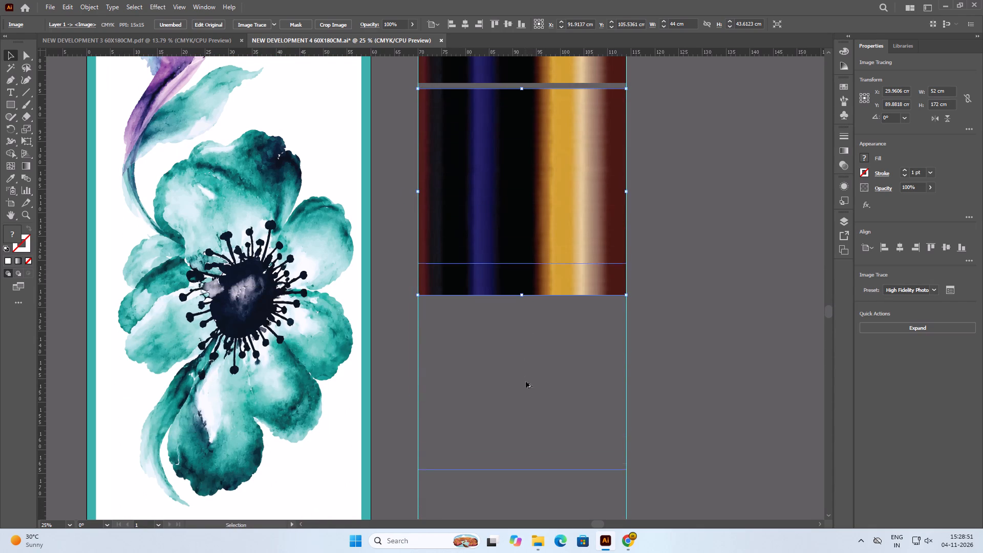
alt+drag(526, 381, 530, 414)
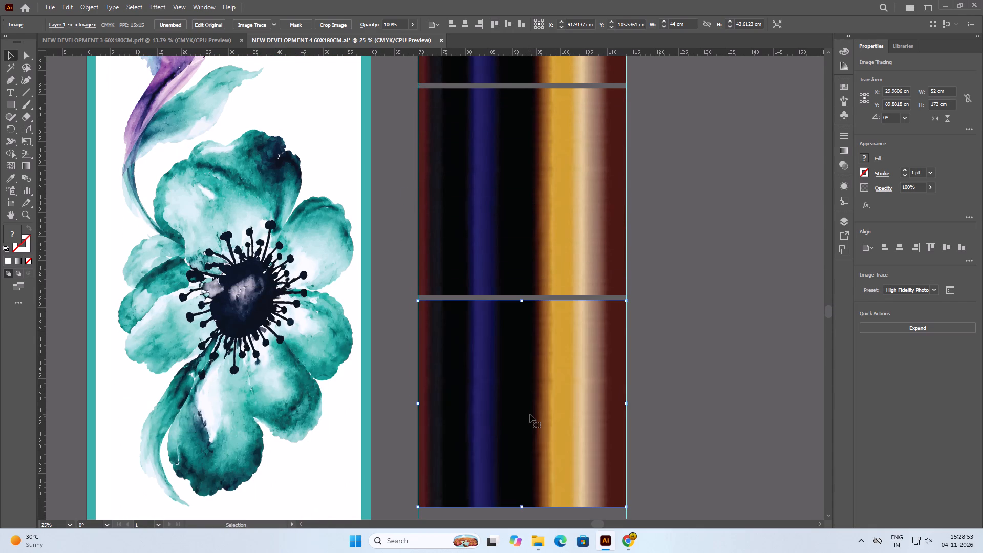
click(530, 413)
alt+scroll(530, 413, down, 4)
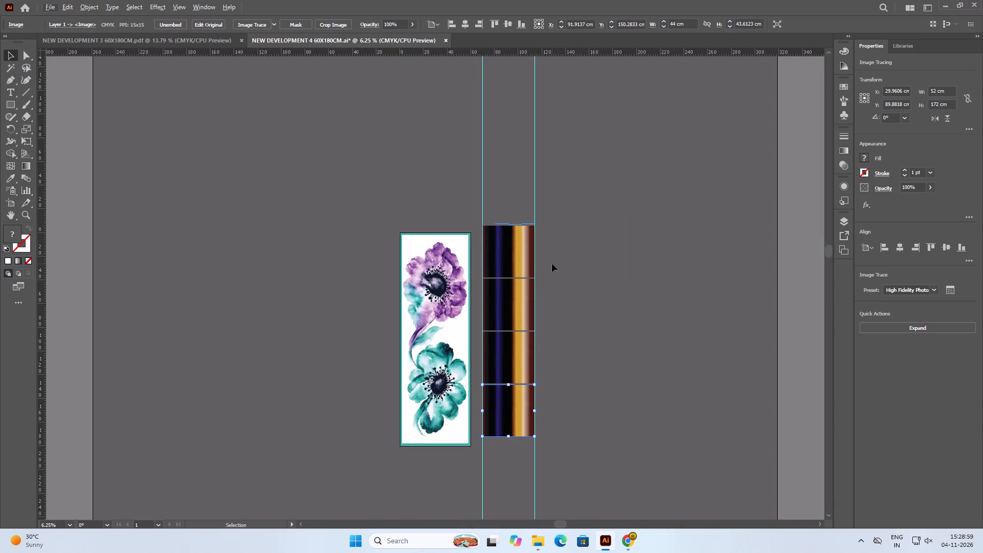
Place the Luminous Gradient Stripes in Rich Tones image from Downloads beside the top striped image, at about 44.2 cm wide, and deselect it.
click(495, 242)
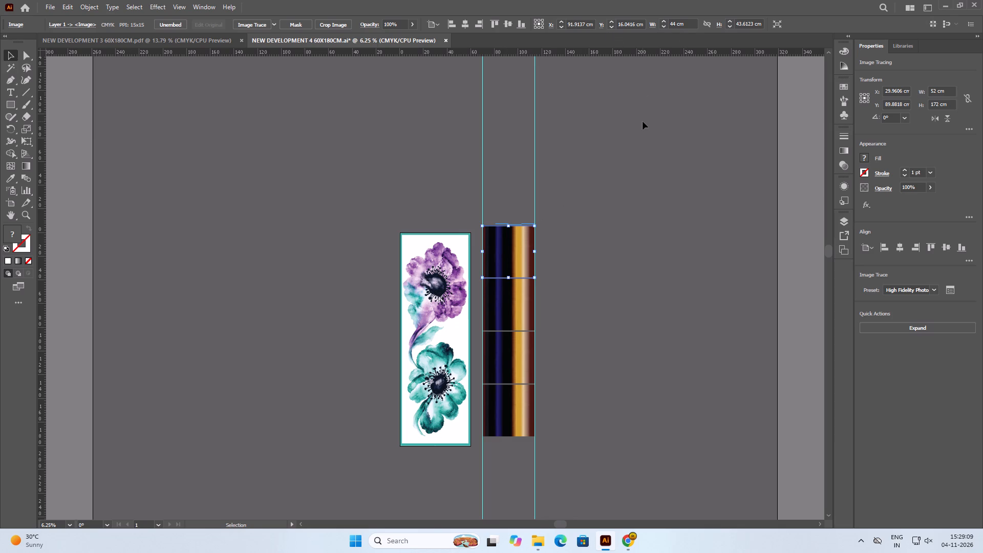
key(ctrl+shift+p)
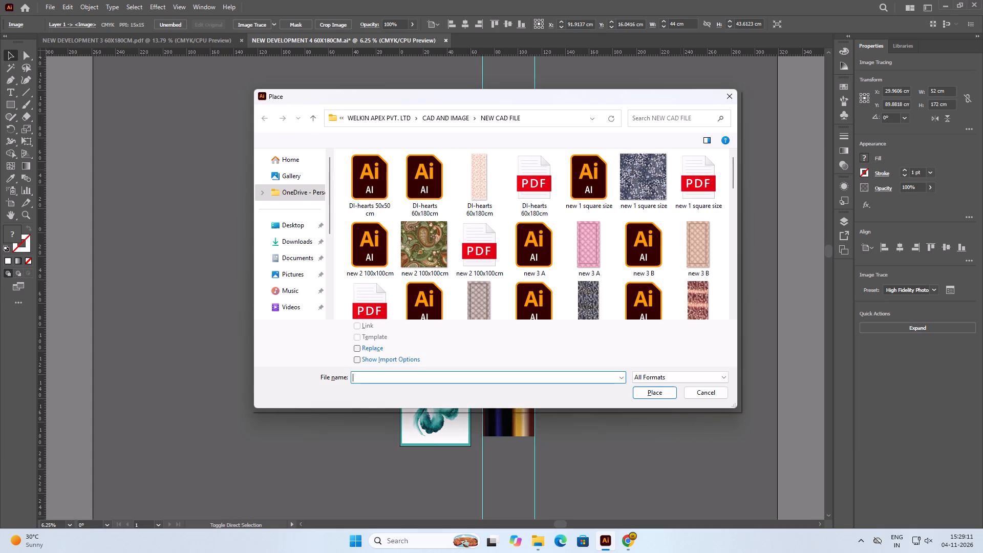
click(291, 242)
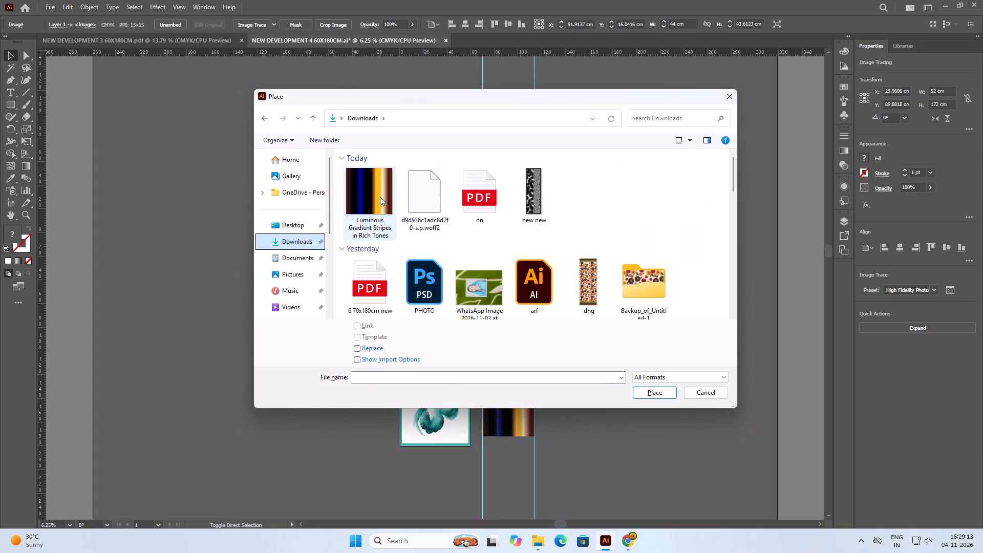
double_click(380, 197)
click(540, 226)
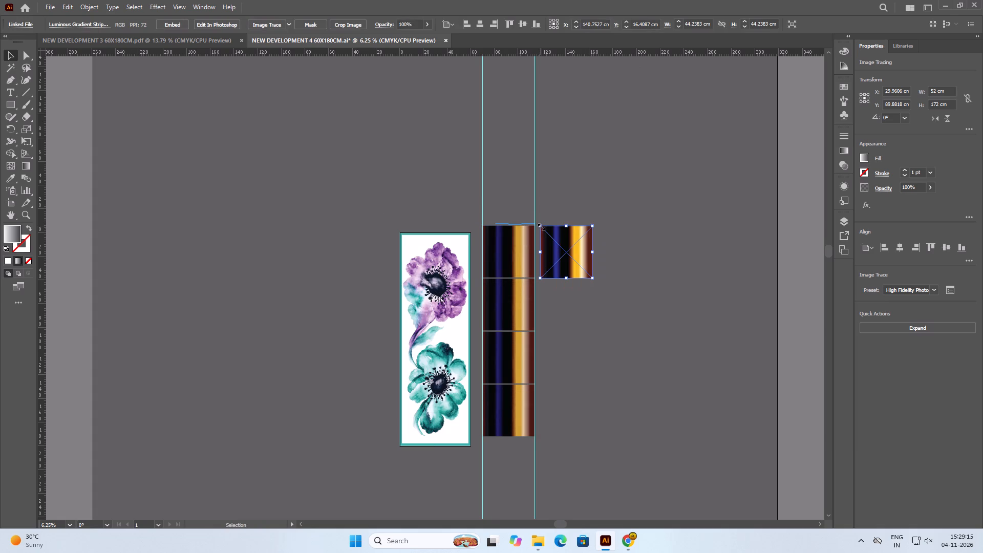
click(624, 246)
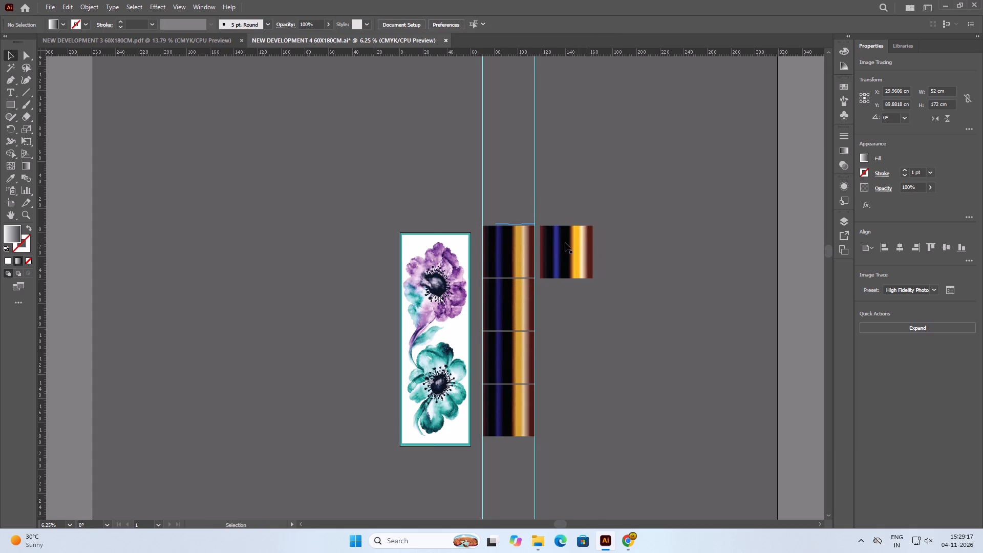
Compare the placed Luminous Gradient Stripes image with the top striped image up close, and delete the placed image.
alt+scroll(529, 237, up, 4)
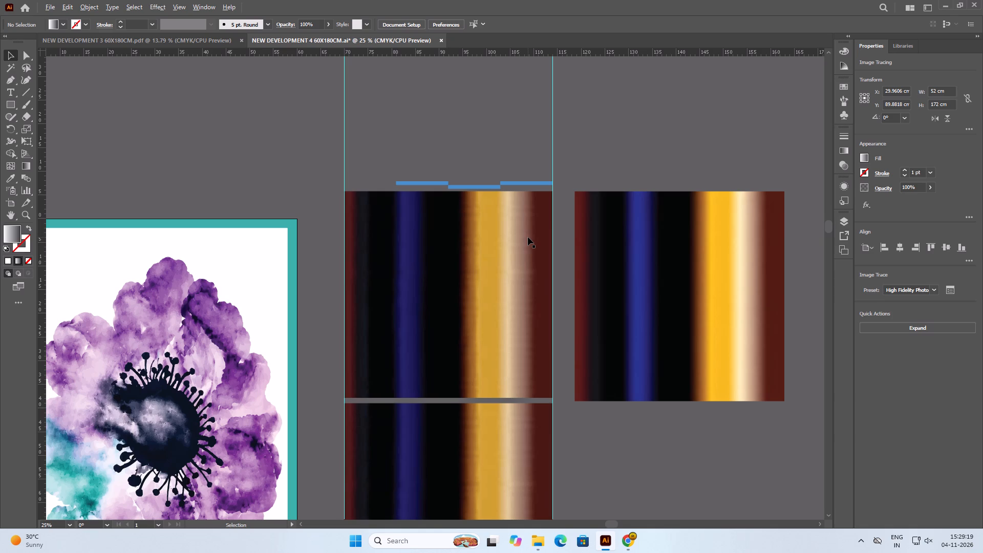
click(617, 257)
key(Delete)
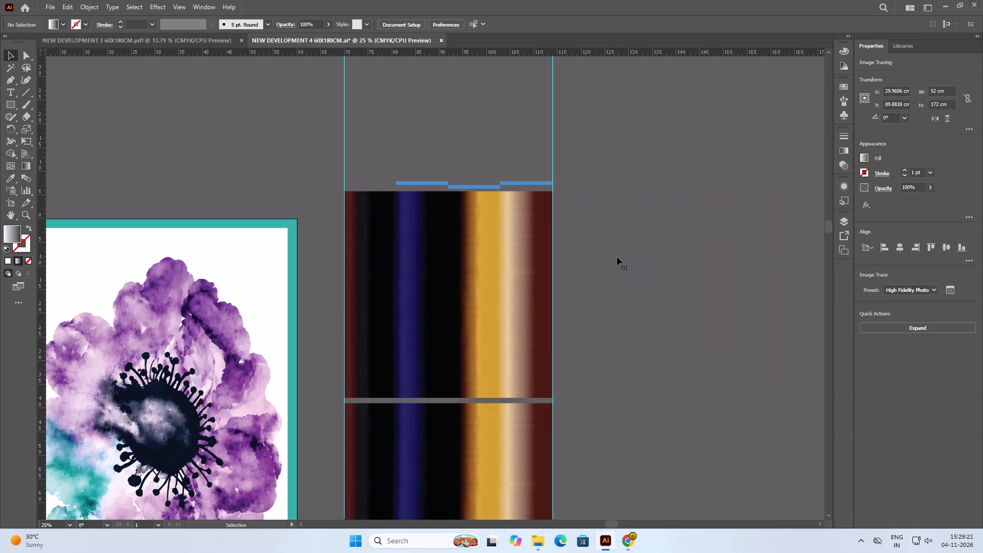
Copy the 11 cm blue bar at the column's top over to the left guide, nudged slightly lower and flush with the original bar's edge.
scroll(430, 172, down, 9)
scroll(430, 172, up, 1)
scroll(430, 172, down, 16)
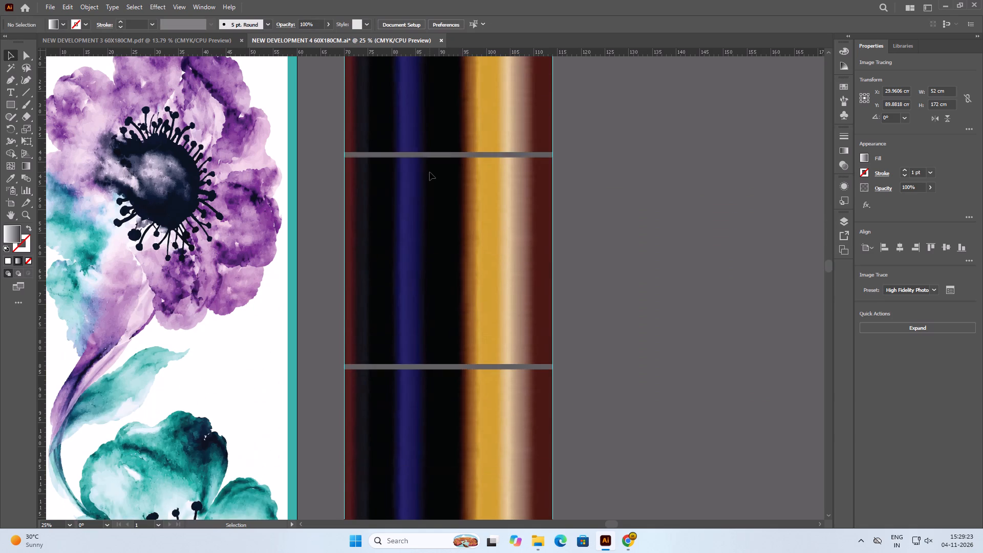
scroll(430, 172, down, 17)
scroll(430, 172, up, 18)
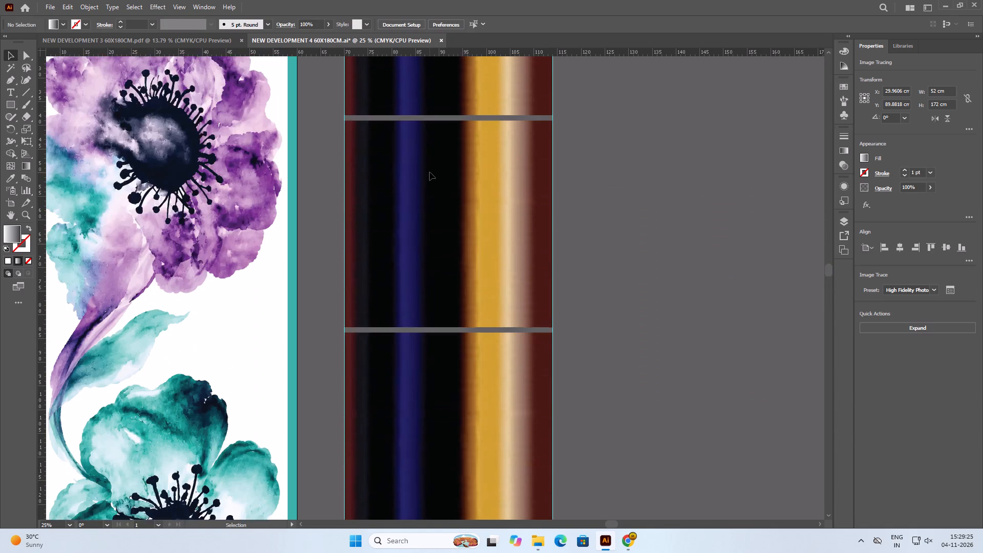
scroll(430, 172, up, 20)
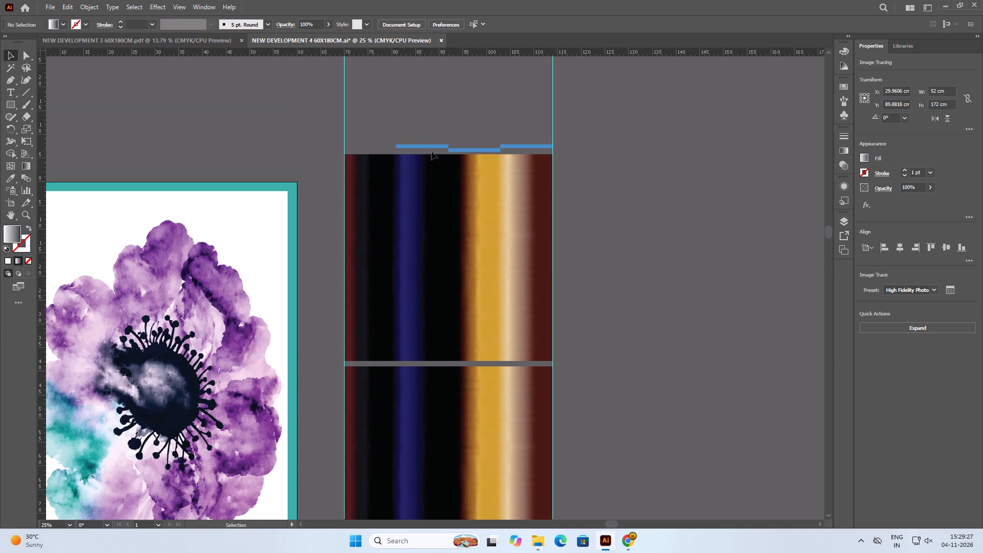
click(432, 147)
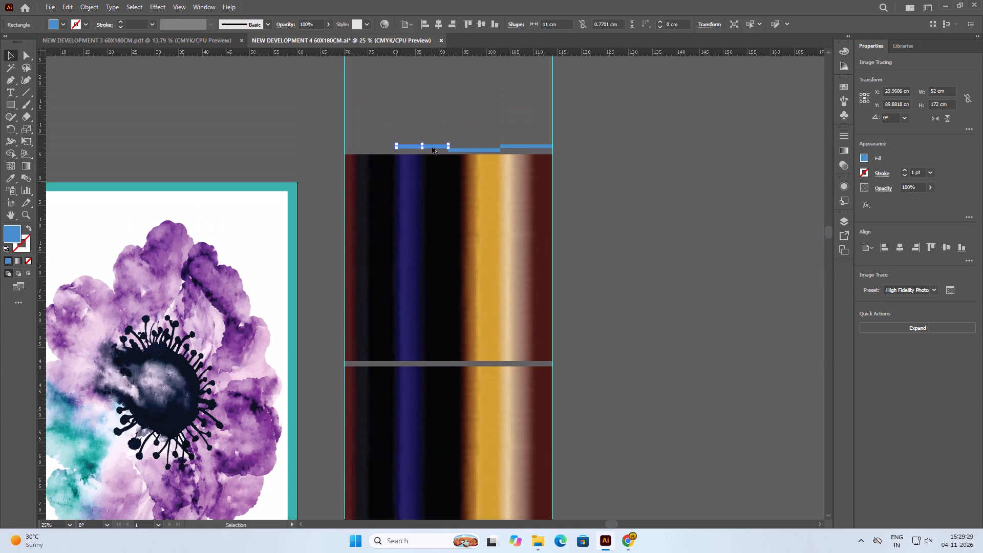
alt+drag(432, 147, 378, 146)
alt+scroll(378, 146, up, 6)
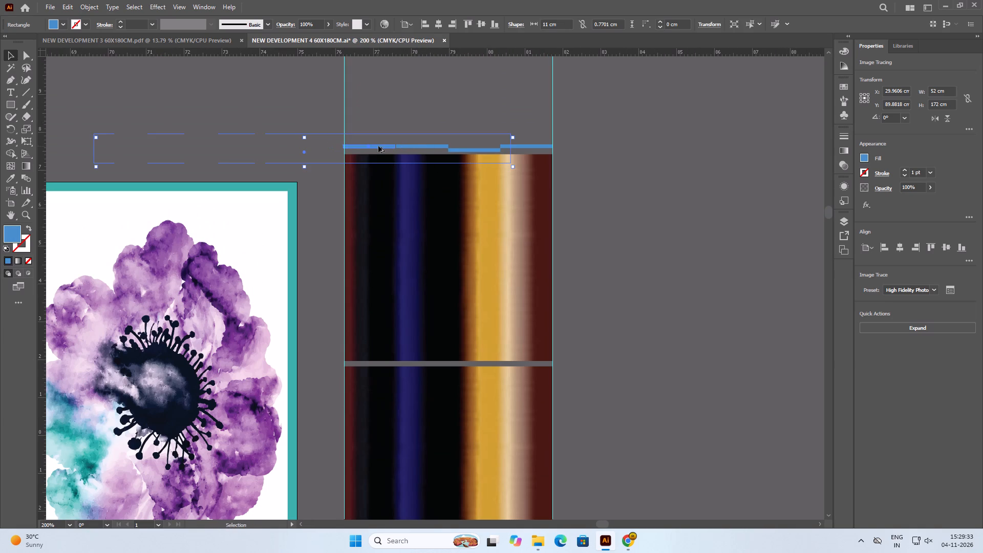
key(Right)
key(Right)
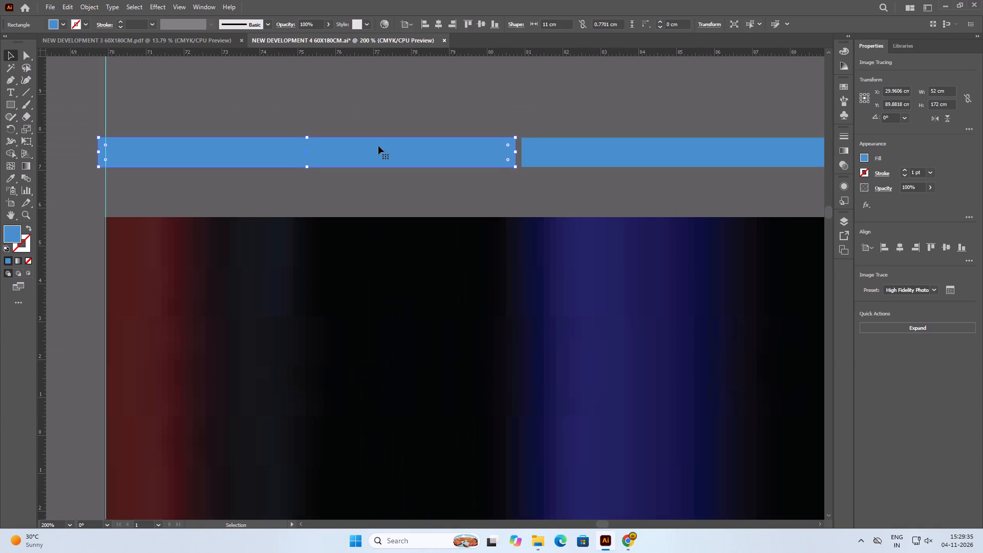
key(Right)
key(Right)
key(Right)
key(Right)
key(Down)
key(Down)
key(Down)
key(Down)
key(Down)
key(Down)
key(Down)
key(Down)
key(Down)
key(Down)
key(Down)
key(Down)
key(Down)
key(Down)
key(Down)
key(Down)
key(Down)
key(Down)
key(Down)
key(Down)
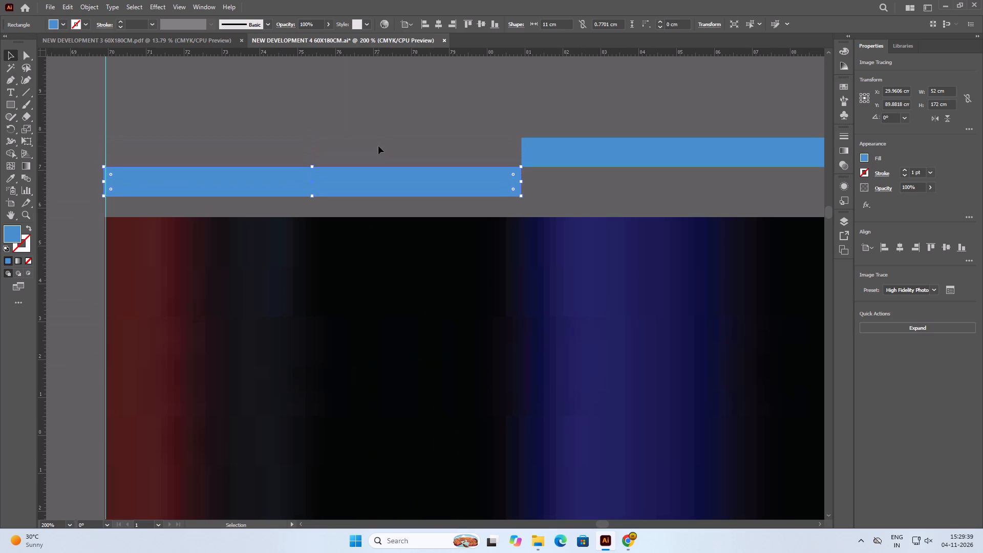
key(Right)
key(Down)
key(Down)
key(Down)
key(Right)
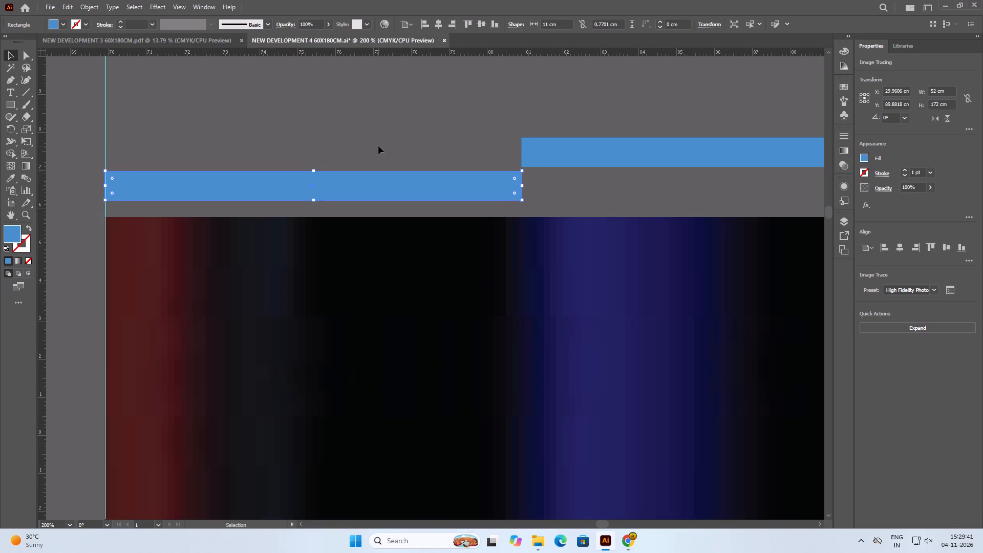
Stretch the copied 11 cm bar to about 43.45 cm tall so it spans the top striped image from its upper to lower edge.
scroll(378, 146, down, 2)
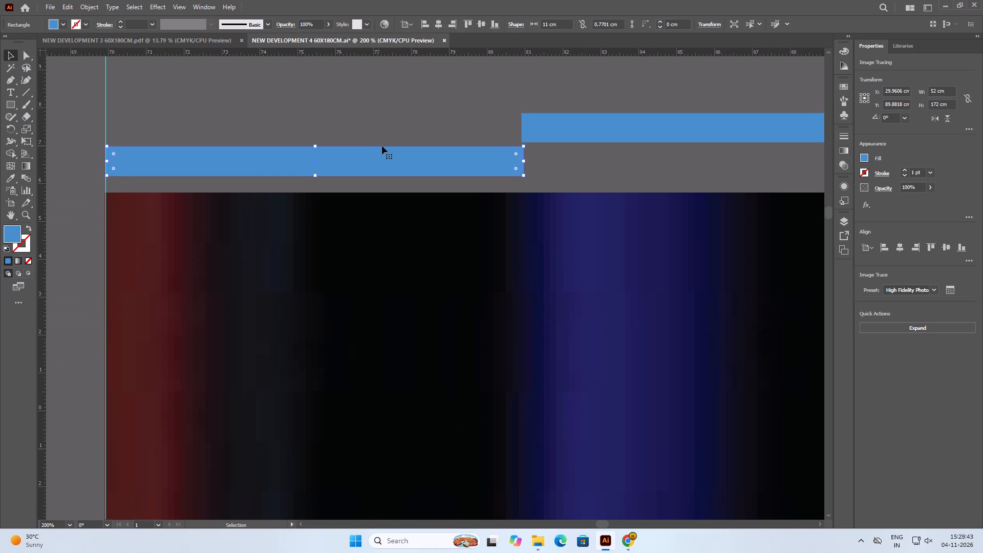
alt+scroll(392, 147, down, 6)
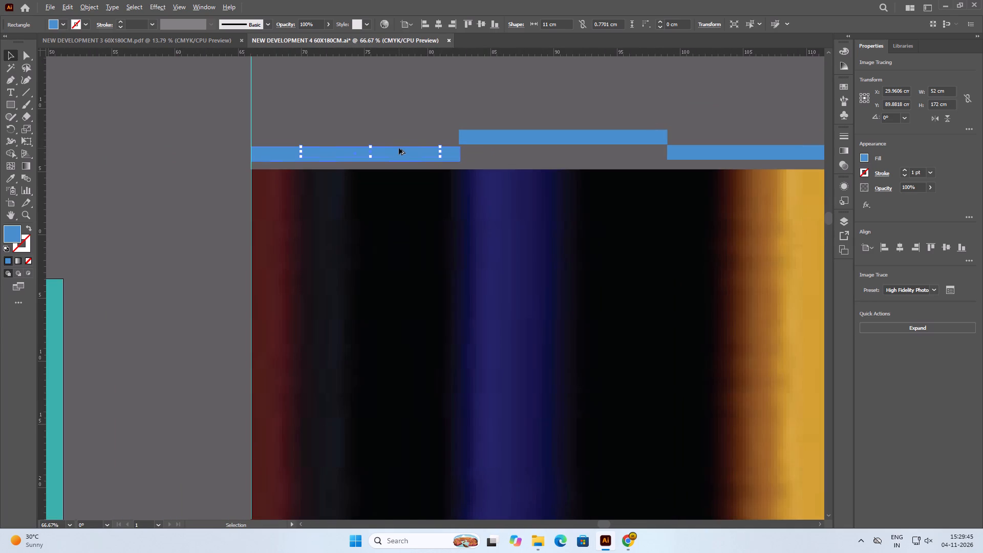
scroll(403, 130, down, 4)
alt+scroll(380, 96, up, 1)
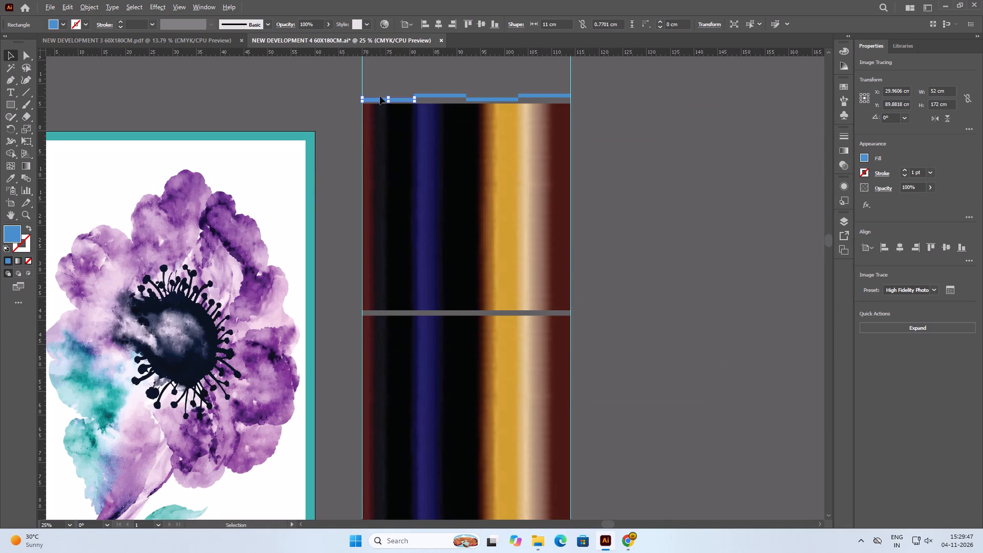
alt+scroll(380, 96, up, 2)
alt+scroll(405, 107, down, 1)
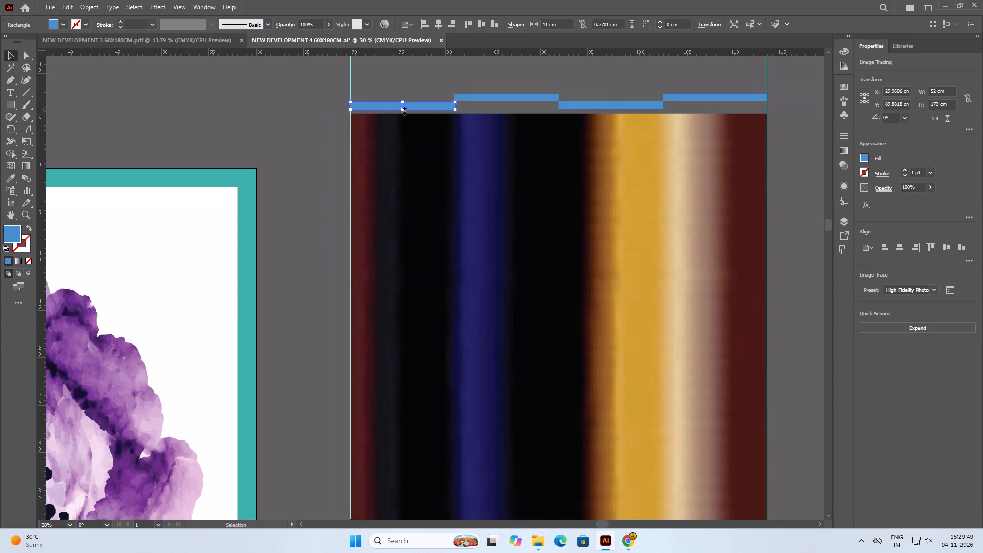
drag(403, 110, 396, 447)
scroll(435, 188, down, 7)
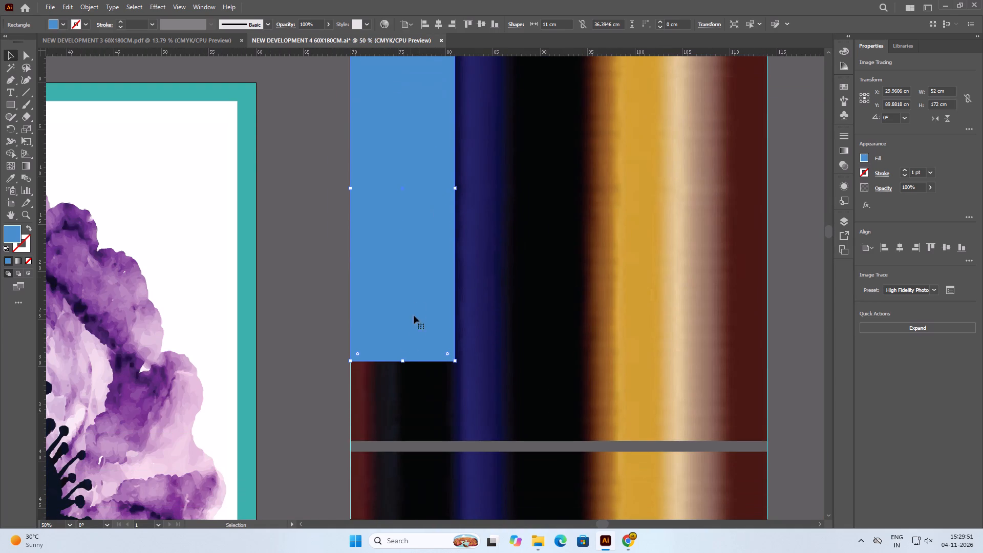
drag(401, 362, 401, 414)
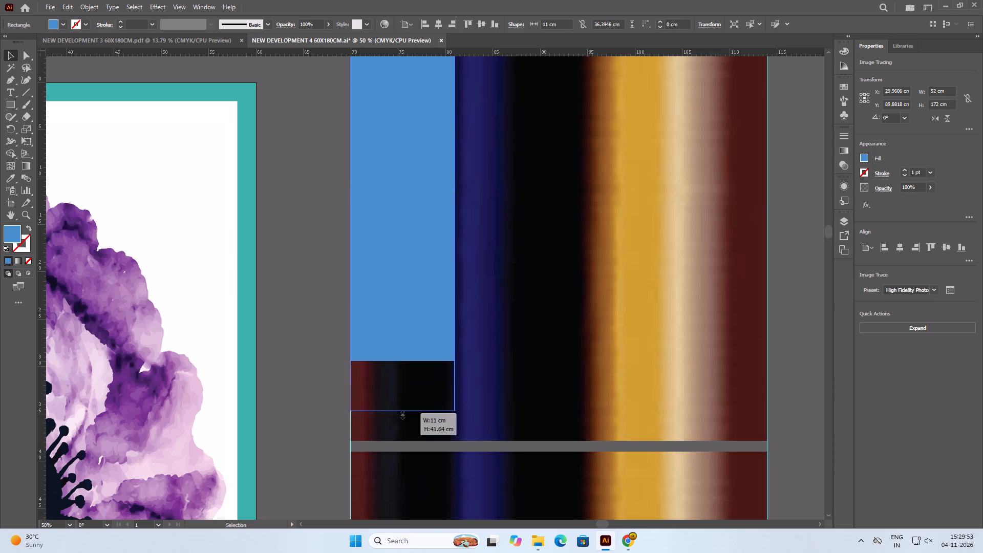
drag(401, 414, 406, 441)
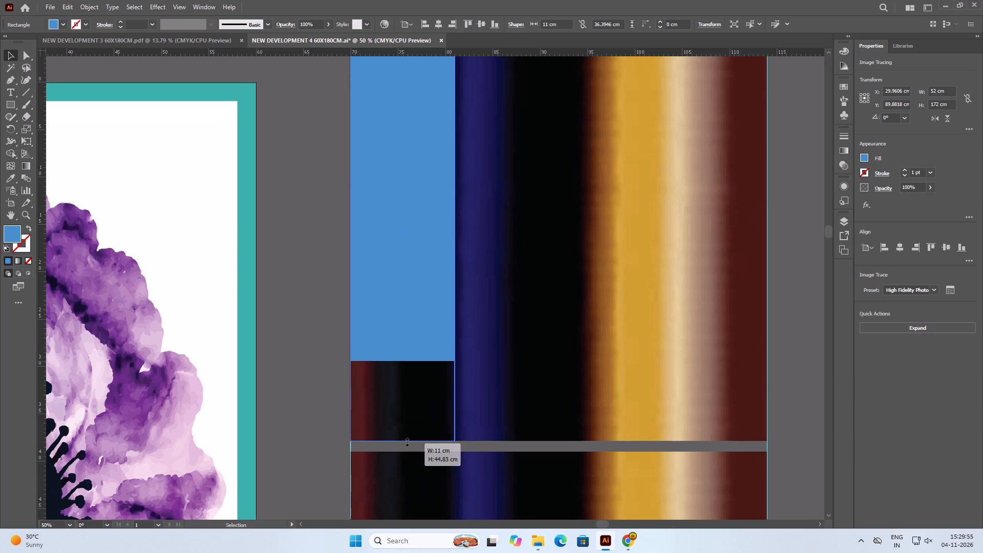
drag(406, 441, 409, 440)
scroll(410, 415, up, 3)
scroll(410, 415, down, 2)
scroll(410, 415, up, 1)
scroll(410, 415, down, 3)
scroll(410, 415, up, 2)
scroll(410, 415, down, 1)
scroll(410, 415, up, 9)
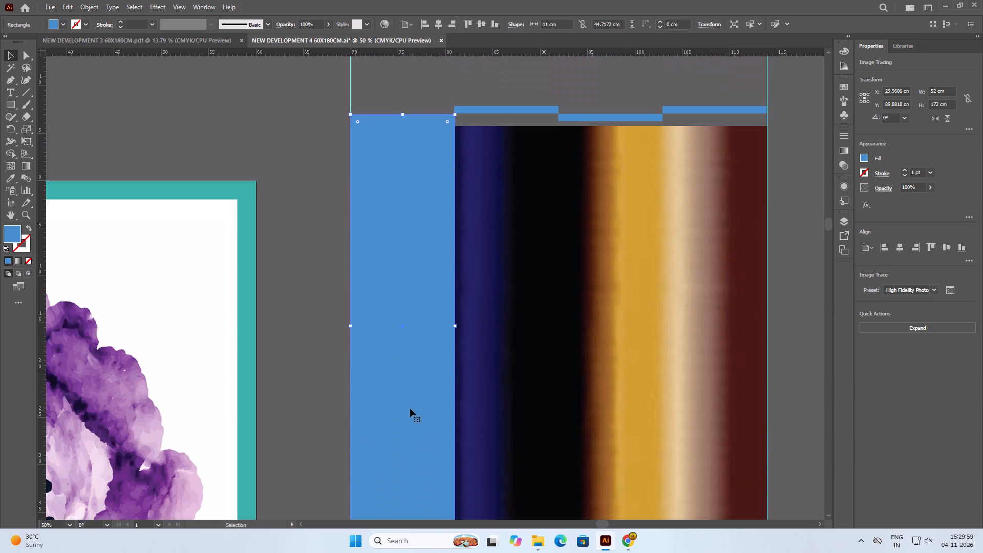
scroll(410, 409, up, 2)
drag(403, 150, 403, 170)
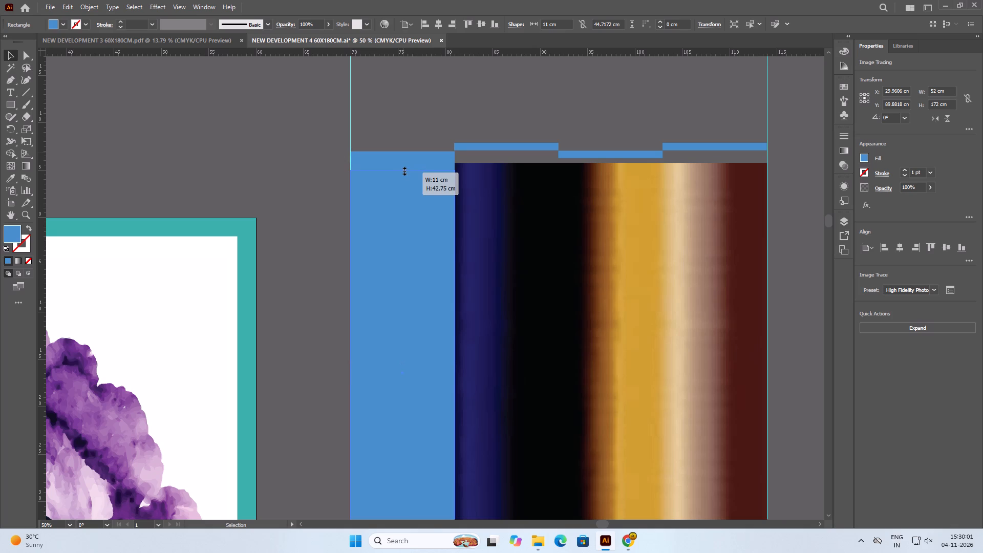
drag(403, 170, 404, 163)
Clip the top striped image to the 11 cm blue rectangle with a clipping mask.
click(278, 174)
click(406, 218)
shift+click(487, 234)
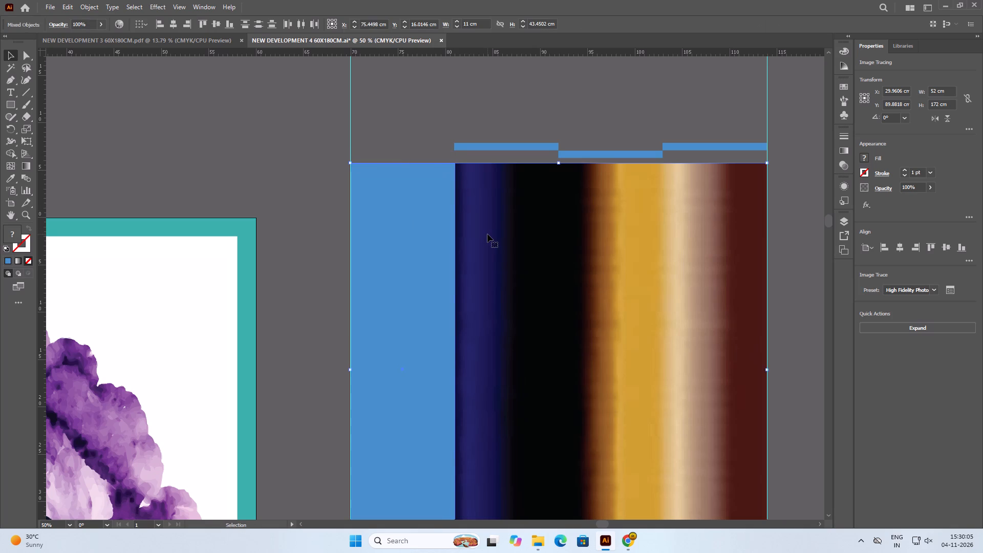
key(ctrl+7)
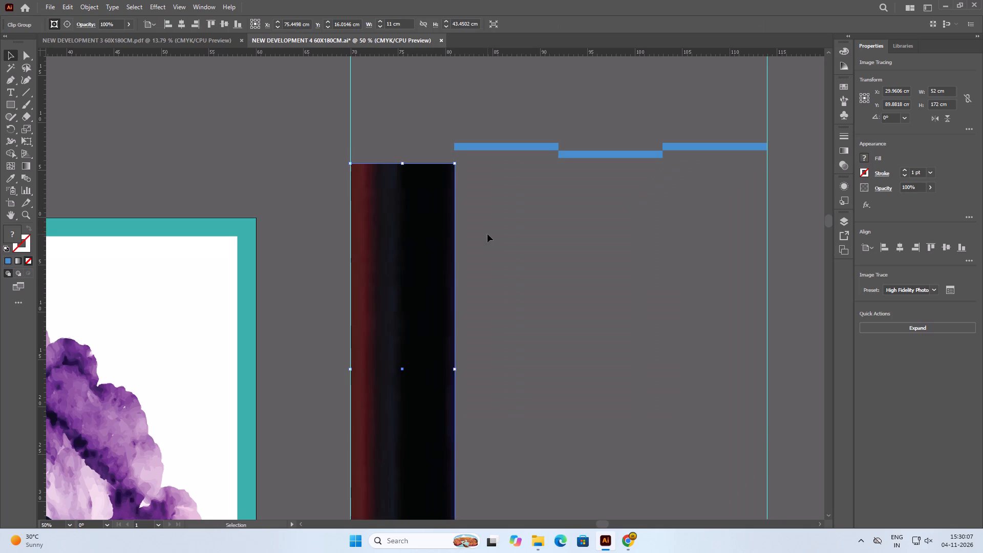
Stretch the second 11 cm blue bar, beside the clipped strip, downward to about 42.6 cm tall.
alt+scroll(317, 473, down, 5)
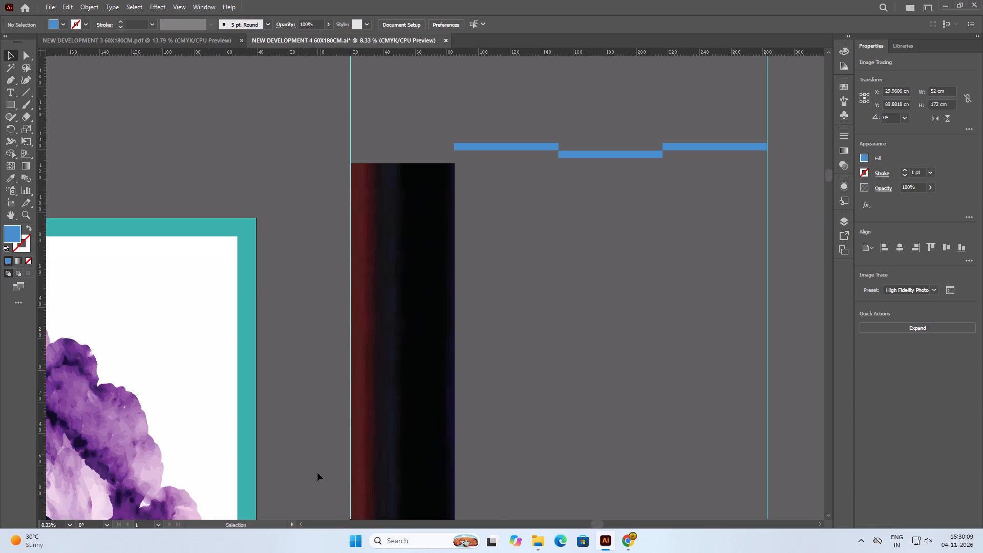
scroll(412, 280, down, 6)
scroll(465, 286, down, 6)
scroll(465, 286, up, 1)
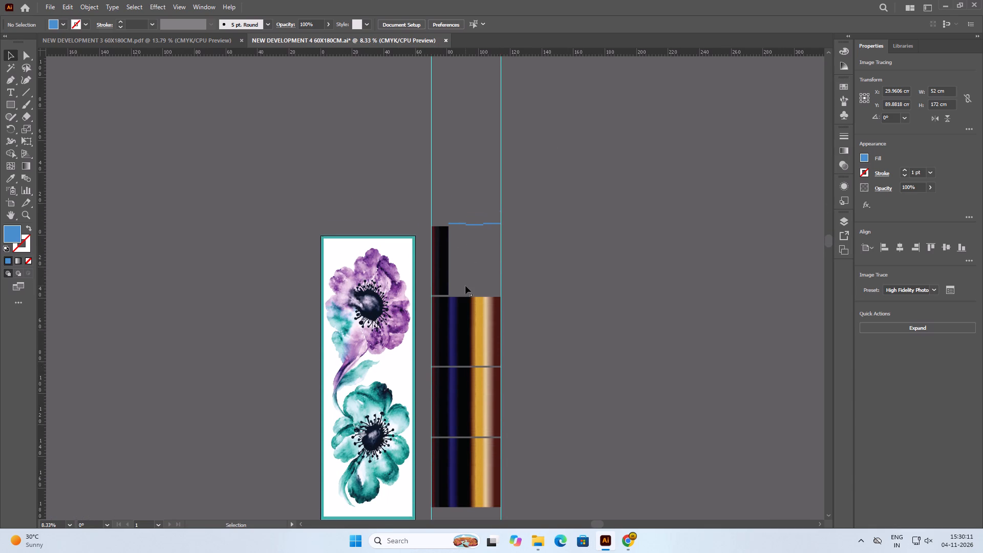
scroll(465, 286, up, 1)
alt+scroll(461, 422, up, 2)
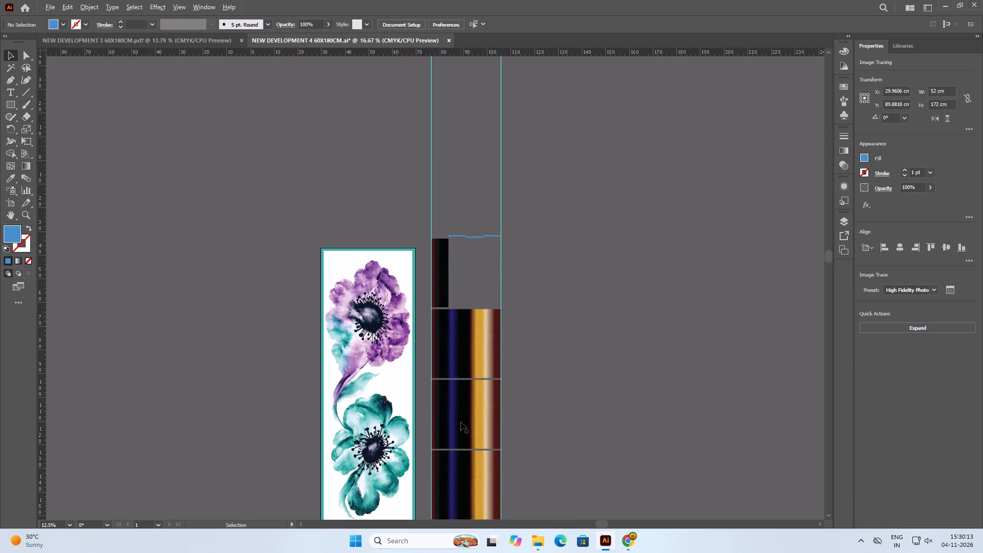
alt+scroll(465, 296, down, 1)
alt+scroll(474, 167, up, 1)
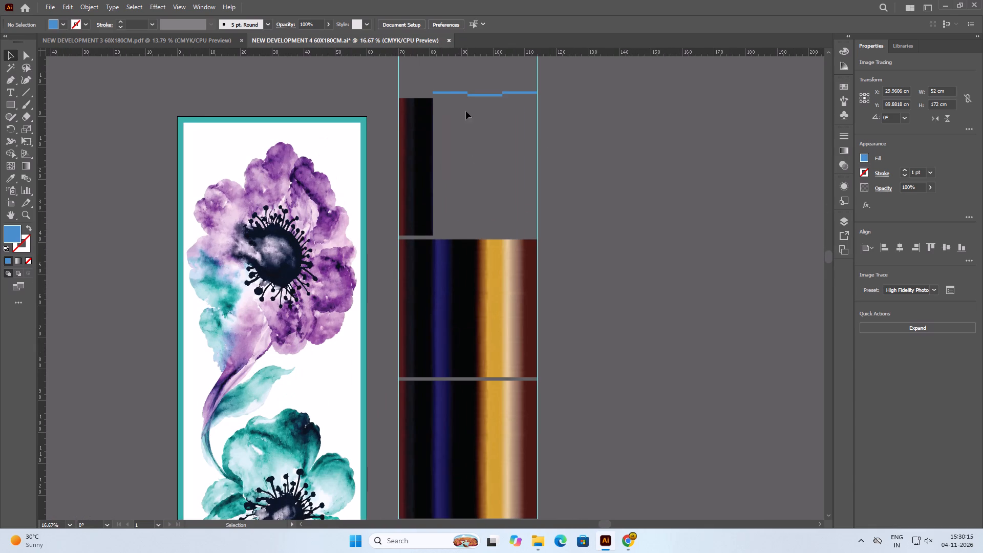
click(456, 92)
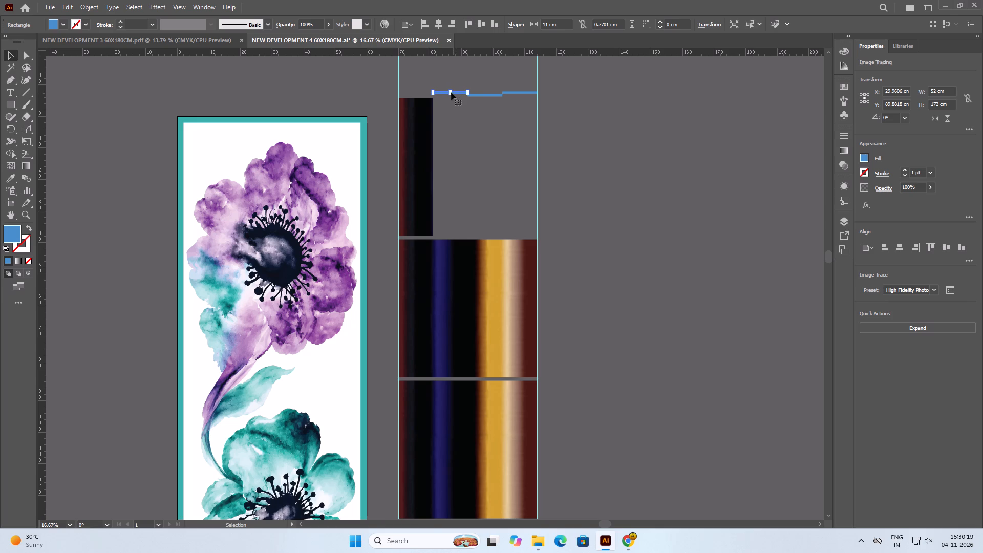
drag(451, 90, 448, 214)
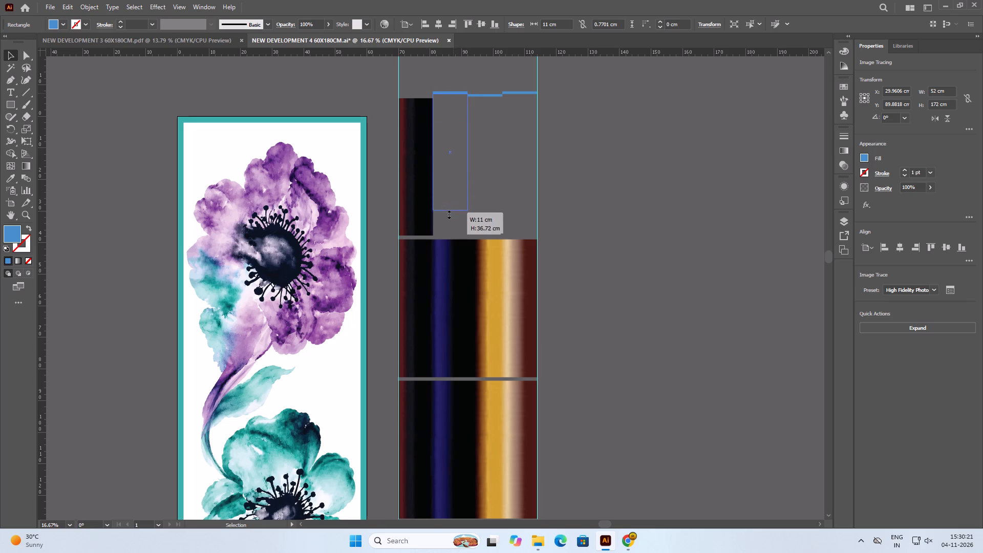
drag(448, 214, 449, 228)
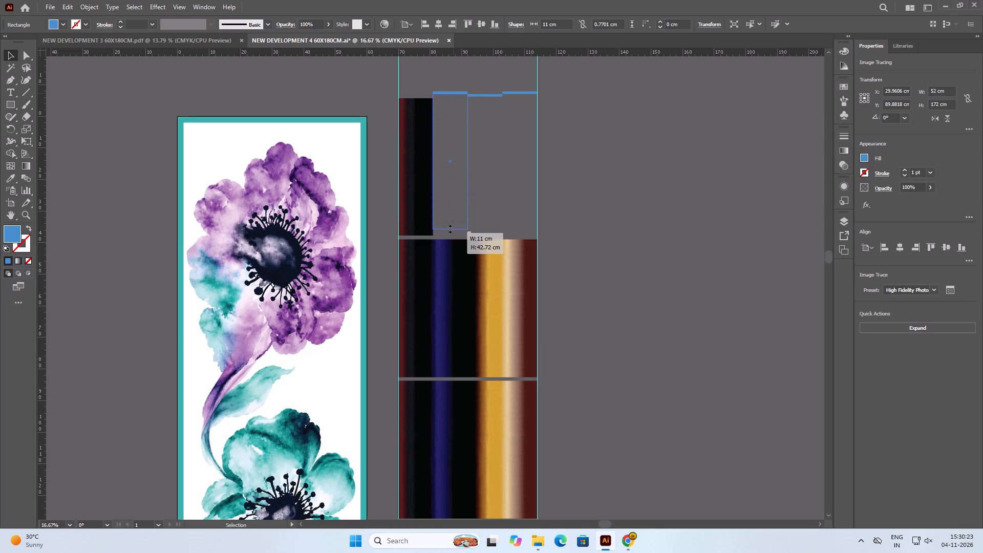
drag(449, 228, 449, 228)
Move the stretched second rectangle straight down onto the second striped image and nudge it just inside that image's top edge.
drag(454, 169, 453, 256)
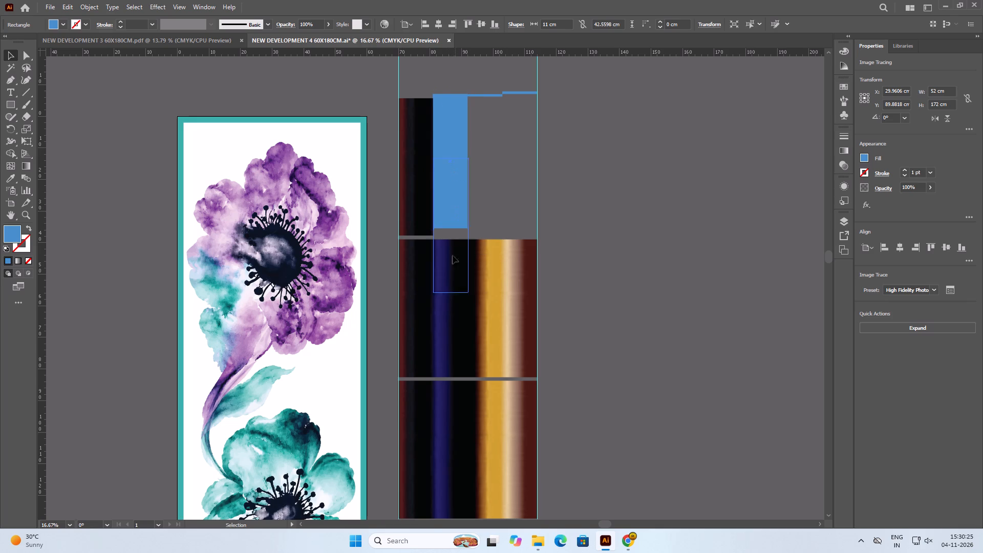
drag(453, 256, 451, 314)
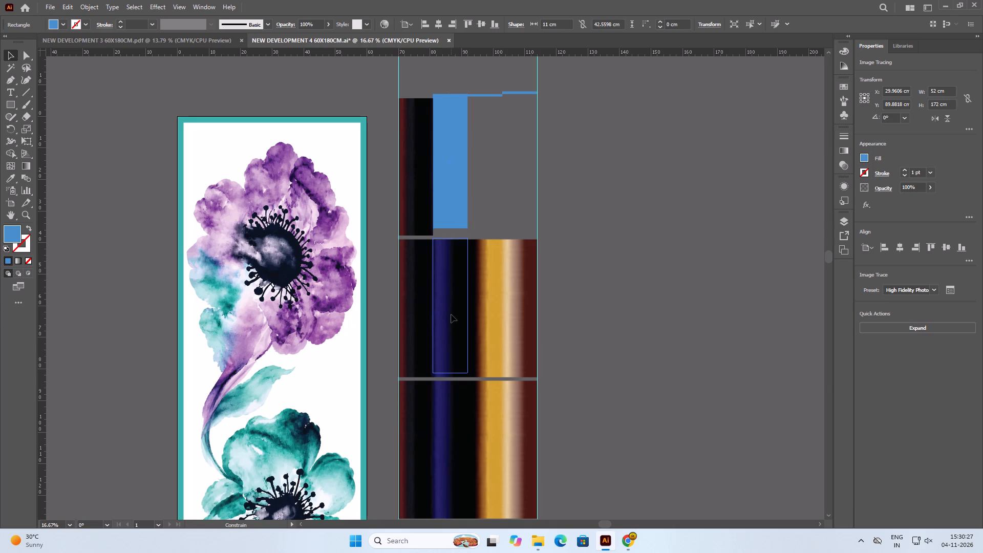
drag(451, 314, 451, 315)
alt+scroll(450, 279, up, 4)
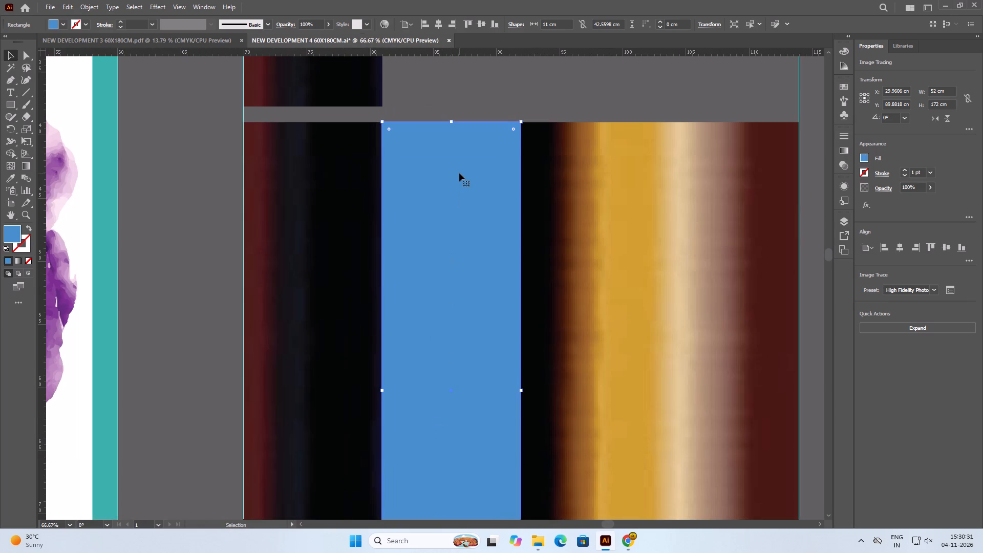
key(Down)
key(Down)
key(Down)
key(Down)
key(Down)
key(Down)
key(Down)
key(Down)
key(Down)
key(Down)
key(Down)
key(Down)
key(Down)
key(Down)
key(Down)
Clip the second striped image to its 11 cm blue rectangle with a clipping mask, and deselect it.
scroll(459, 173, down, 8)
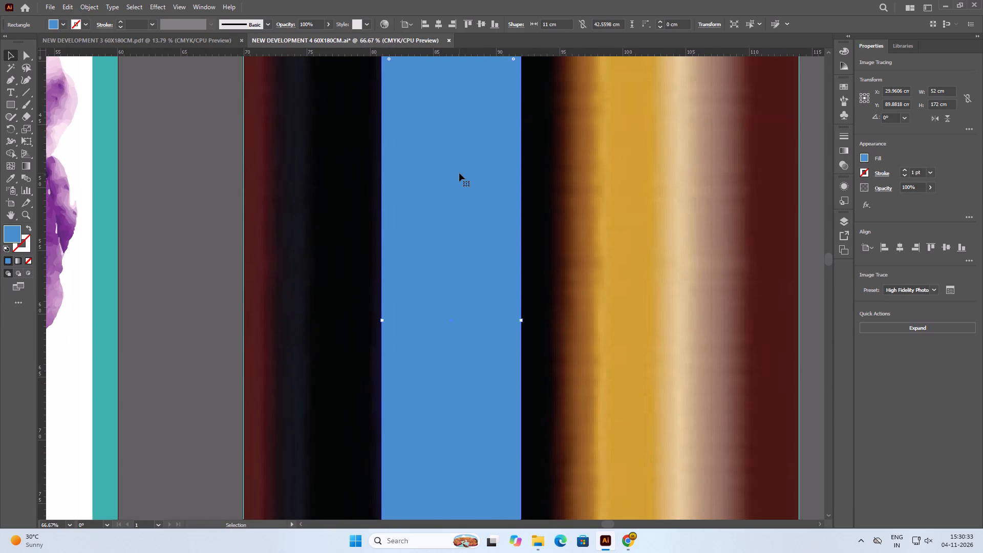
scroll(459, 173, down, 11)
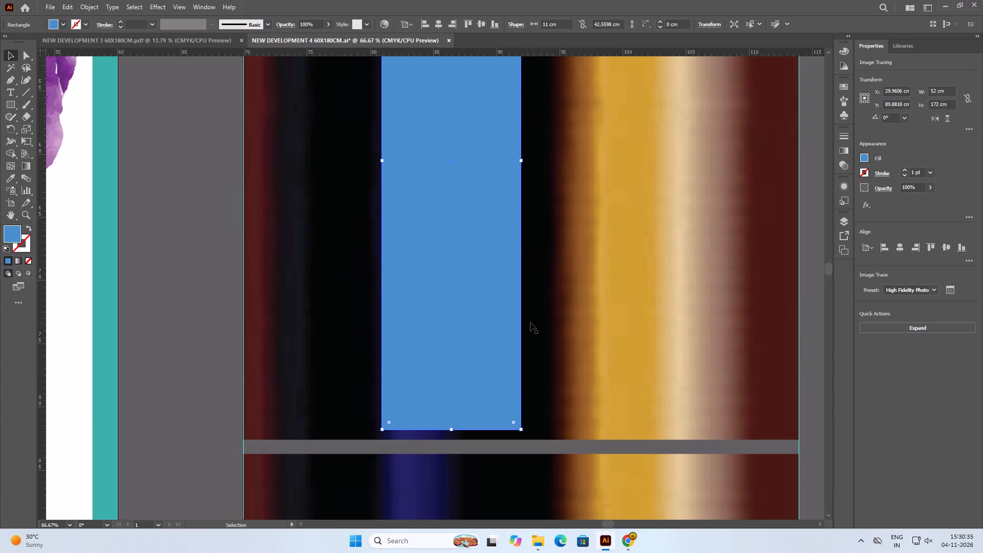
click(462, 325)
shift+click(548, 327)
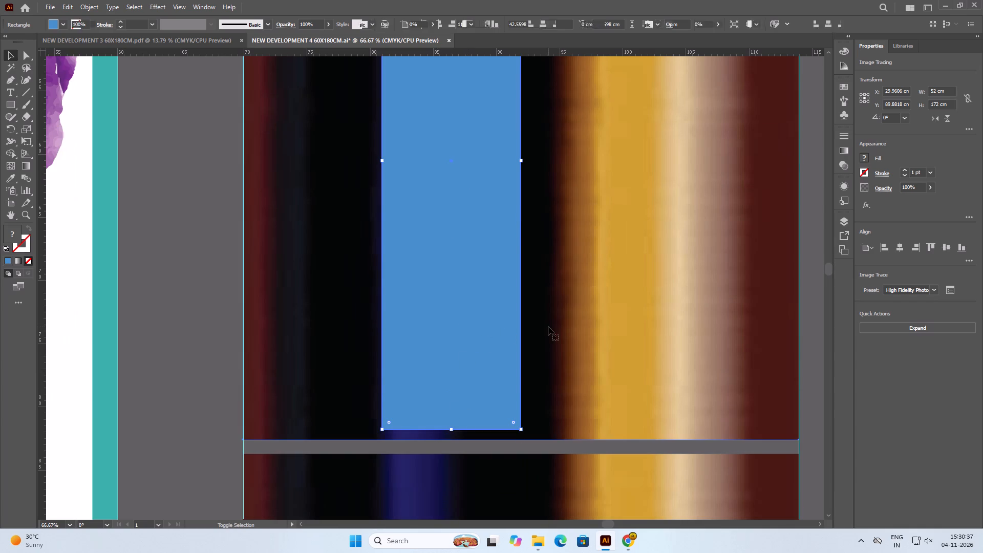
key(ctrl+7)
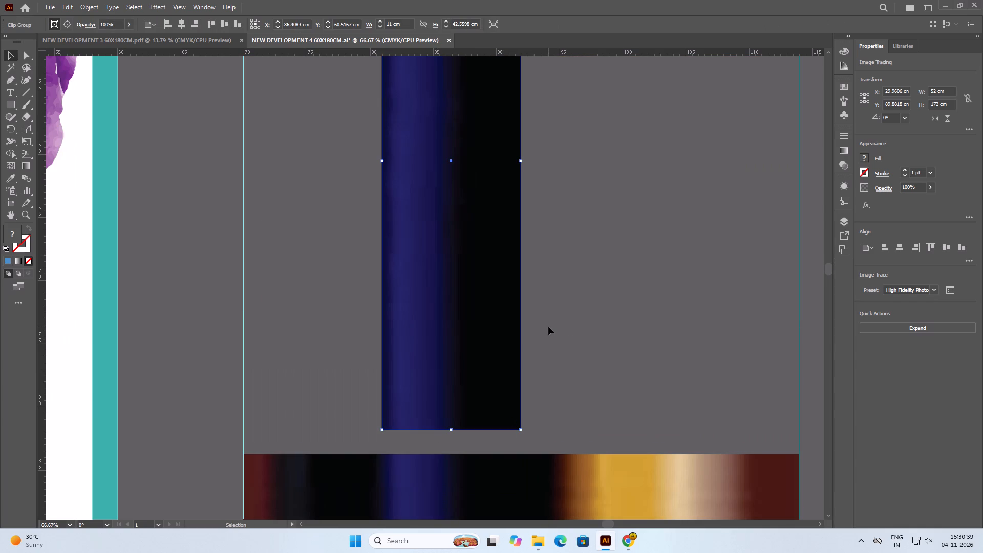
alt+scroll(458, 327, down, 3)
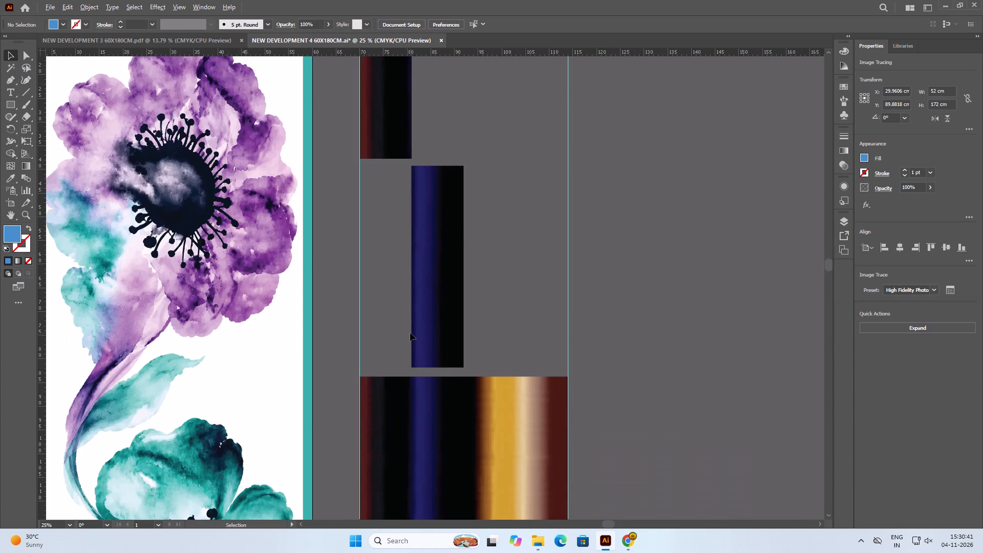
alt+scroll(410, 333, down, 1)
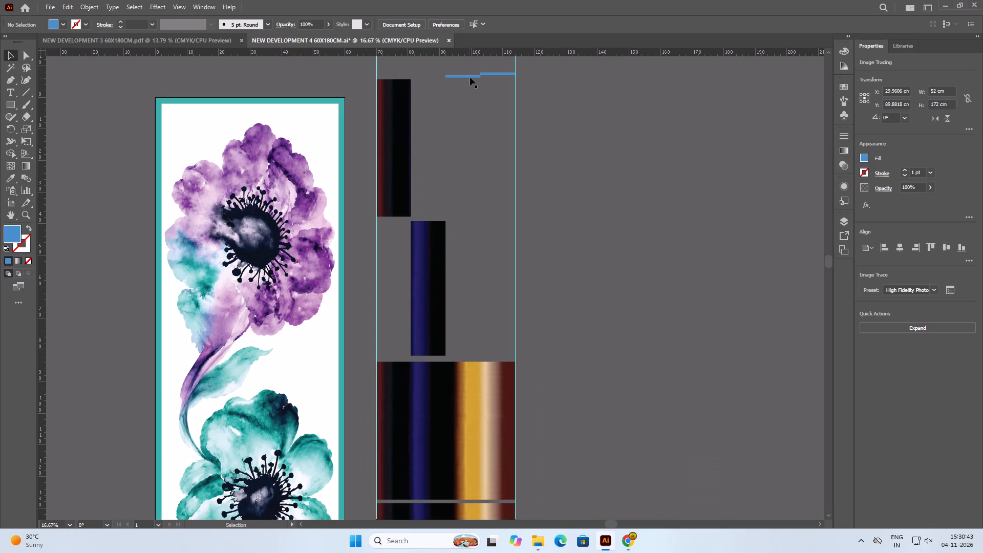
Stretch the third 11 cm blue bar downward to about 40.9 cm tall.
click(470, 76)
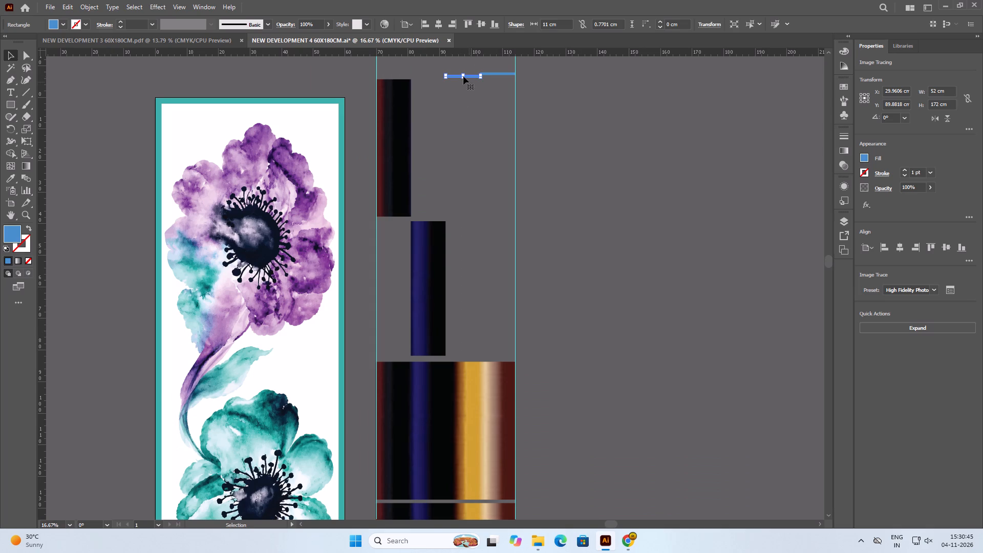
click(463, 78)
drag(463, 74, 455, 194)
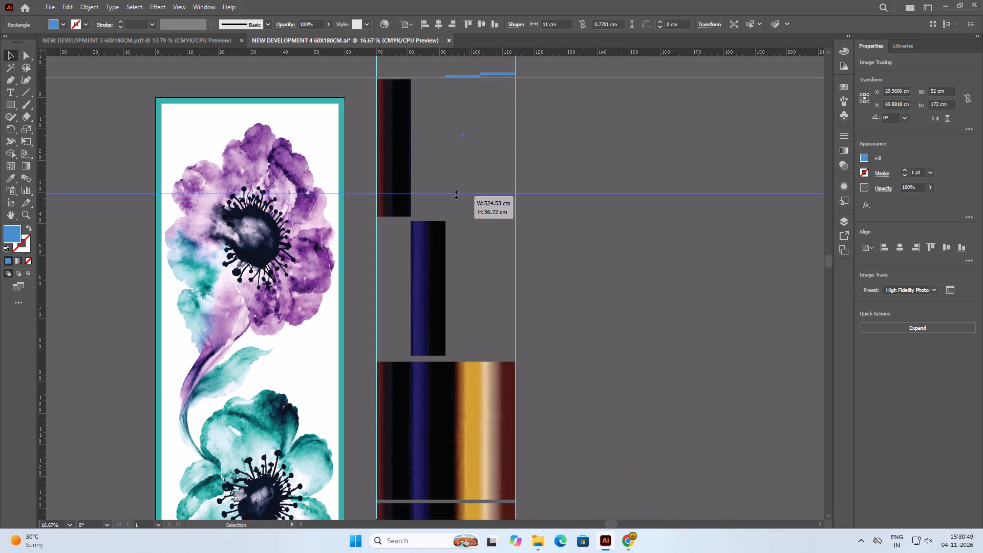
drag(455, 194, 455, 210)
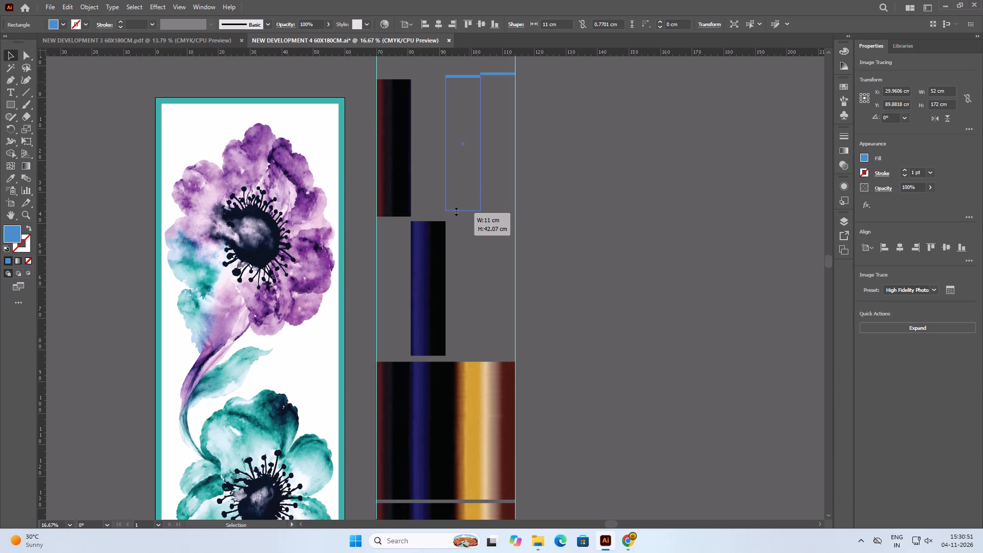
drag(455, 210, 456, 207)
Move the stretched third rectangle straight down onto the third striped image, just inside that image's top edge.
drag(465, 159, 453, 351)
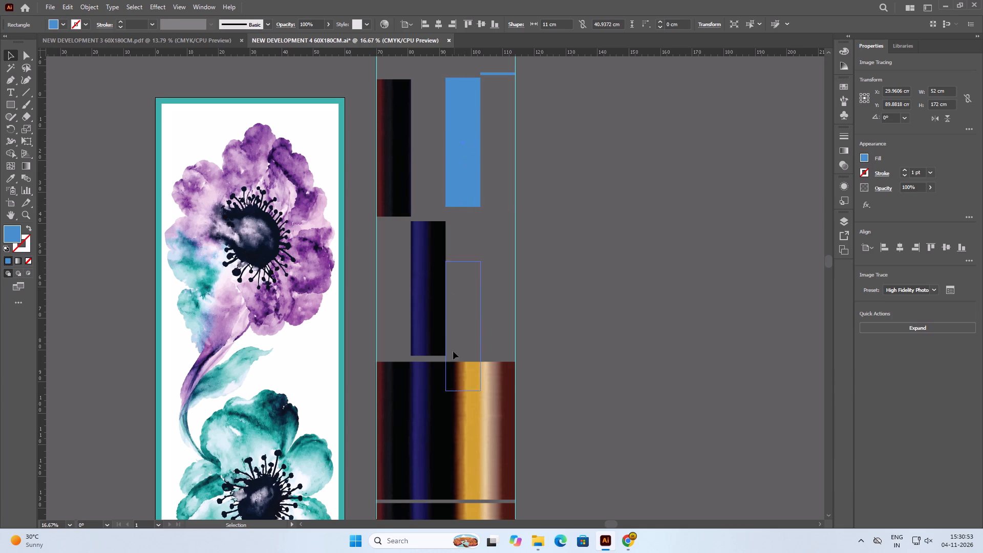
drag(453, 351, 457, 441)
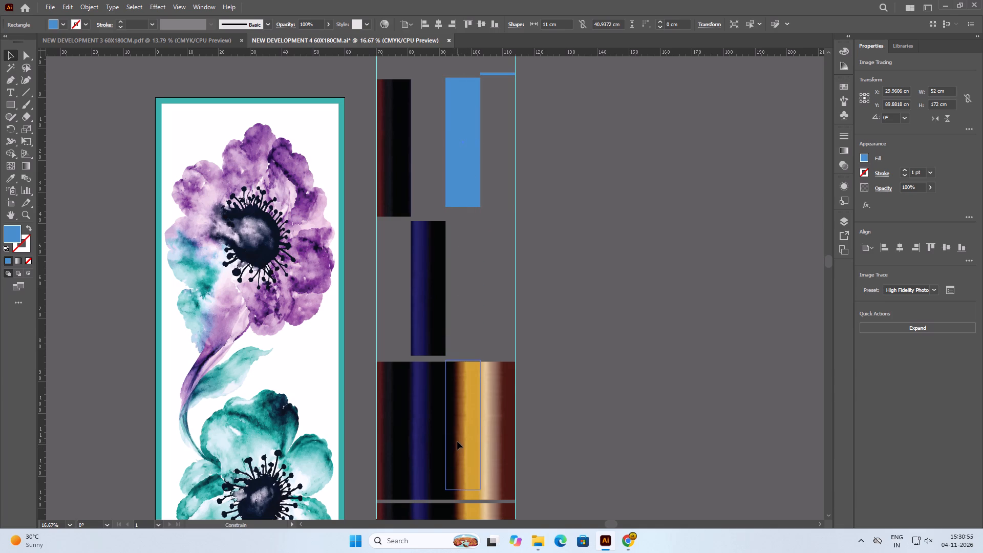
drag(457, 441, 457, 444)
drag(457, 444, 457, 443)
Extend the third rectangle's bottom edge to just inside the striped image's lower edge, about 43.4 cm tall.
scroll(463, 347, down, 10)
scroll(463, 347, up, 1)
scroll(463, 347, down, 4)
shift+scroll(463, 355, up, 3)
shift+scroll(463, 355, down, 4)
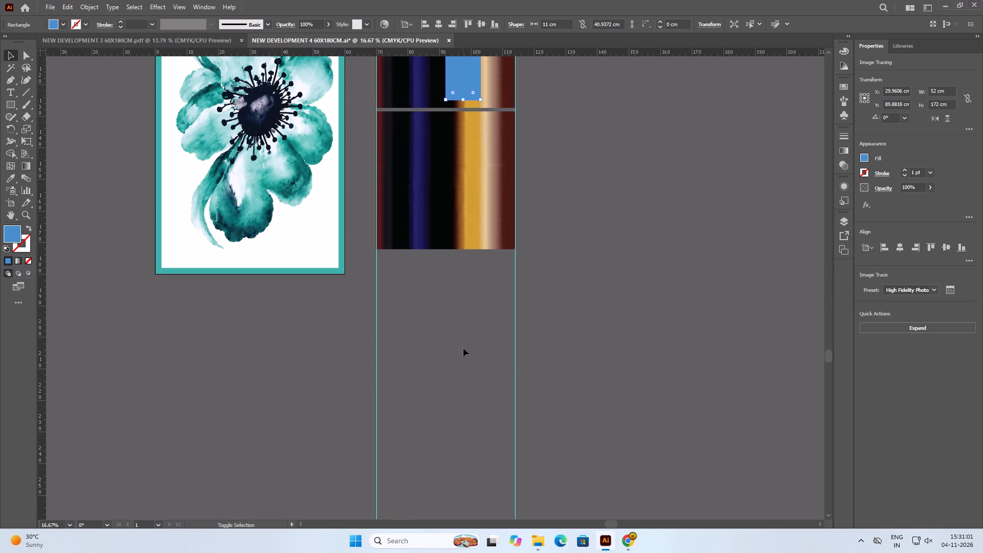
alt+scroll(480, 87, up, 2)
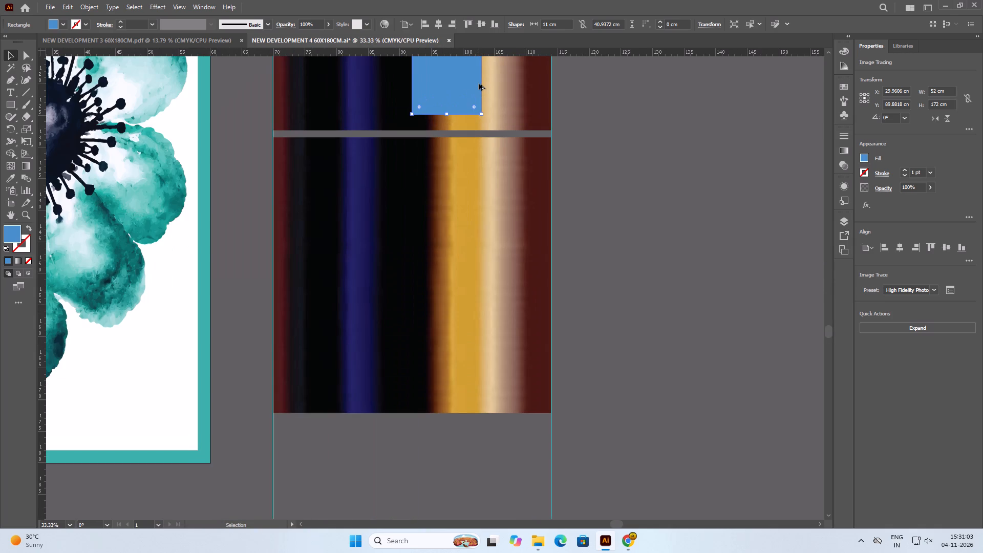
alt+scroll(479, 83, up, 3)
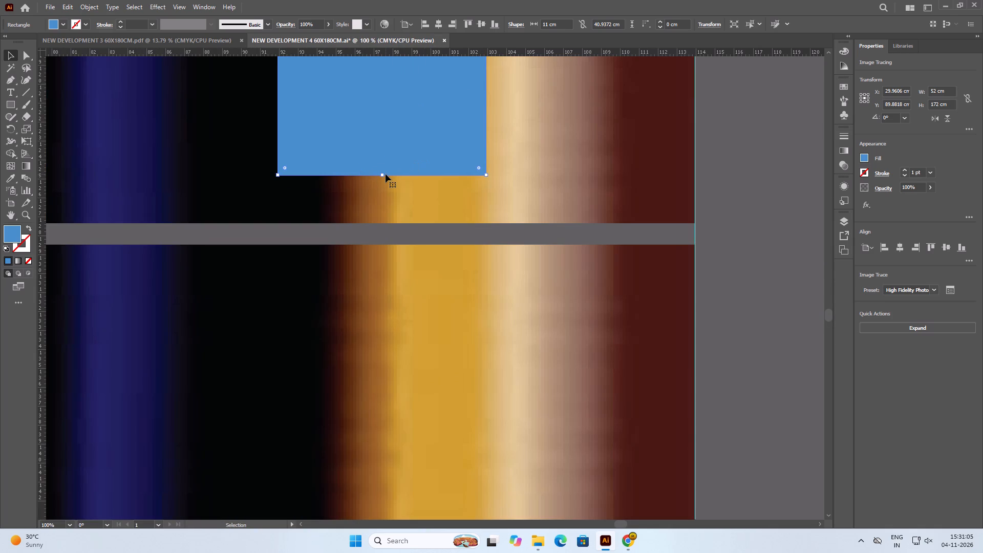
drag(383, 176, 378, 224)
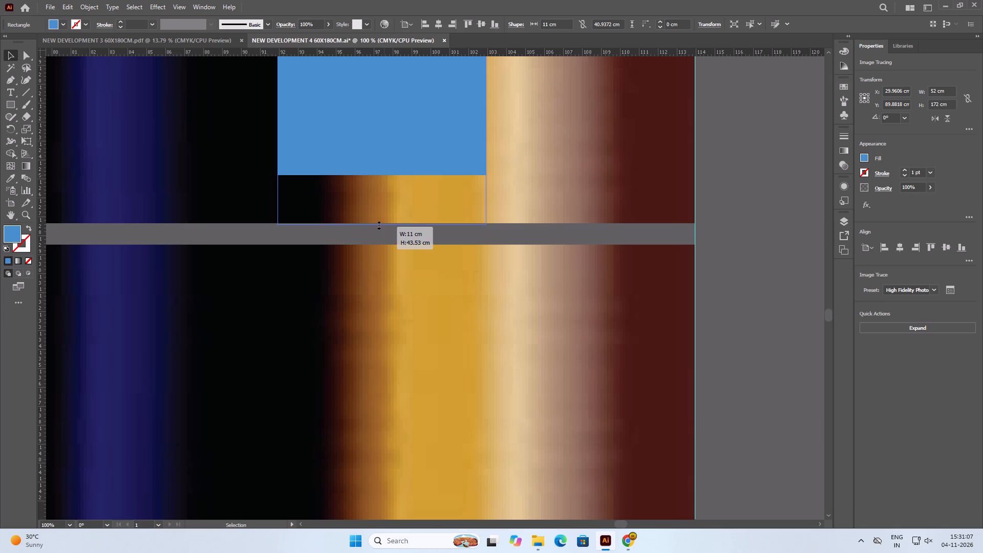
drag(378, 224, 378, 221)
Clip the third striped image to its 11 cm blue rectangle with a clipping mask, and deselect it.
alt+scroll(403, 330, down, 4)
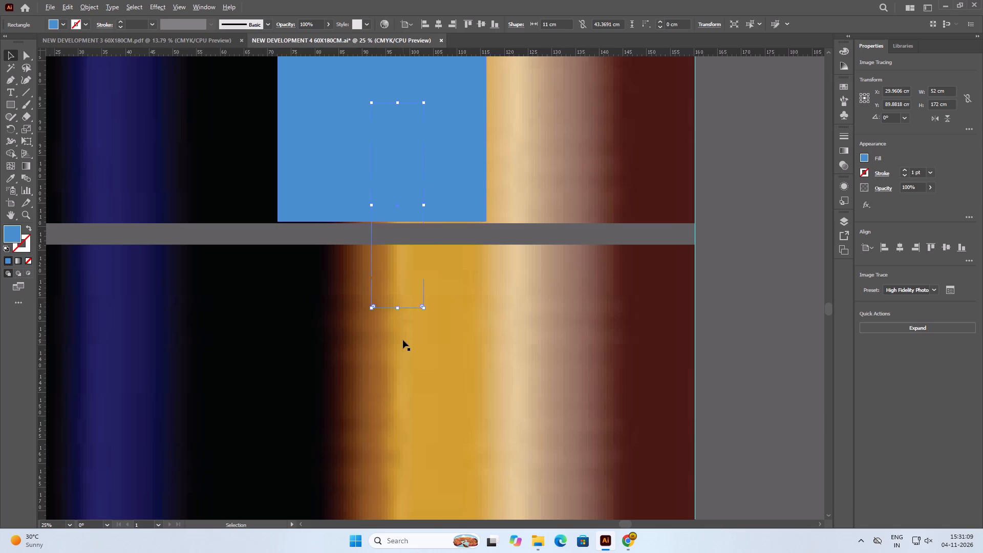
shift+click(445, 197)
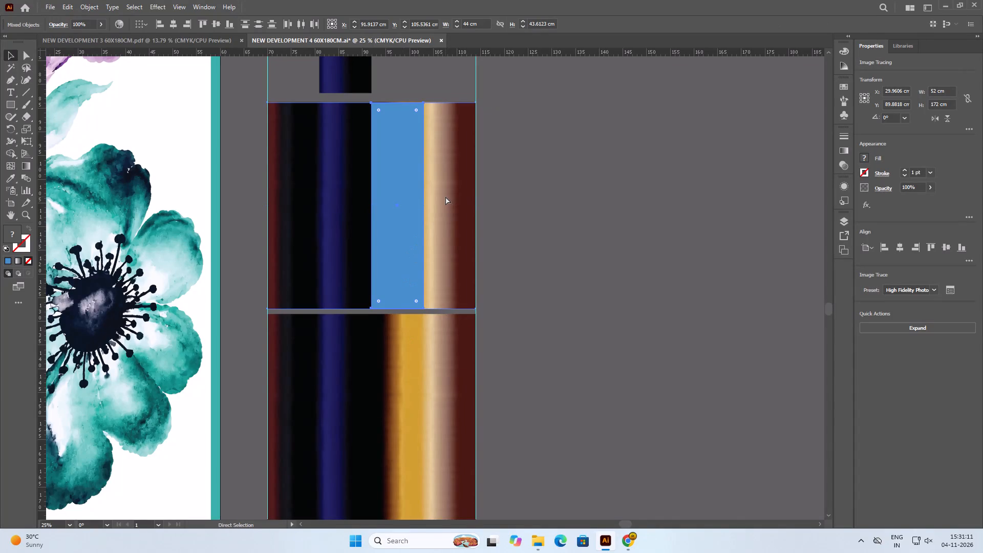
key(ctrl+7)
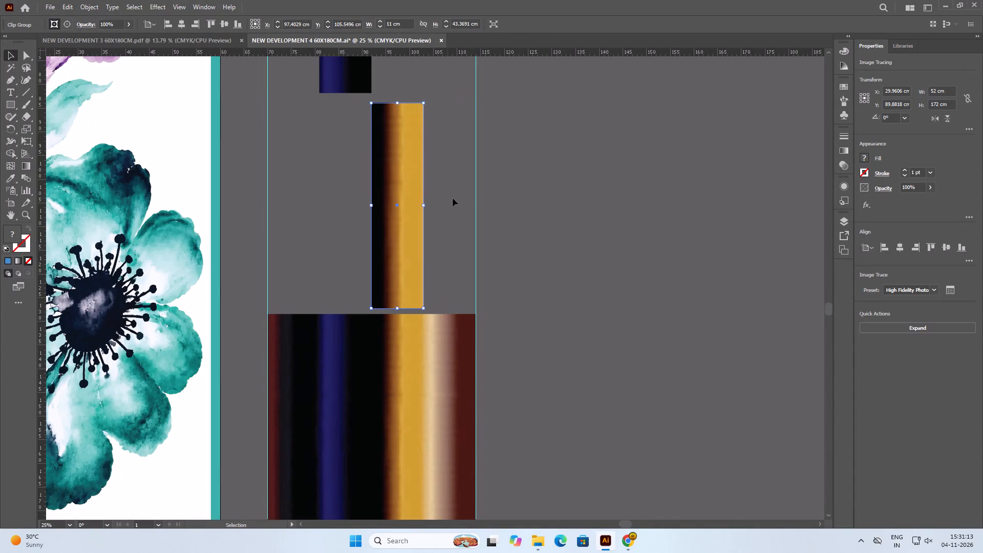
click(653, 213)
Stretch the fourth 11 cm blue bar, beside the guide, downward to about 35 cm tall.
alt+scroll(586, 235, down, 1)
alt+scroll(300, 231, down, 1)
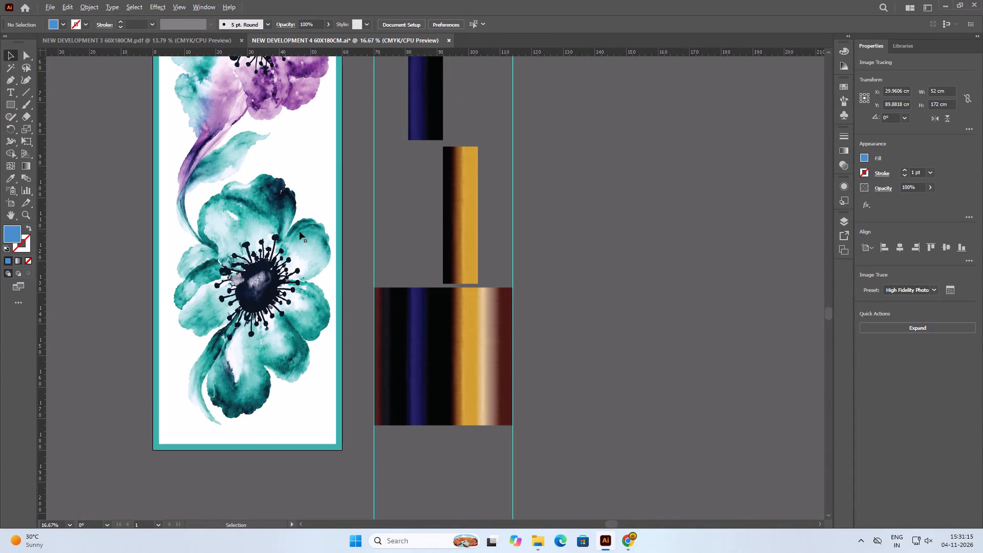
alt+scroll(446, 155, down, 1)
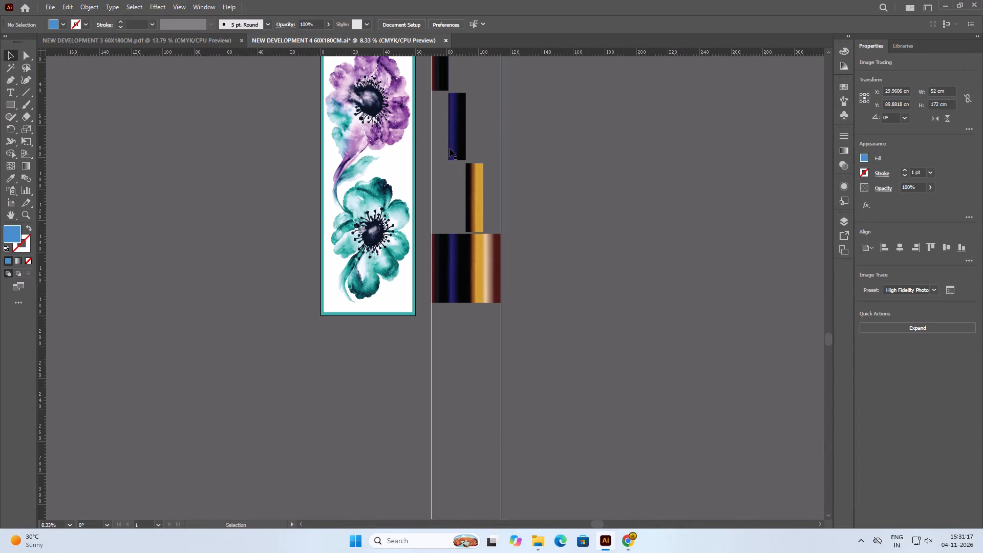
alt+scroll(450, 148, down, 1)
click(578, 63)
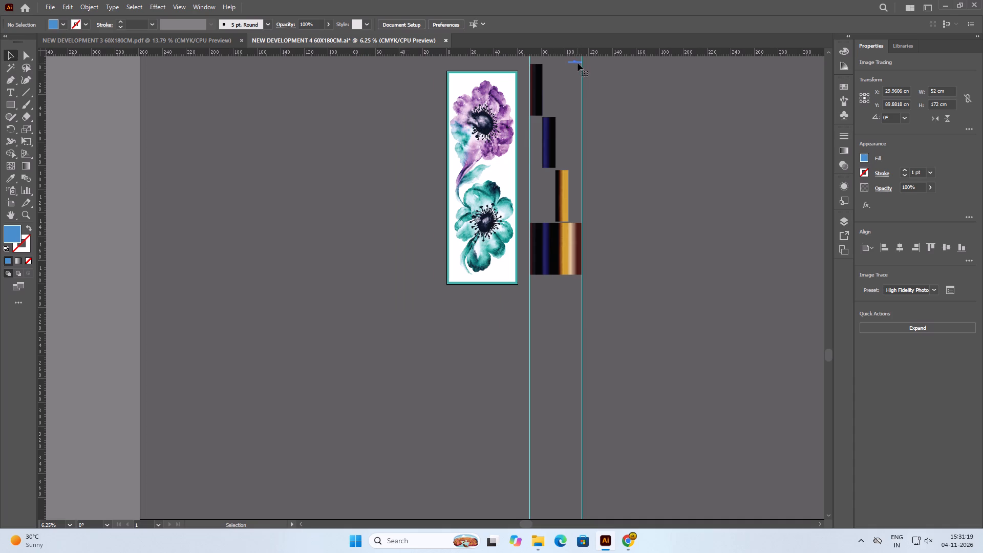
drag(575, 64, 574, 91)
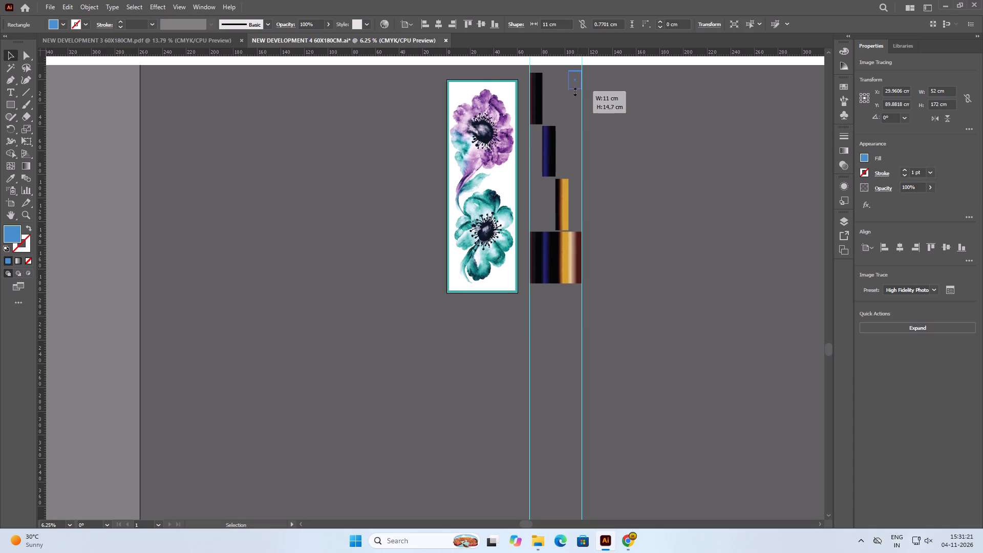
drag(574, 91, 574, 113)
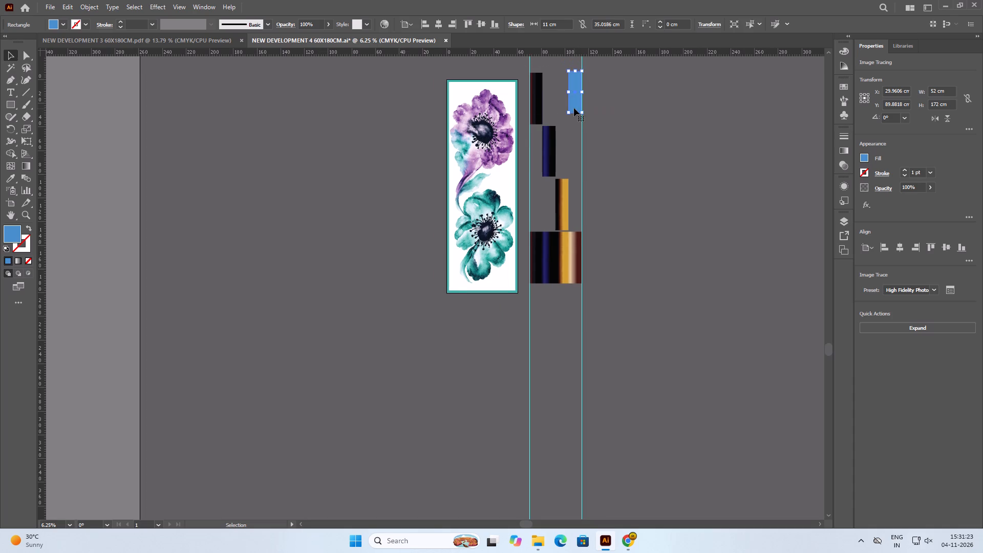
Move the fourth rectangle straight down onto the last striped image and align it just inside that image's top edge.
drag(574, 106, 572, 265)
drag(572, 265, 572, 268)
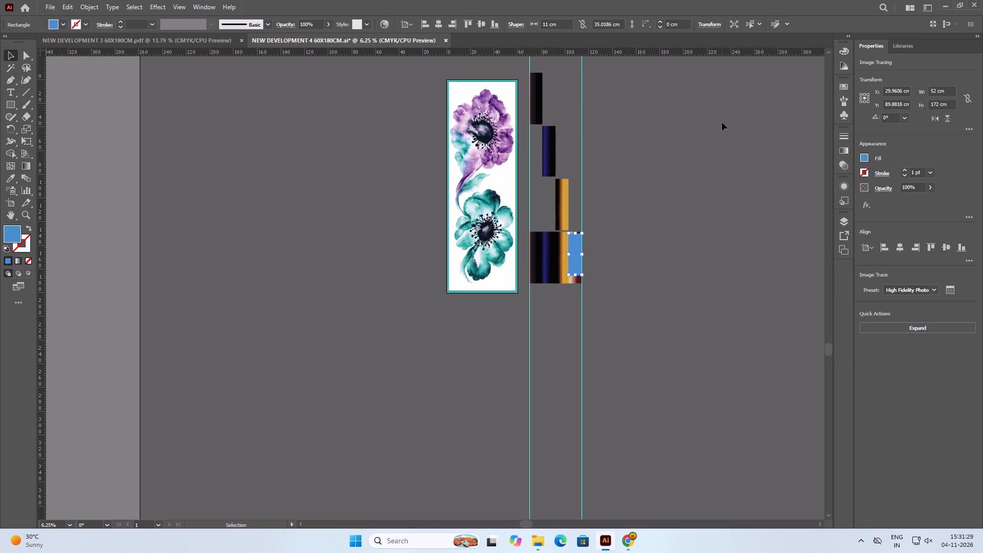
alt+scroll(655, 201, up, 4)
alt+scroll(396, 418, up, 2)
click(351, 230)
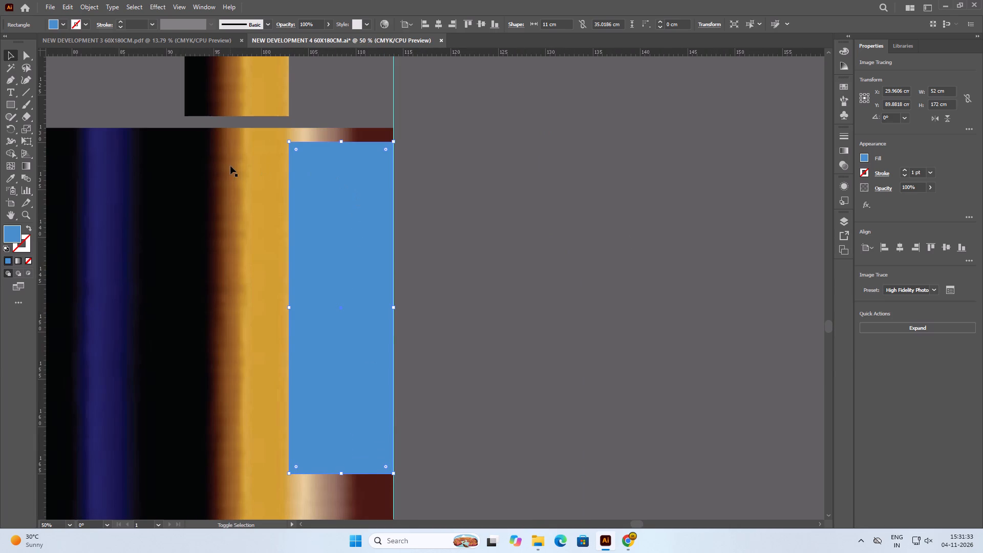
shift+click(230, 166)
click(580, 200)
click(366, 205)
drag(359, 228, 359, 215)
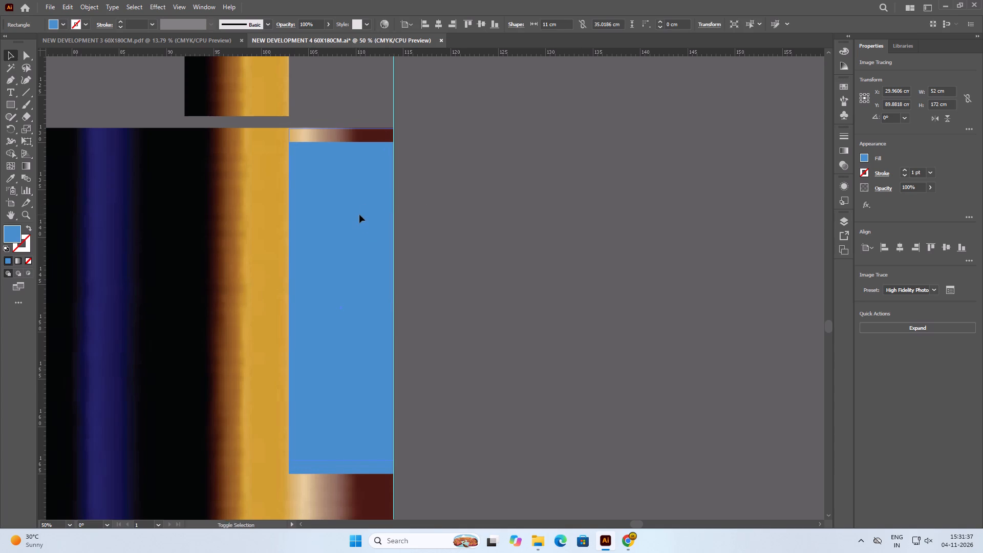
Extend the fourth rectangle's bottom edge to just inside the last striped image's lower edge, about 43.4 cm tall.
scroll(409, 152, down, 12)
click(340, 310)
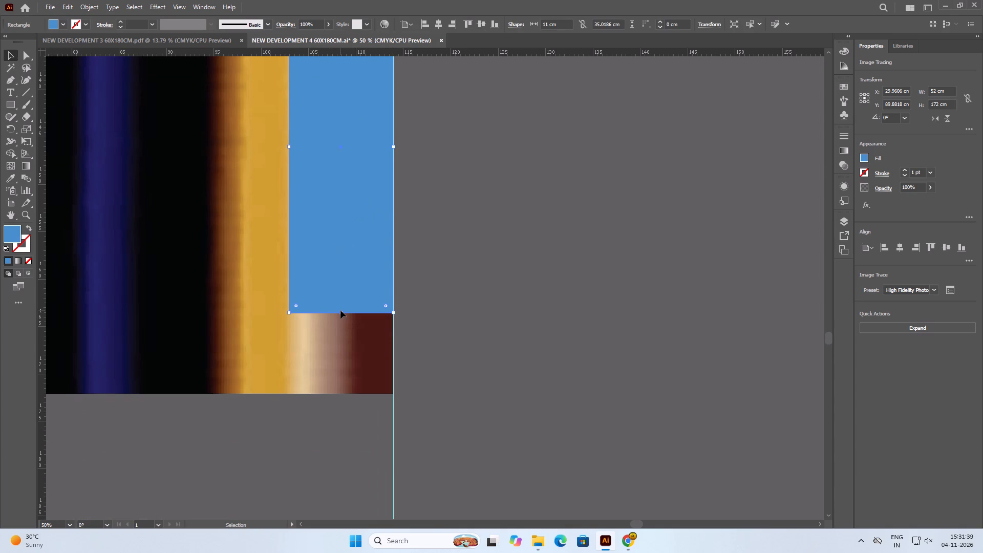
drag(340, 313, 339, 391)
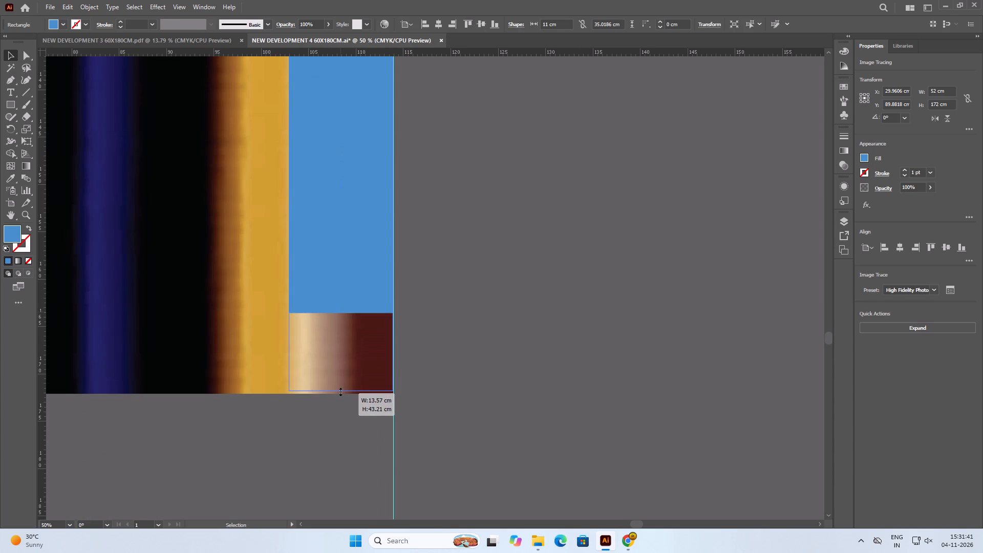
drag(339, 391, 339, 393)
click(533, 362)
Clip the last striped image to its 11 cm blue rectangle with a clipping mask, and deselect it.
click(346, 293)
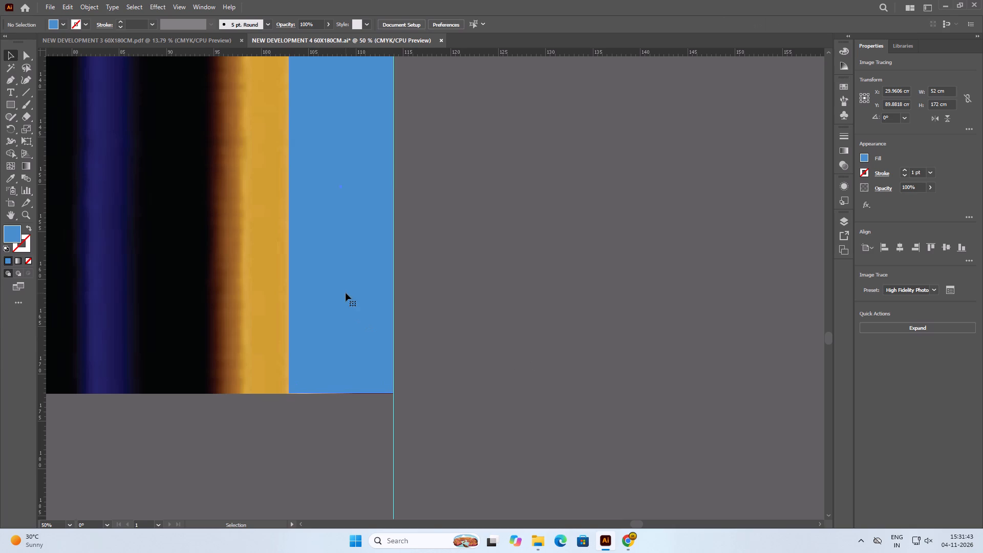
shift+click(230, 283)
key(ctrl+7)
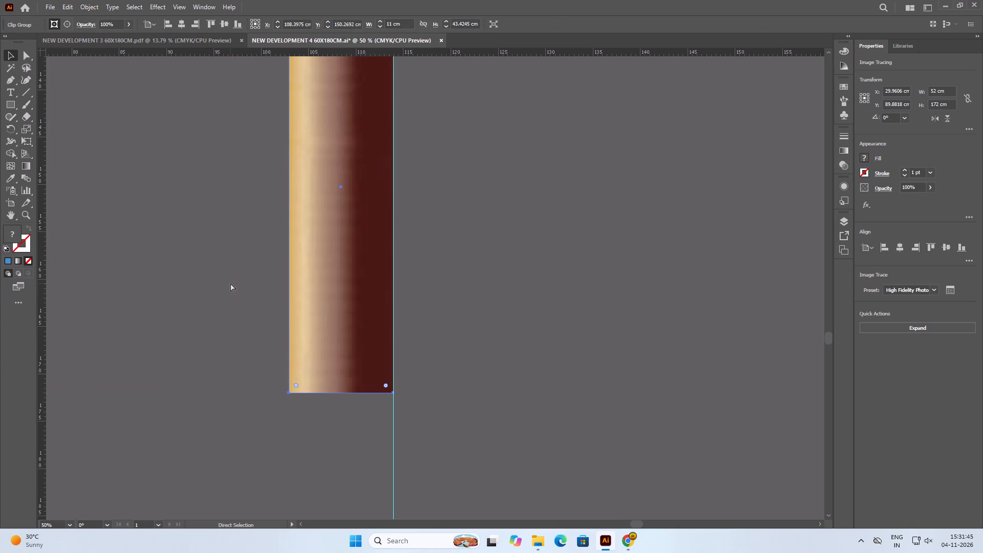
click(527, 355)
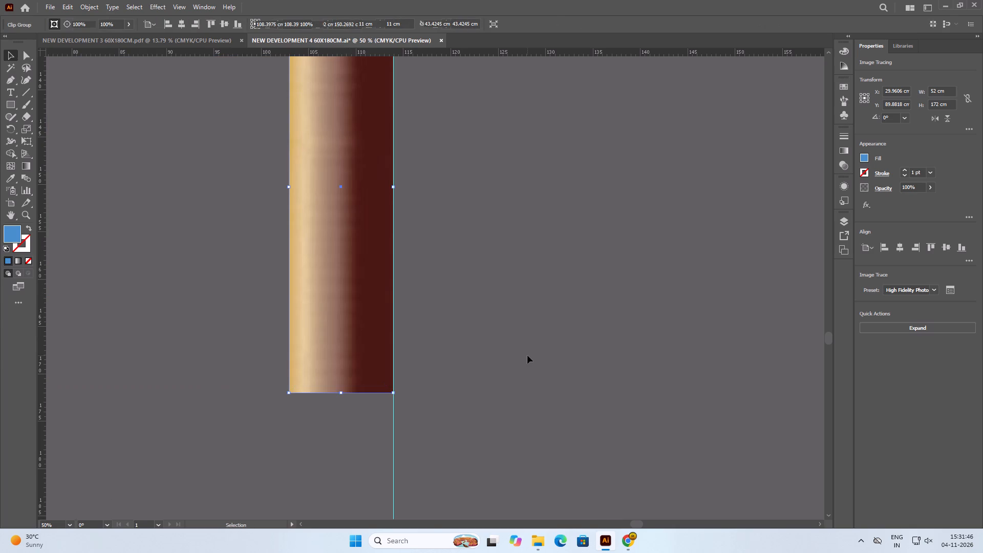
Scale the first clipped strip, the dark red and black one, down proportionally to a small swatch anchored at its upper corner on the guide.
alt+scroll(527, 355, down, 6)
alt+scroll(443, 169, up, 3)
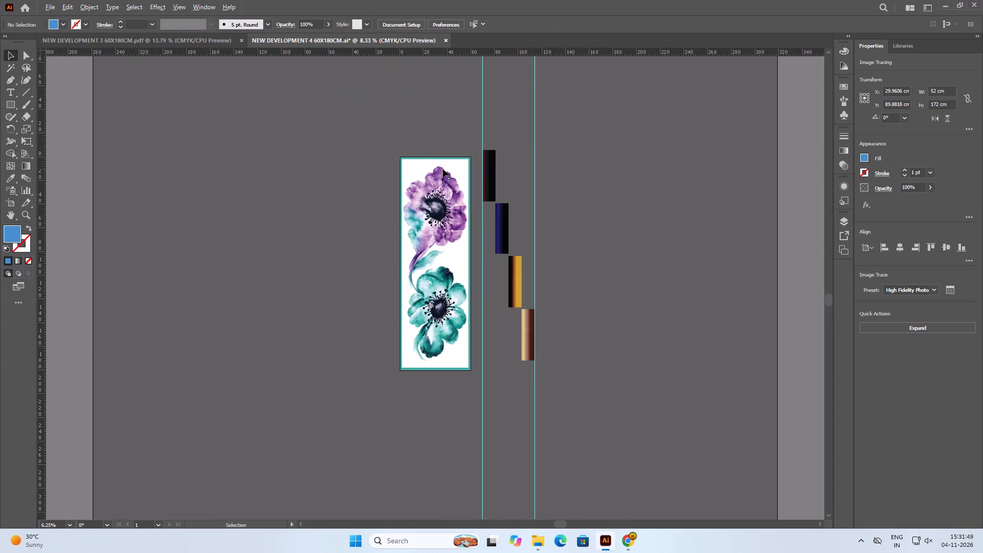
alt+scroll(467, 118, up, 1)
click(611, 199)
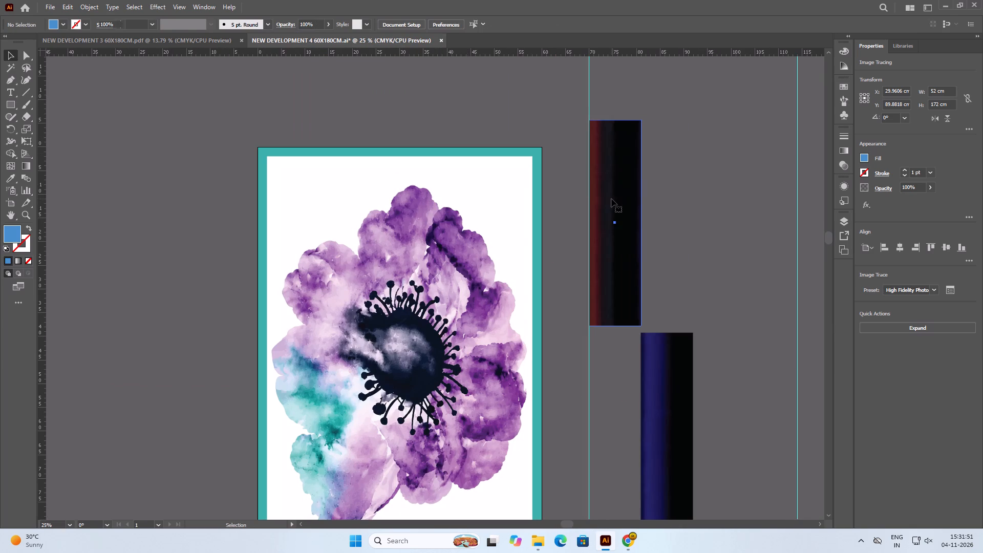
drag(644, 328, 616, 264)
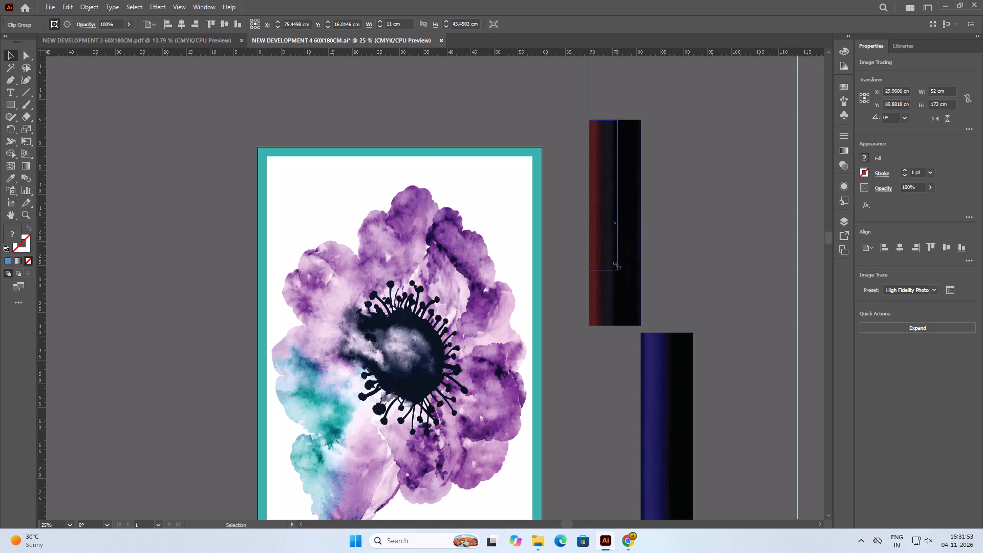
drag(616, 264, 606, 199)
drag(606, 199, 596, 173)
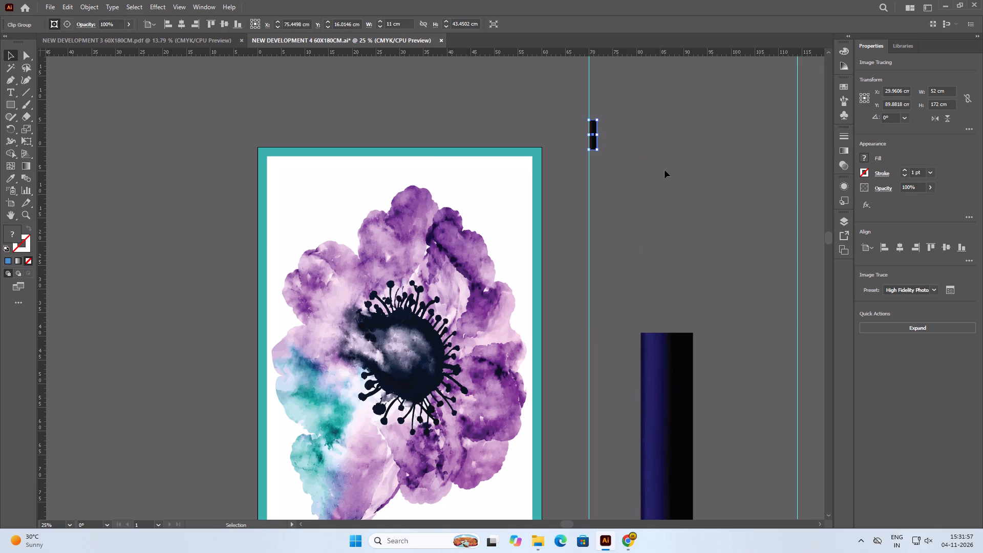
click(665, 170)
scroll(617, 117, up, 2)
alt+scroll(586, 153, up, 3)
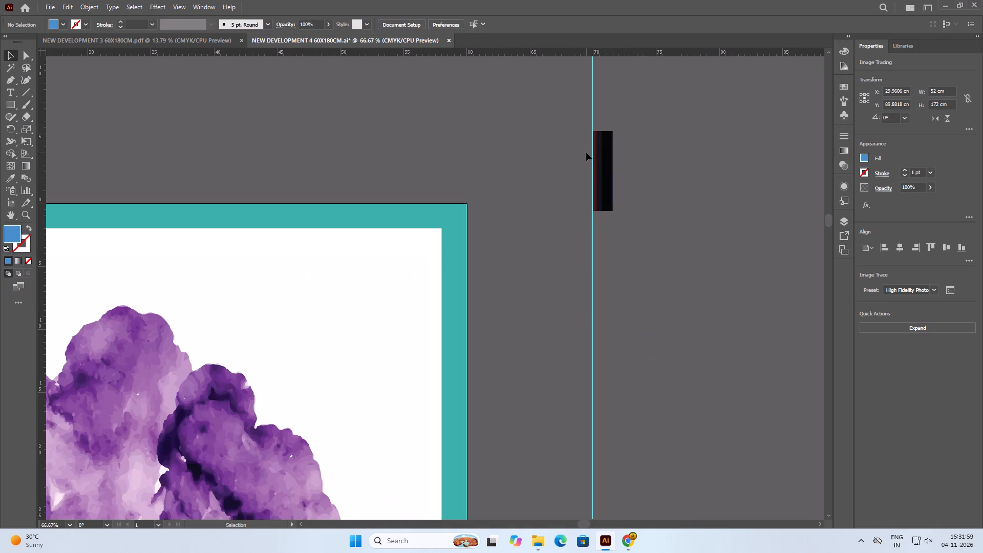
Align the small dark red and black swatch to the artboard's upper-left corner, and deselect it.
alt+scroll(676, 170, down, 3)
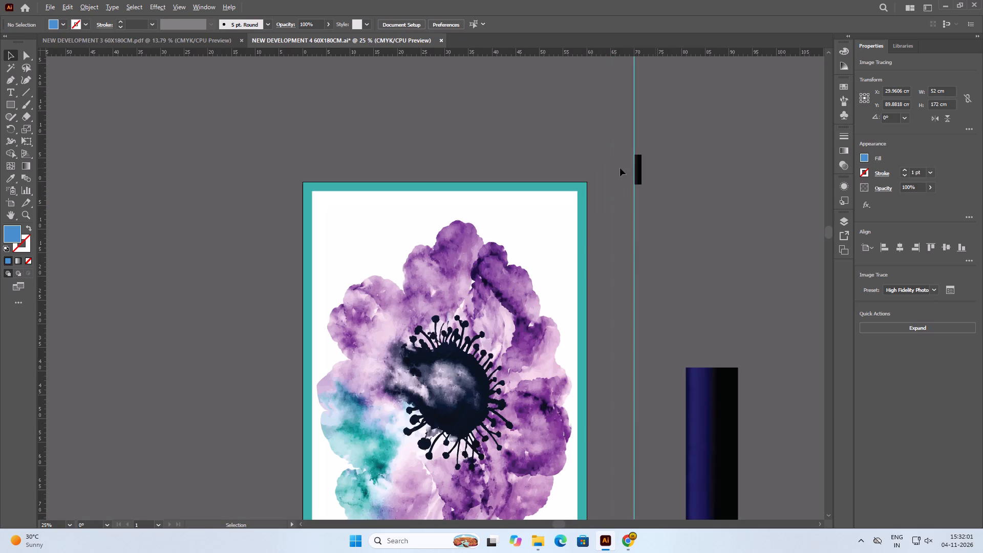
alt+scroll(462, 168, up, 1)
click(698, 174)
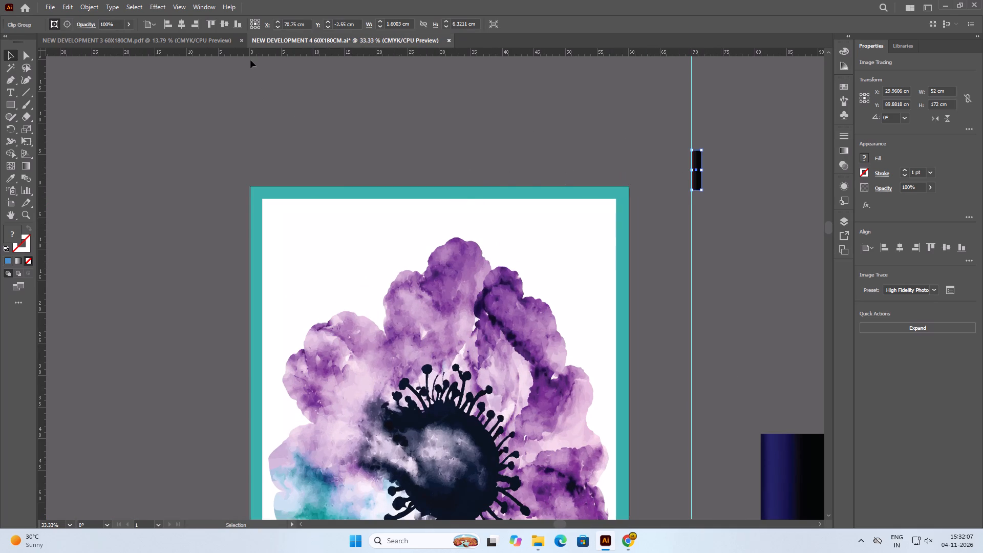
click(160, 24)
click(165, 25)
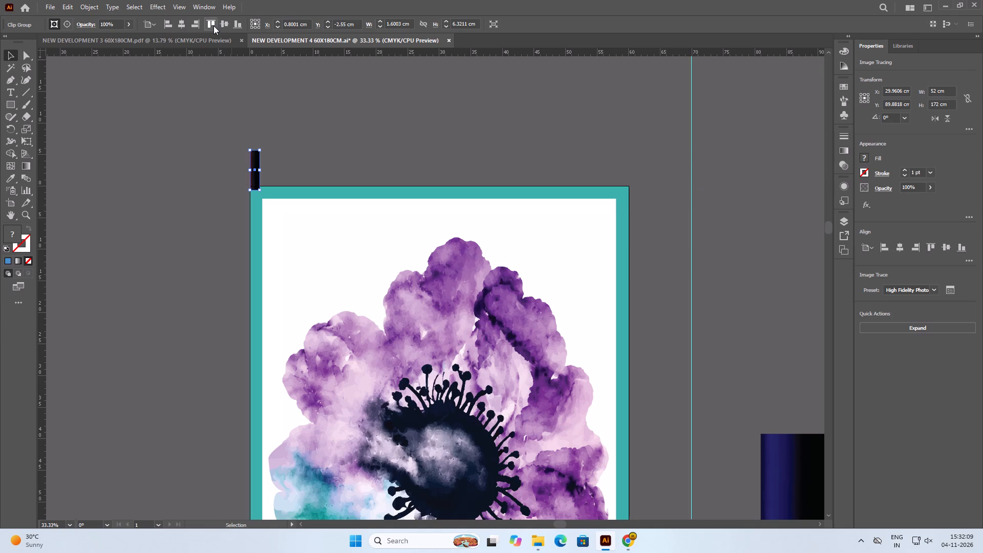
click(211, 24)
click(246, 85)
Scale the dark red and black swatch up proportionally to span the teal border's width, about 2 cm wide and 7.9 cm tall.
alt+scroll(259, 225, up, 2)
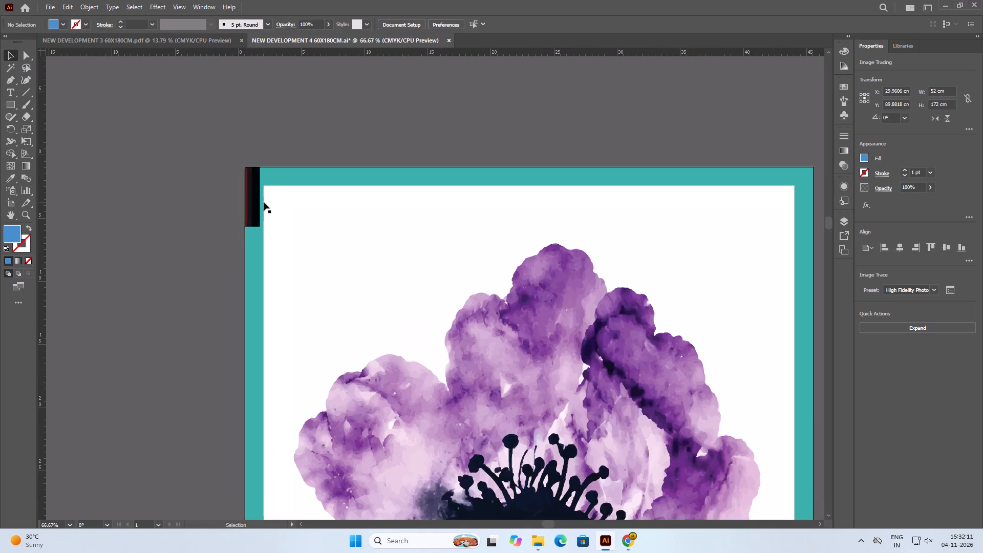
alt+scroll(241, 169, up, 3)
alt+scroll(233, 214, up, 2)
scroll(318, 144, down, 2)
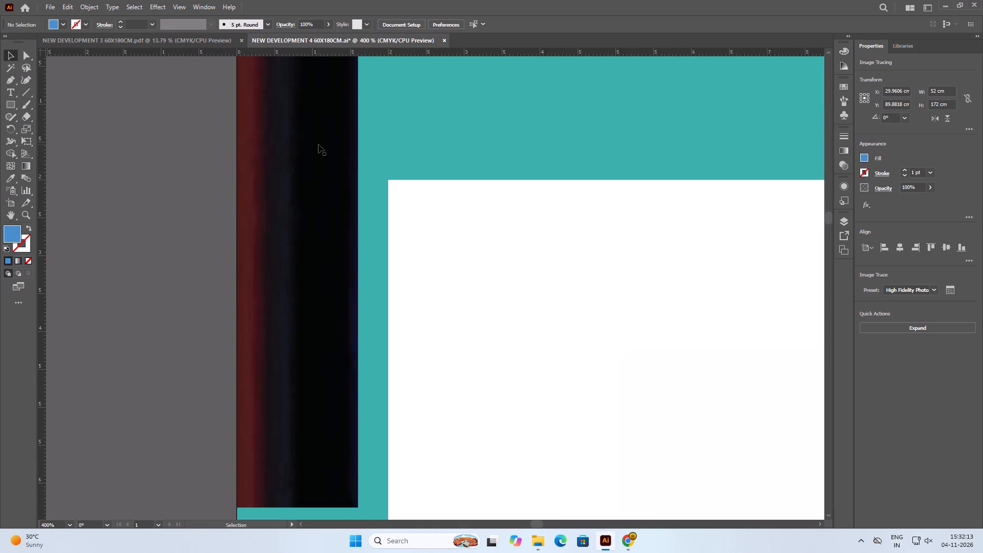
scroll(318, 144, down, 3)
alt+scroll(307, 177, down, 1)
click(295, 248)
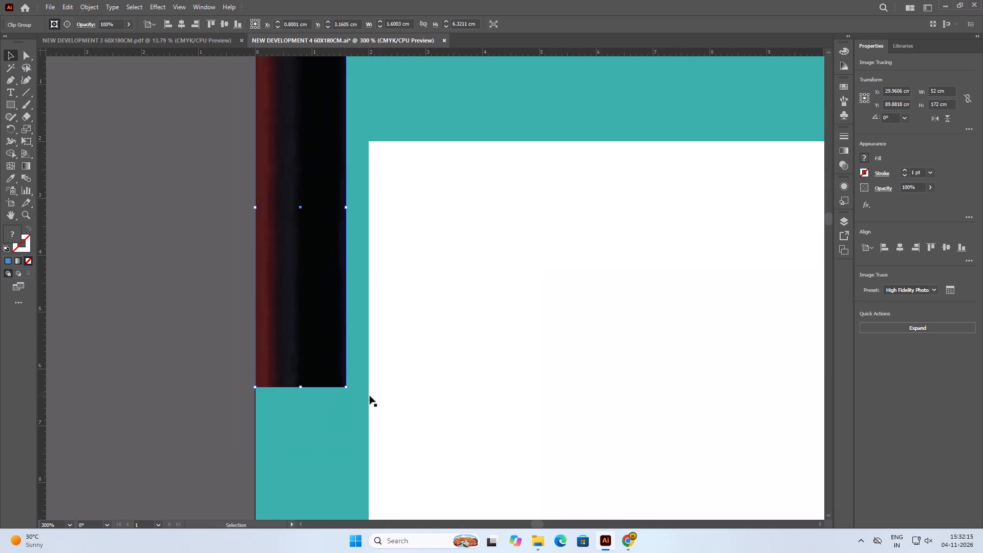
drag(346, 388, 362, 432)
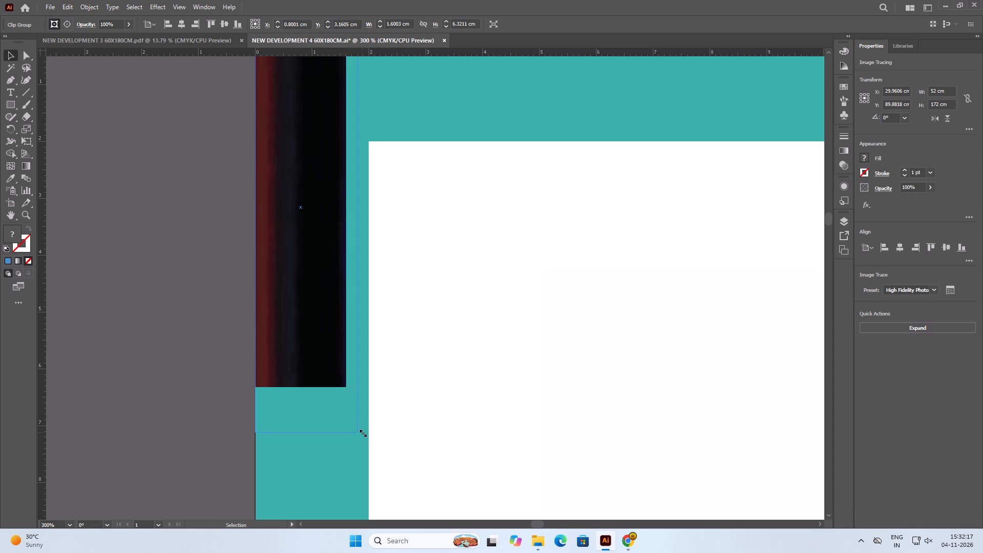
drag(362, 432, 372, 475)
click(196, 327)
Duplicate the dark red and black swatch straight down so the copy continues directly from the original's bottom edge.
scroll(440, 288, down, 4)
alt+scroll(336, 222, down, 7)
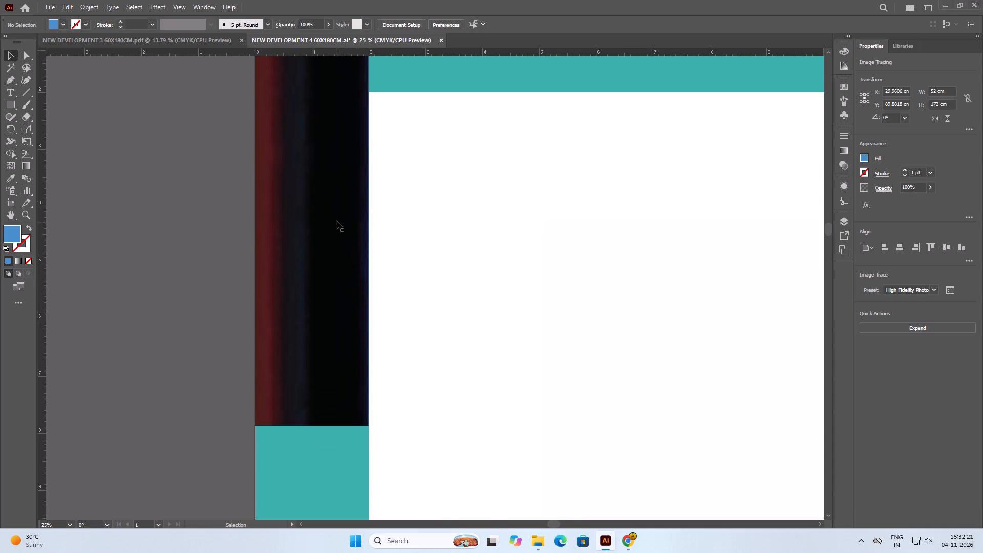
alt+scroll(394, 141, down, 2)
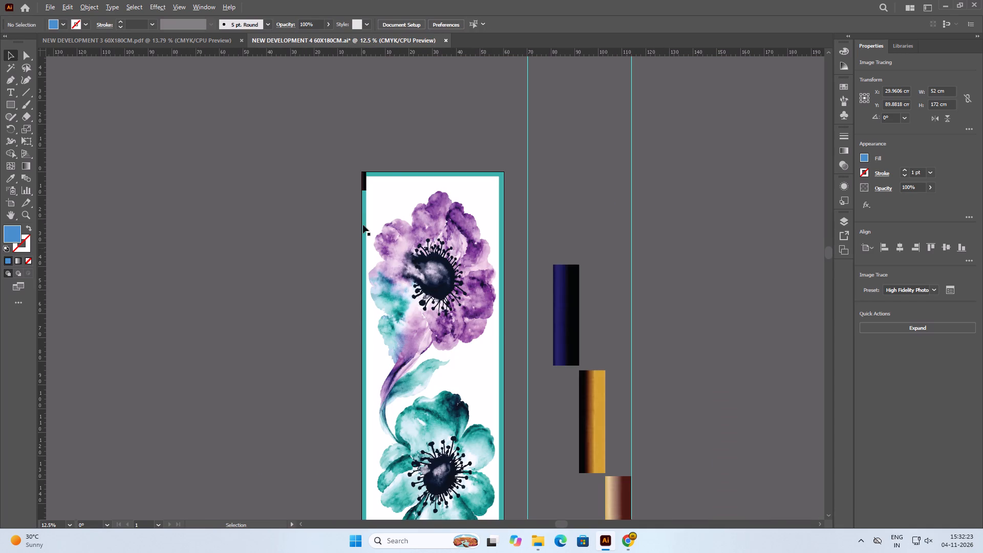
alt+scroll(360, 205, up, 7)
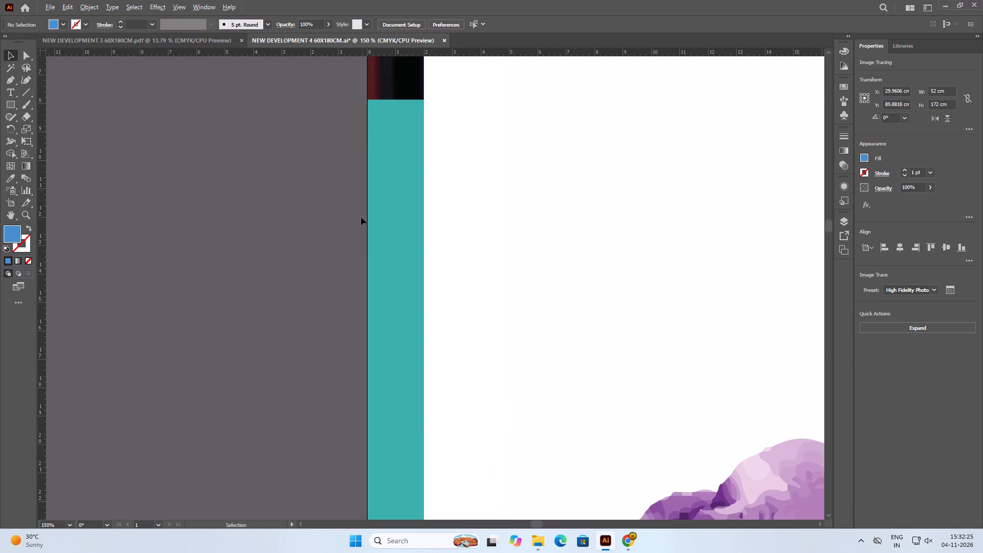
scroll(359, 241, down, 5)
scroll(371, 203, up, 18)
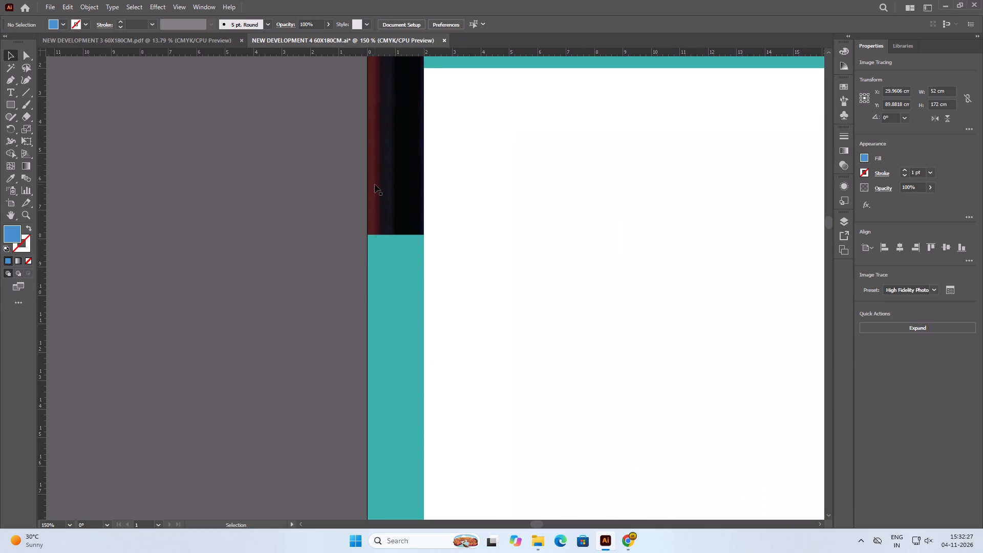
scroll(375, 184, up, 4)
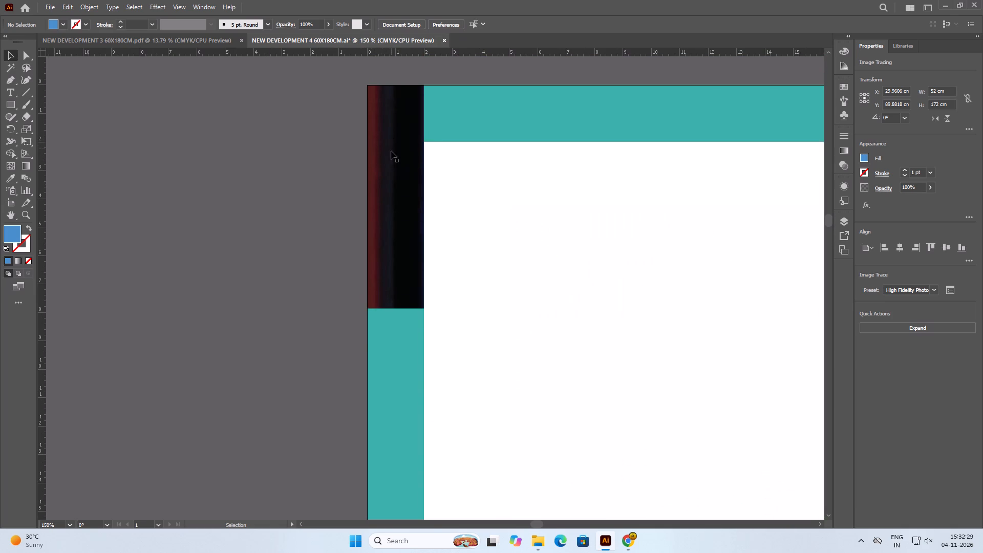
click(390, 185)
alt+drag(392, 169, 388, 354)
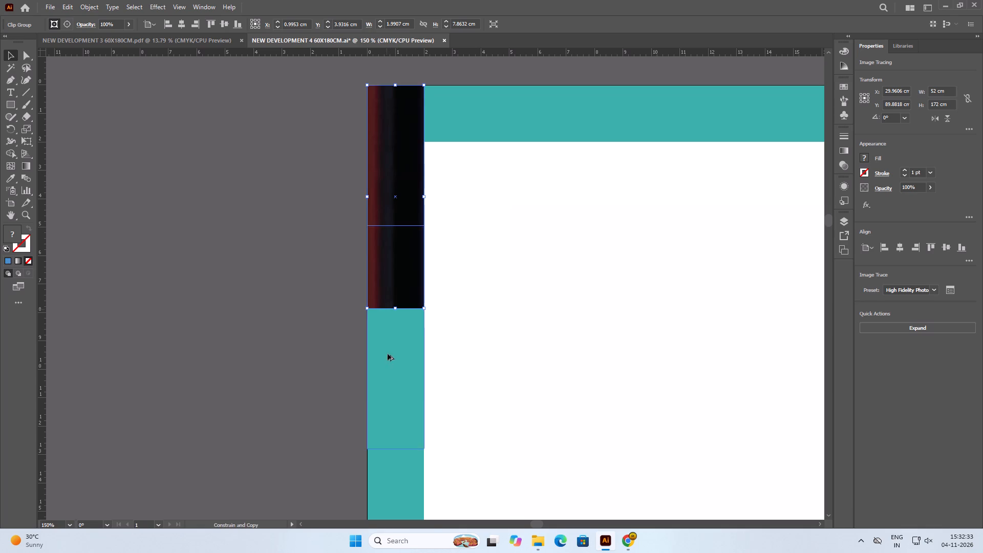
alt+drag(388, 354, 387, 389)
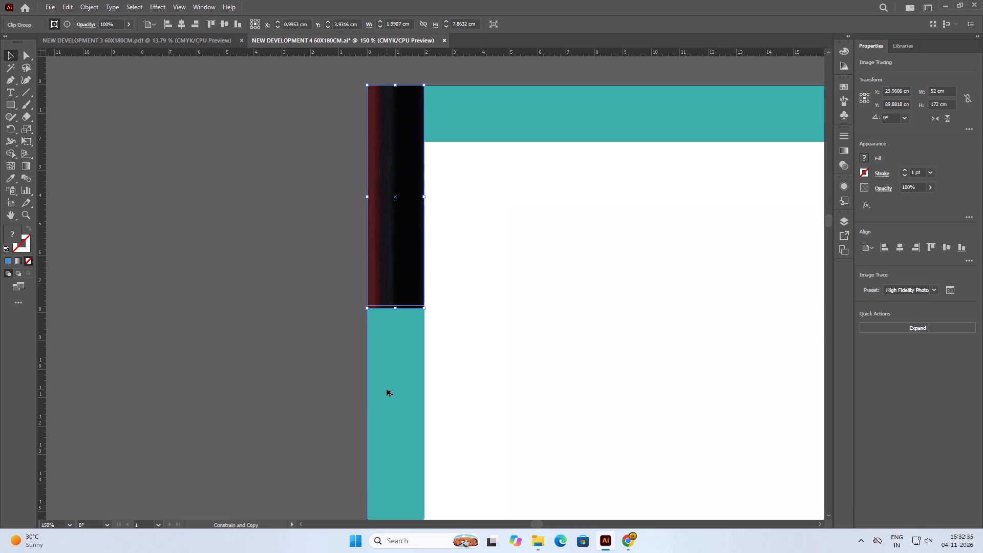
alt+drag(387, 389, 387, 391)
scroll(431, 242, down, 5)
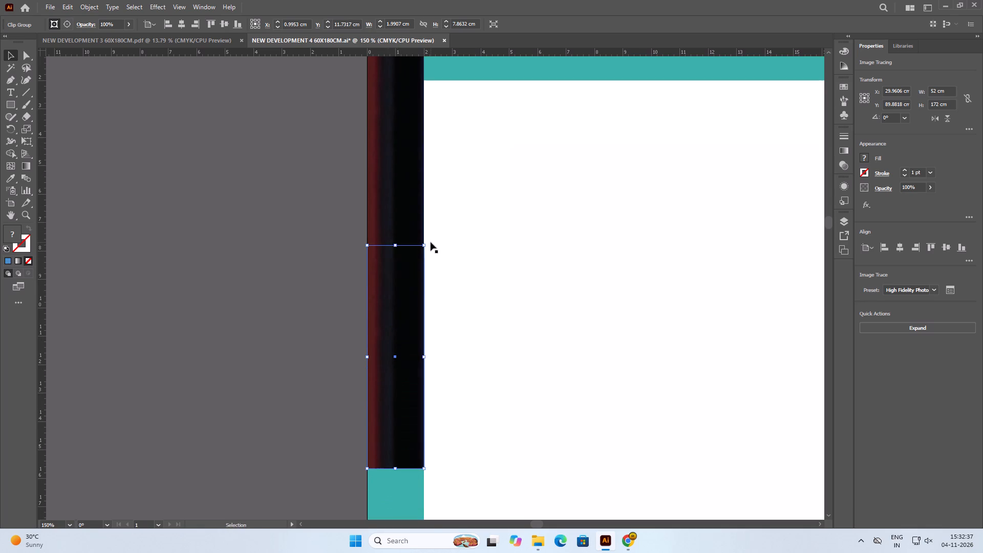
Repeat the downward duplication until the dark red and black strip runs along the panel's entire left border, past the bottom edge.
key(ctrl+d)
key(ctrl+d)
key(ctrl+d)
key(ctrl+d)
key(ctrl+d)
key(ctrl+d)
key(ctrl+d)
key(ctrl+d)
key(ctrl+d)
key(ctrl+d)
key(ctrl+d)
key(ctrl+d)
key(ctrl+d)
key(ctrl+d)
key(ctrl+d)
key(ctrl+d)
key(ctrl+d)
key(ctrl+d)
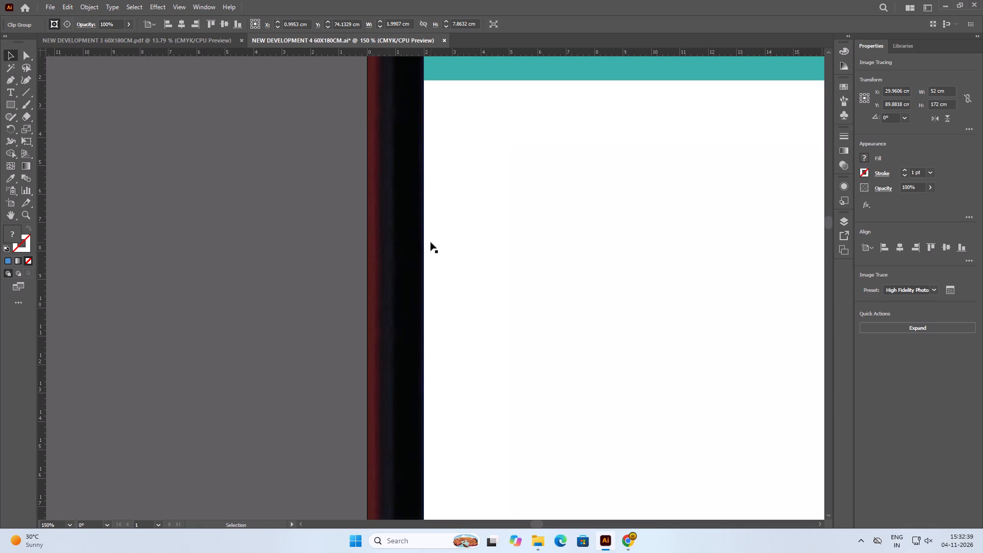
key(ctrl+0)
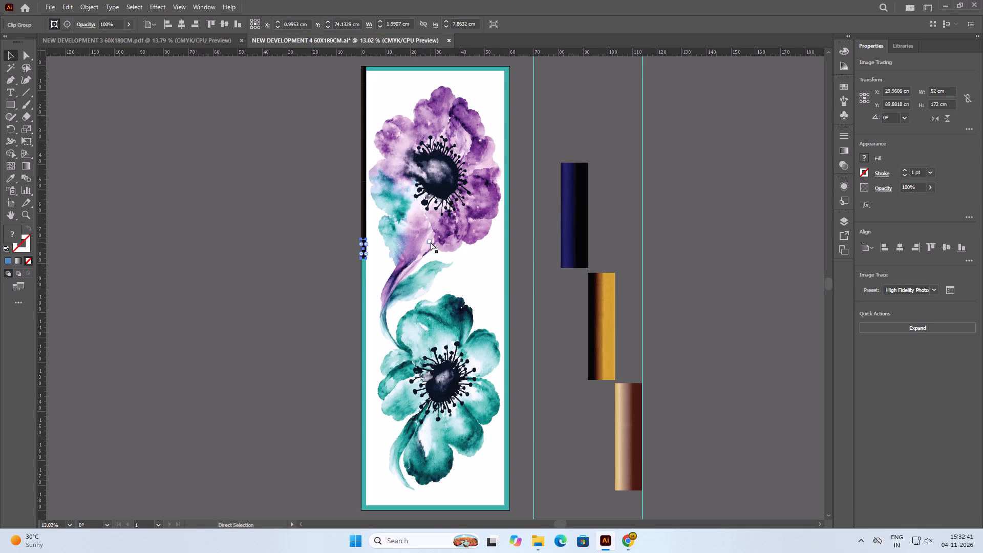
key(ctrl+d)
key(ctrl+d)
key(ctrl+d)
key(ctrl+d)
key(ctrl+d)
key(ctrl+d)
key(ctrl+d)
key(ctrl+d)
key(ctrl+d)
key(ctrl+d)
key(ctrl+d)
key(ctrl+d)
key(ctrl+d)
key(ctrl+d)
key(ctrl+d)
key(ctrl+d)
key(ctrl+d)
key(ctrl+d)
key(ctrl+d)
key(ctrl+d)
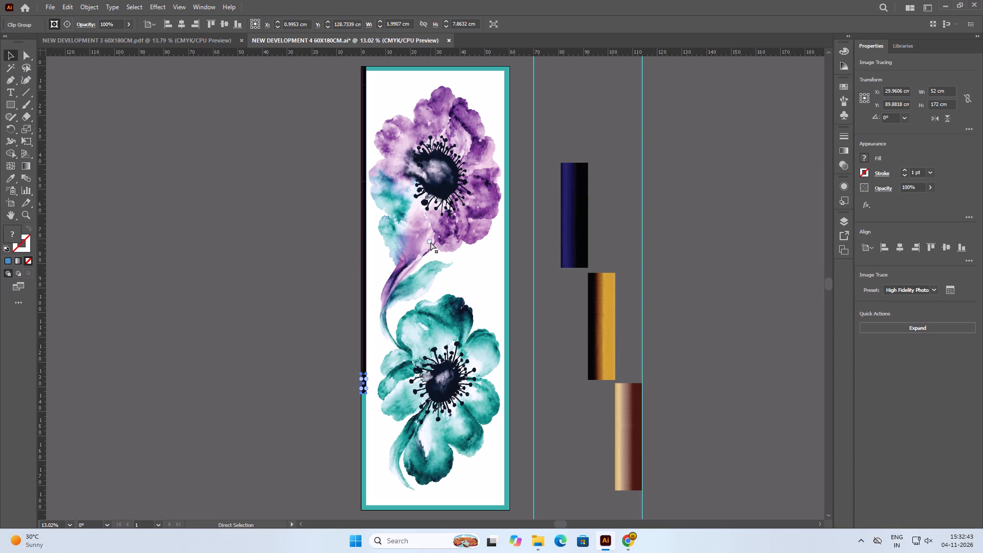
key(ctrl+d)
key(ctrl+d)
key(ctrl+d)
key(ctrl+d)
key(ctrl+d)
key(ctrl+d)
key(ctrl+d)
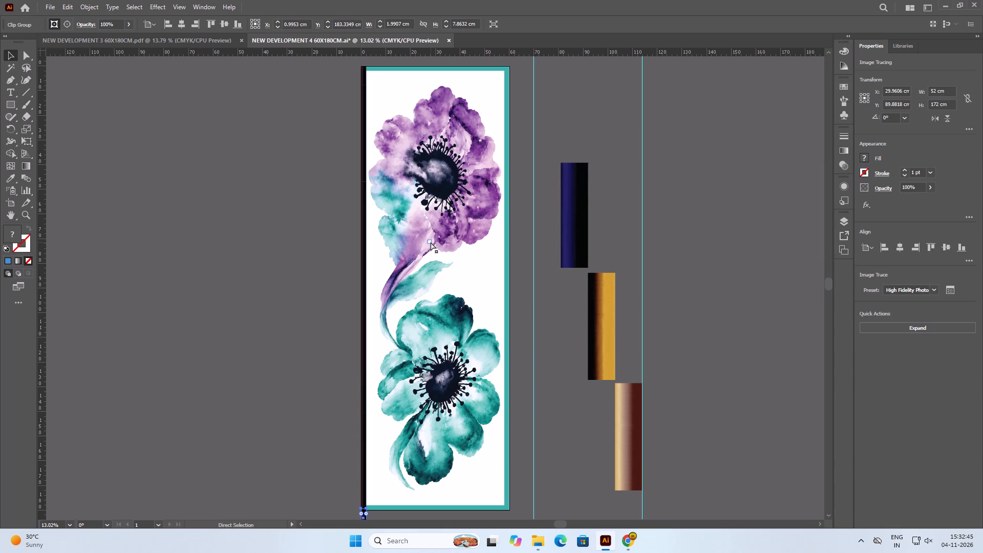
Delete the last strip copy that hangs over the artboard's bottom edge.
scroll(411, 349, down, 7)
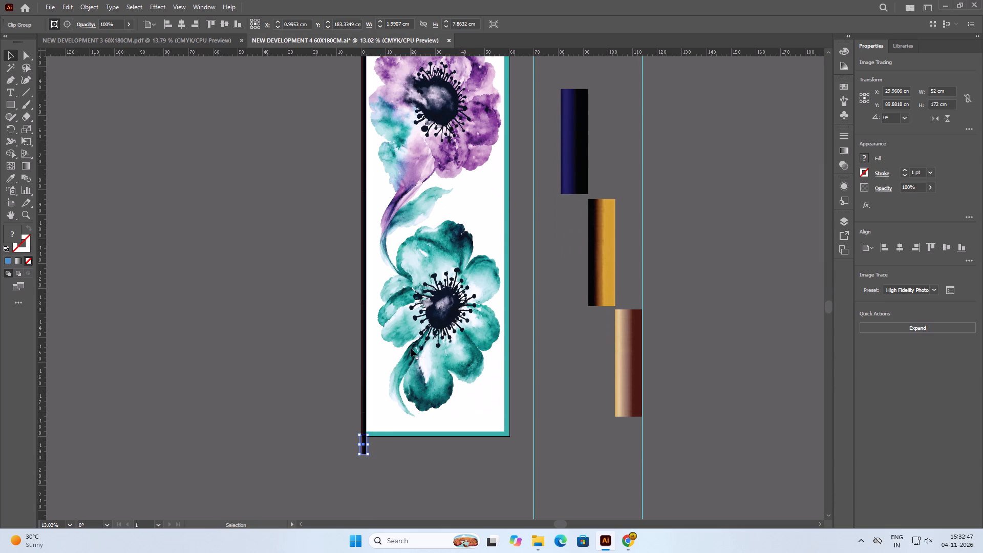
alt+scroll(364, 463, up, 5)
alt+scroll(379, 270, up, 3)
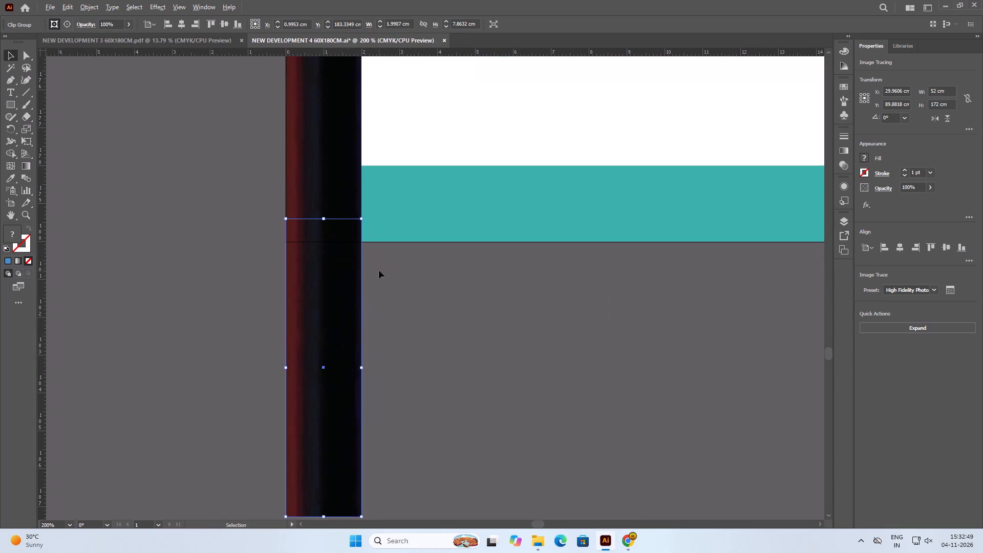
click(326, 285)
key(Delete)
click(337, 310)
Move the blue and black clipped strip onto the panel's lower-left area.
alt+scroll(284, 316, down, 2)
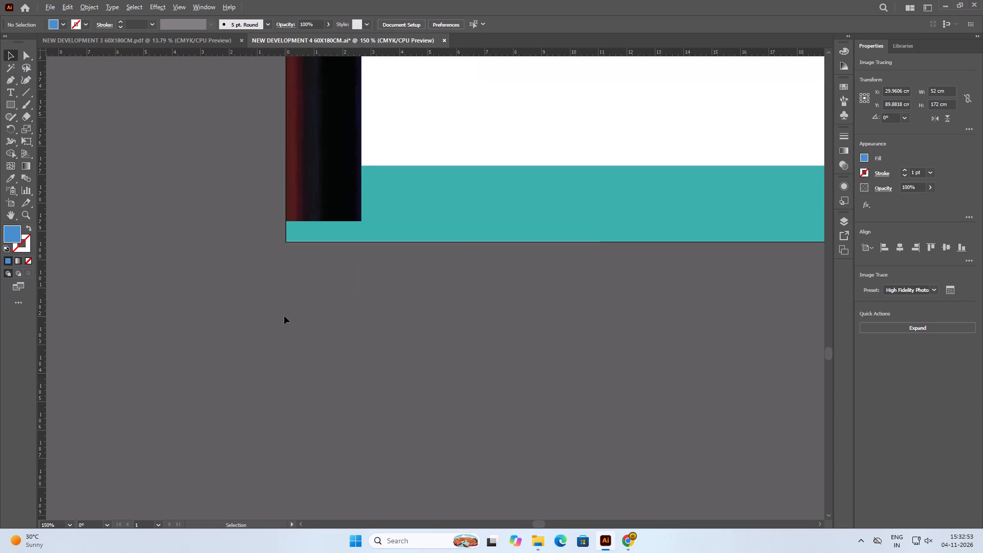
alt+scroll(284, 316, down, 6)
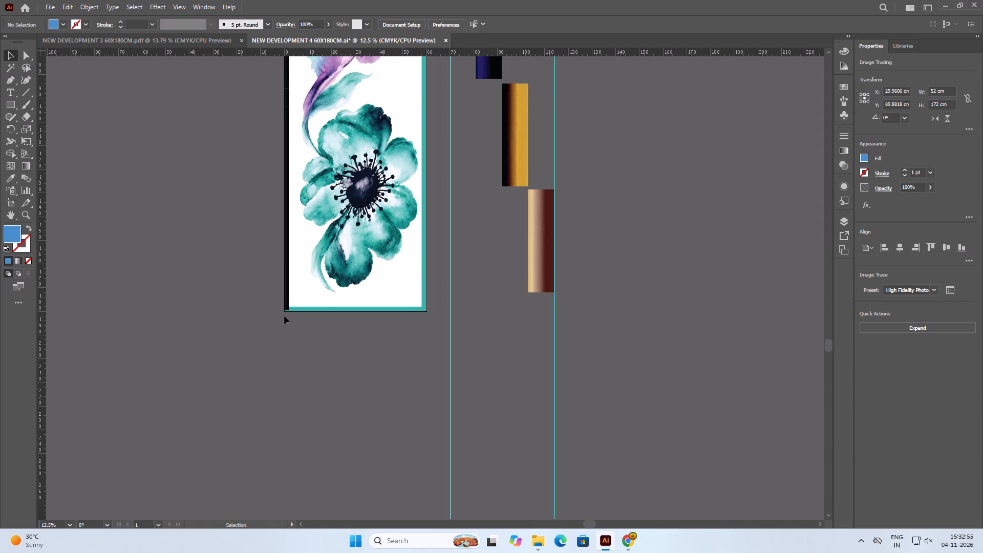
alt+scroll(284, 316, down, 1)
click(458, 110)
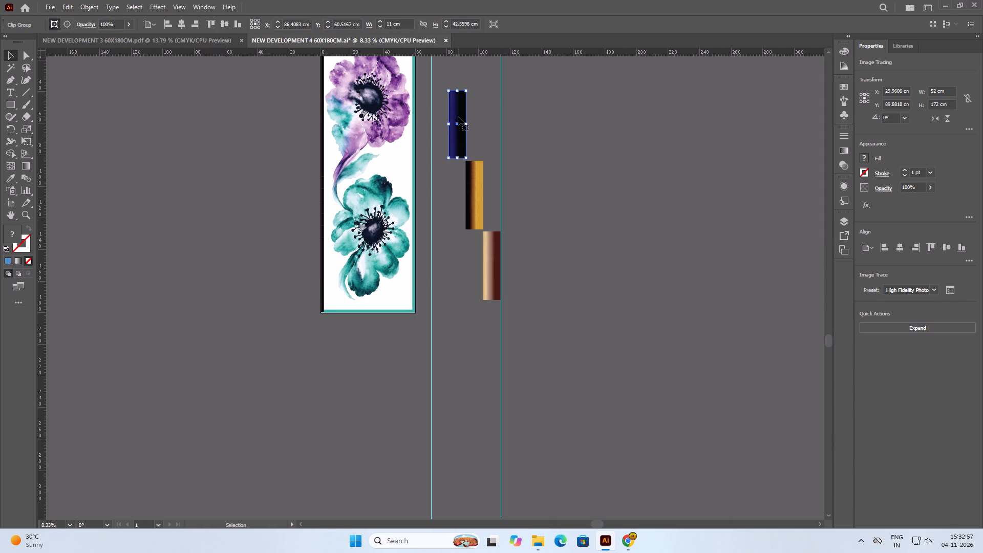
drag(462, 109, 345, 283)
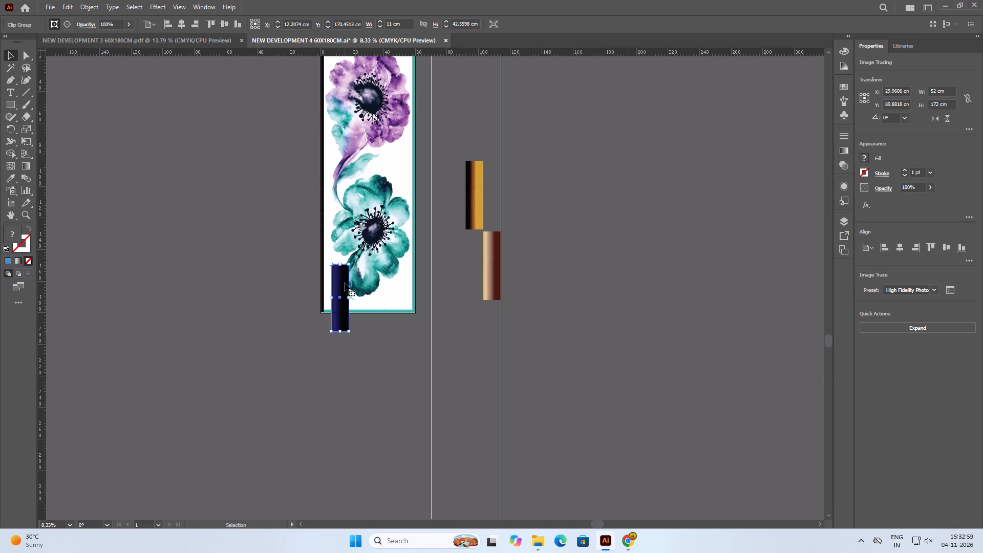
Rotate the blue and black strip by 90 degrees.
right_click(345, 283)
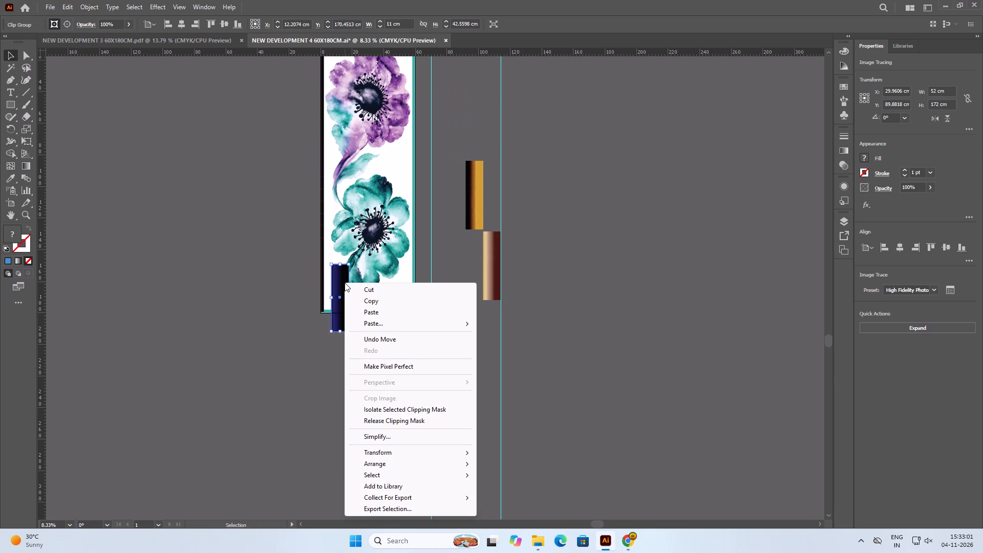
click(397, 451)
click(499, 477)
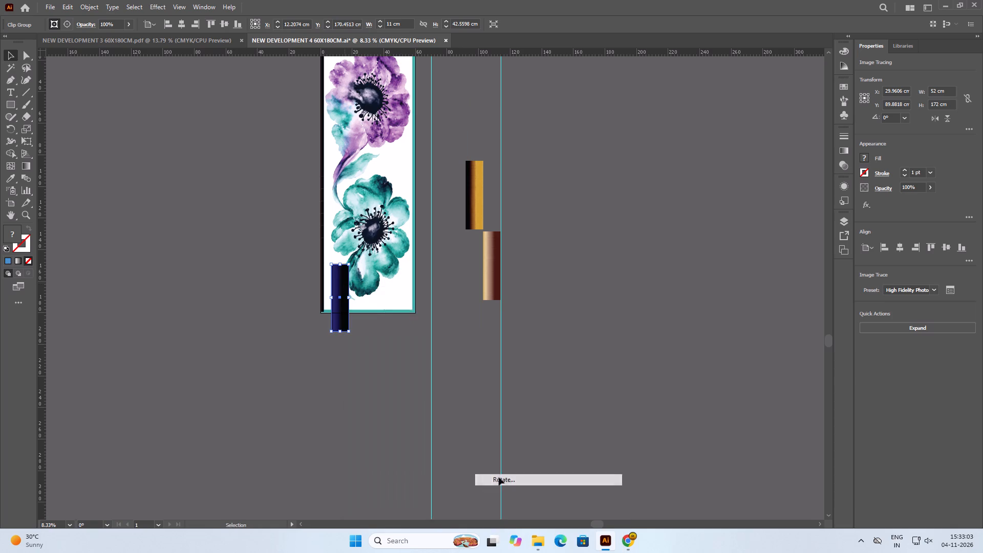
key(9)
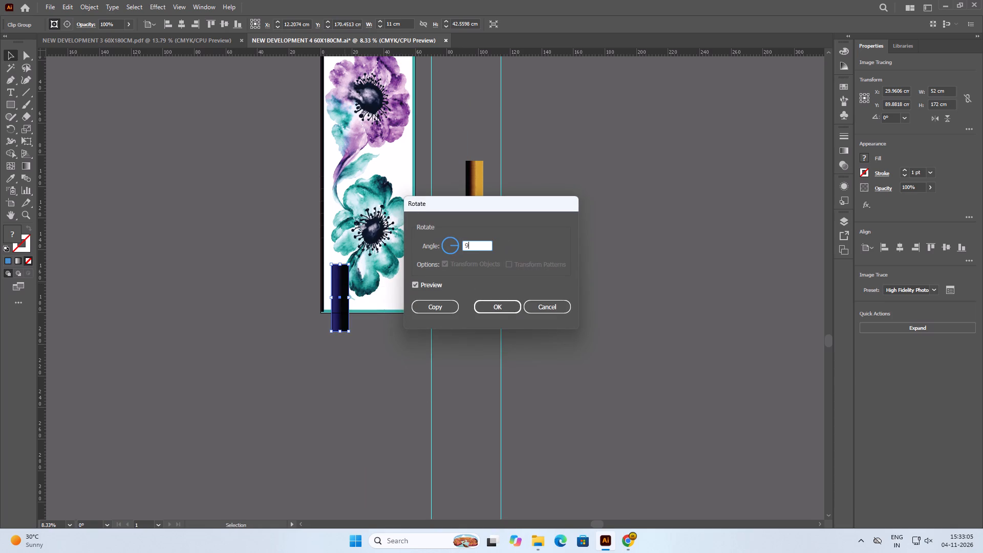
key(0)
key(Return)
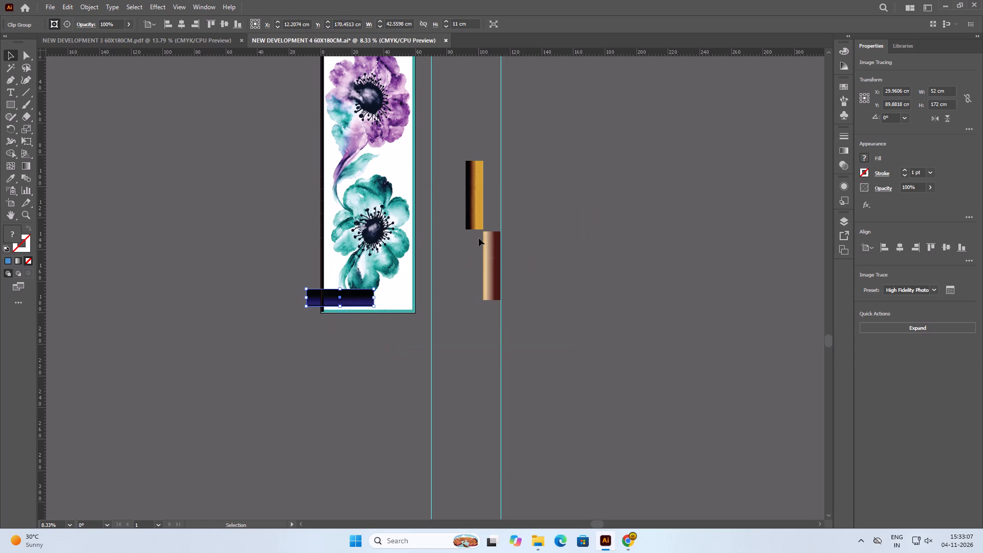
Scale the blue and black strip down proportionally from its upper-left corner, to about 6.7 cm wide and 1.7 cm tall.
alt+scroll(349, 274, up, 4)
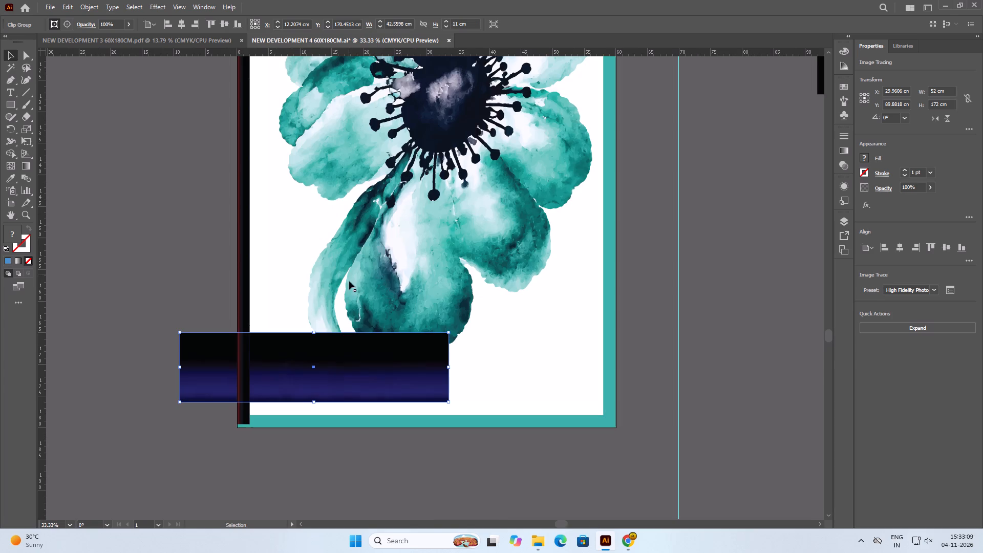
alt+scroll(376, 392, up, 1)
shift+drag(484, 409, 347, 319)
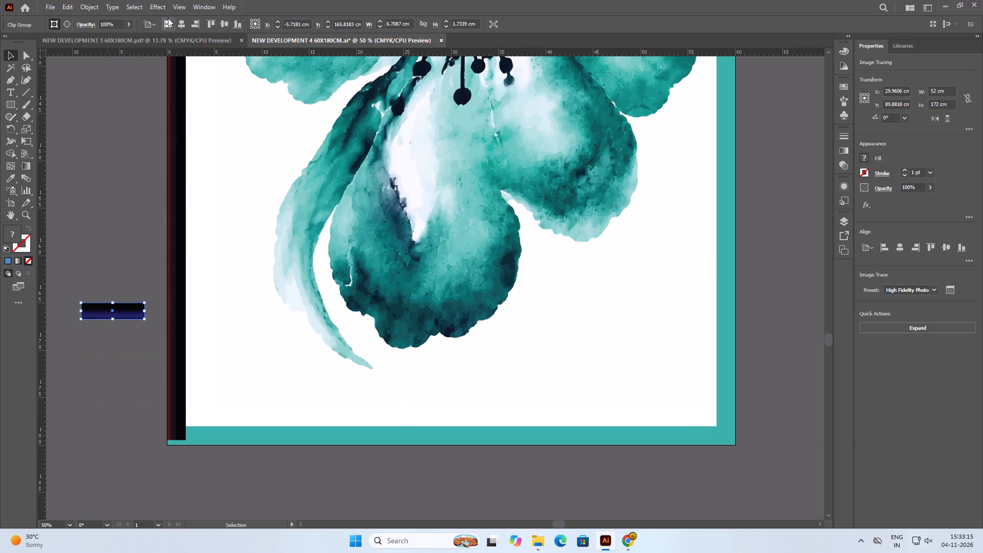
Align the blue and black strip to the artboard's lower-left corner, and deselect it.
click(236, 27)
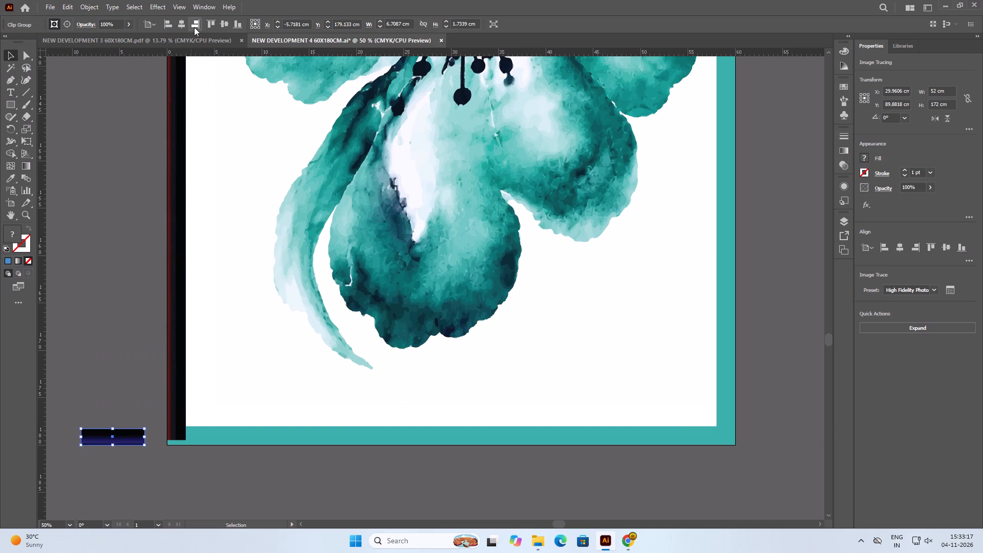
click(175, 24)
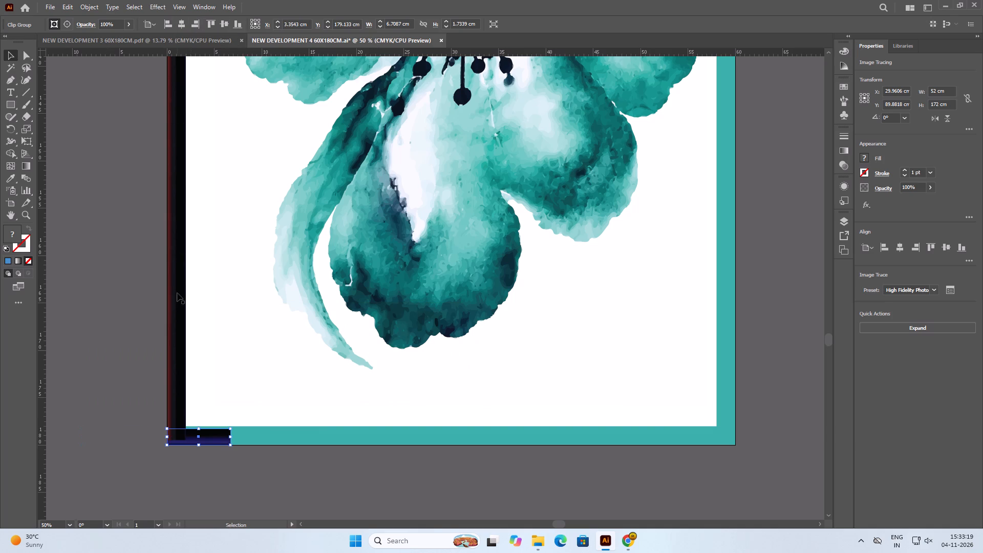
click(195, 454)
alt+scroll(195, 440, up, 3)
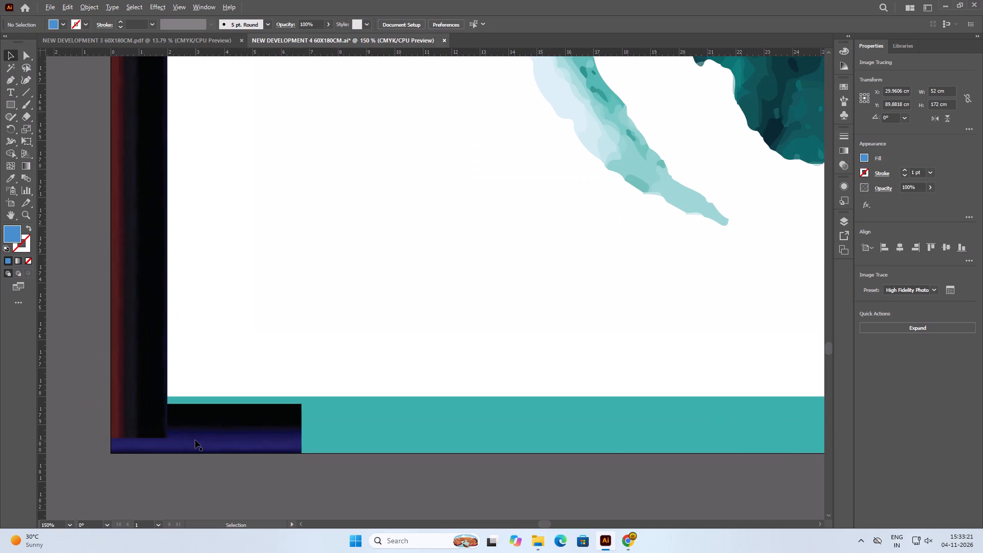
Bring the blue and black strip at the artboard's lower-left corner to the front, above the left border strips.
click(239, 428)
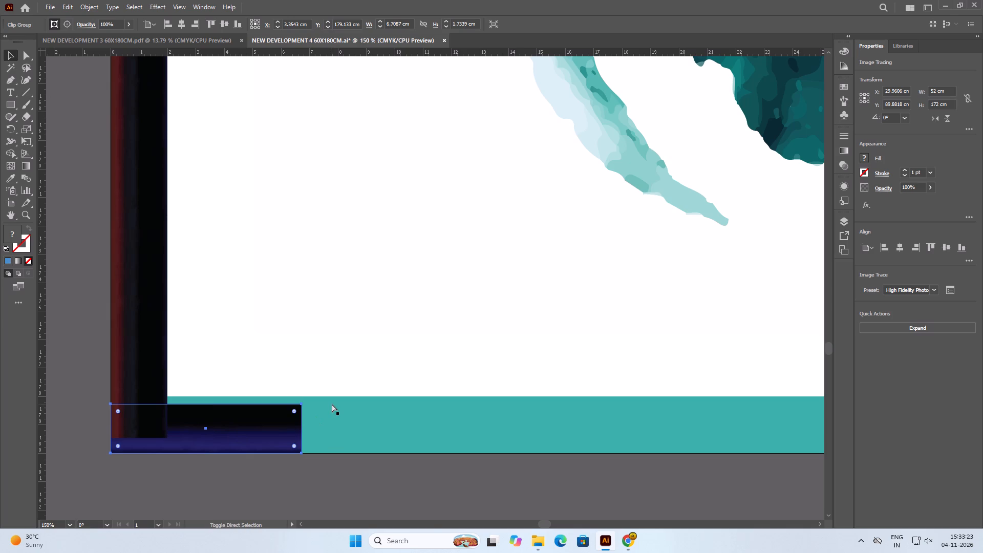
key(ctrl+shift+bracketright)
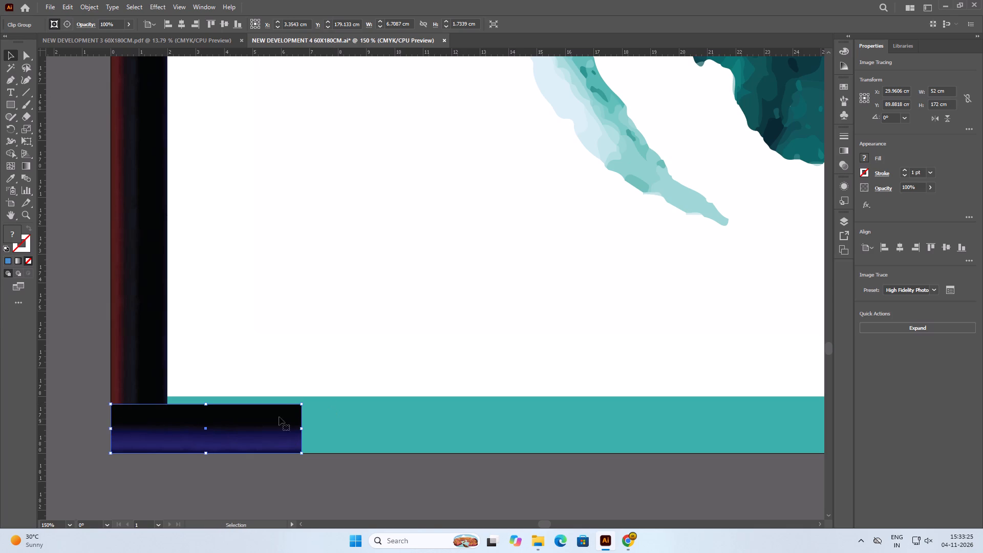
Scale the blue and black strip up proportionally to the teal border's full height, about 7.7 cm wide and 2 cm tall.
alt+scroll(293, 405, up, 3)
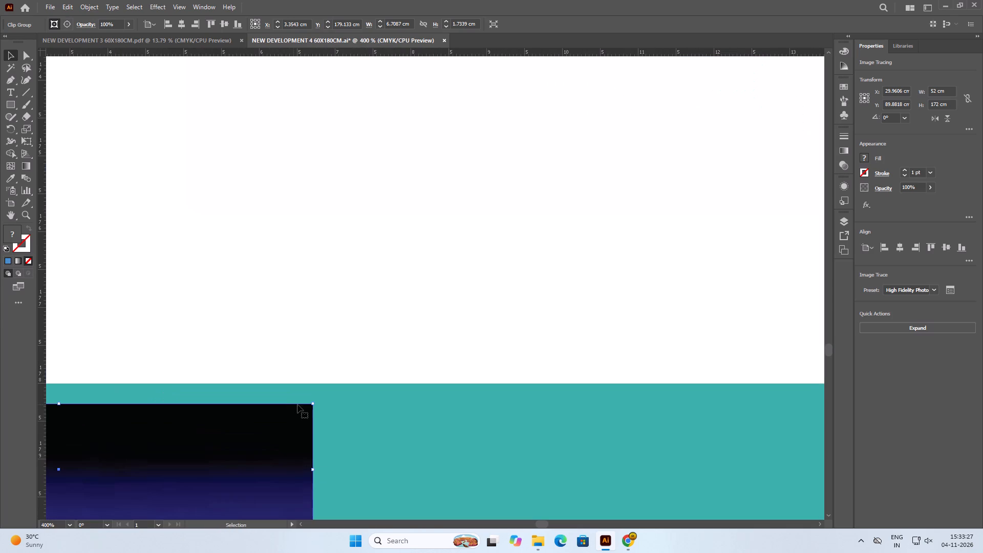
drag(313, 401, 497, 387)
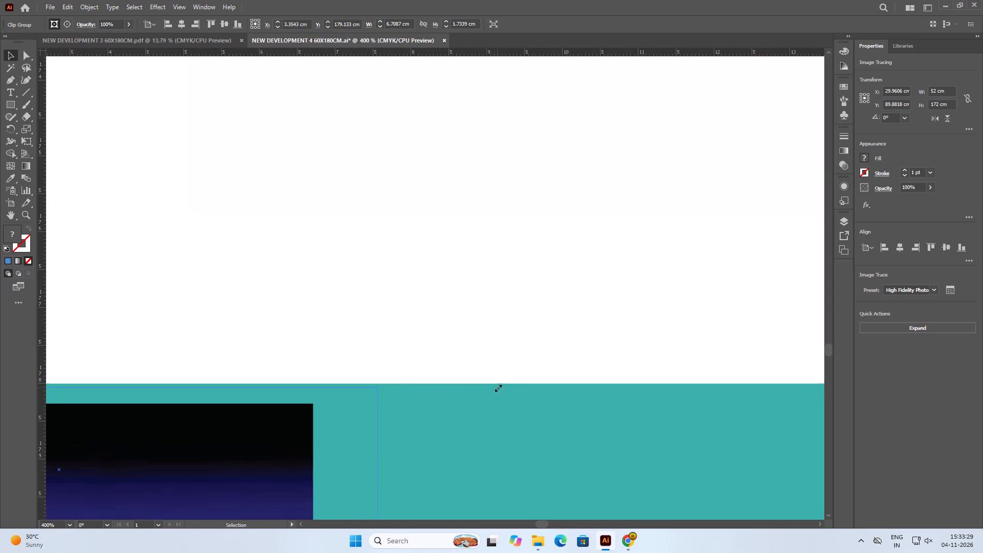
drag(497, 387, 482, 385)
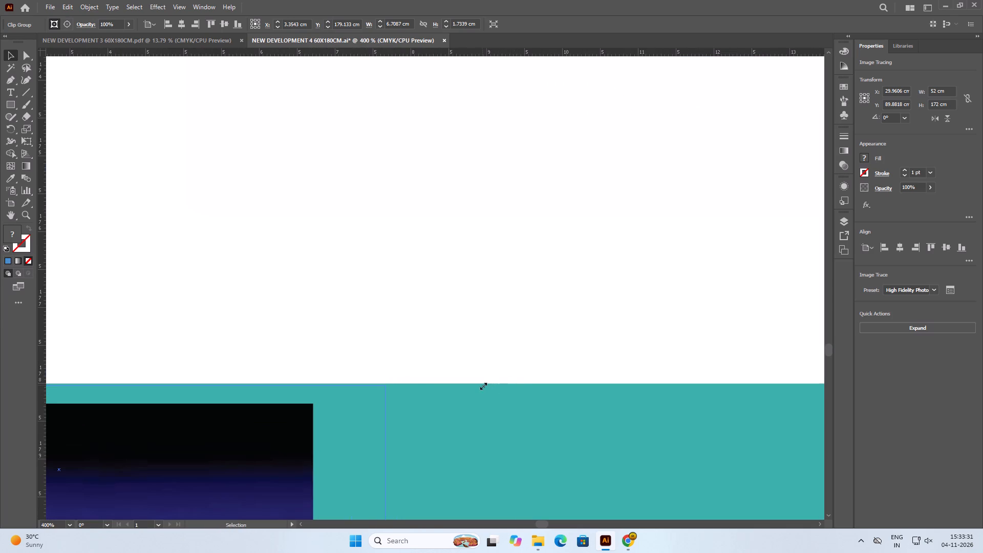
drag(482, 385, 493, 384)
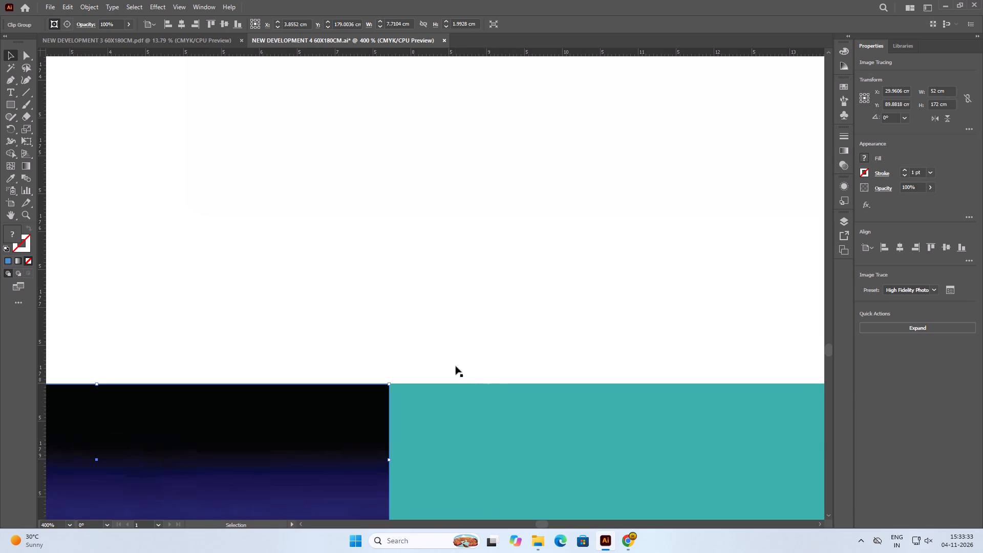
click(454, 354)
alt+scroll(367, 393, up, 5)
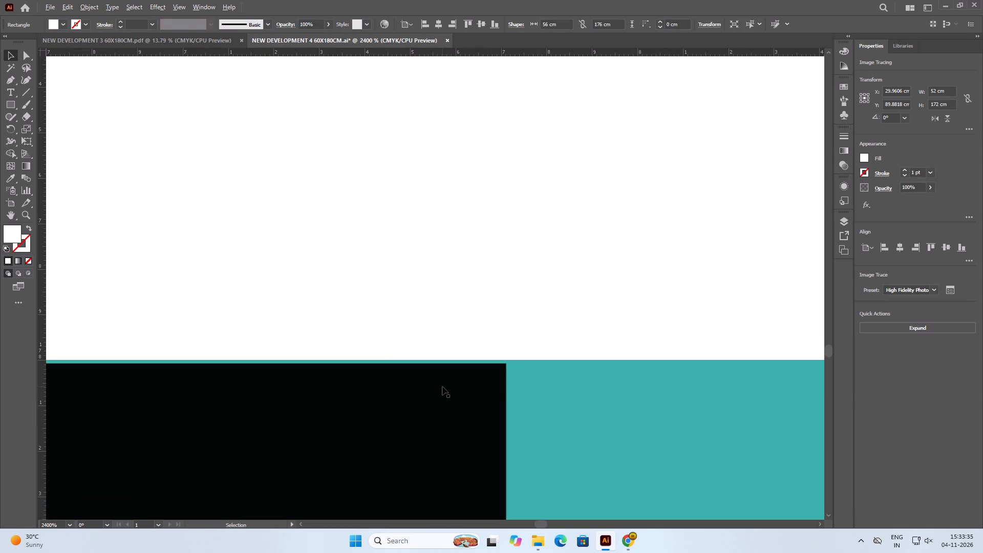
alt+click(442, 387)
alt+scroll(523, 359, up, 4)
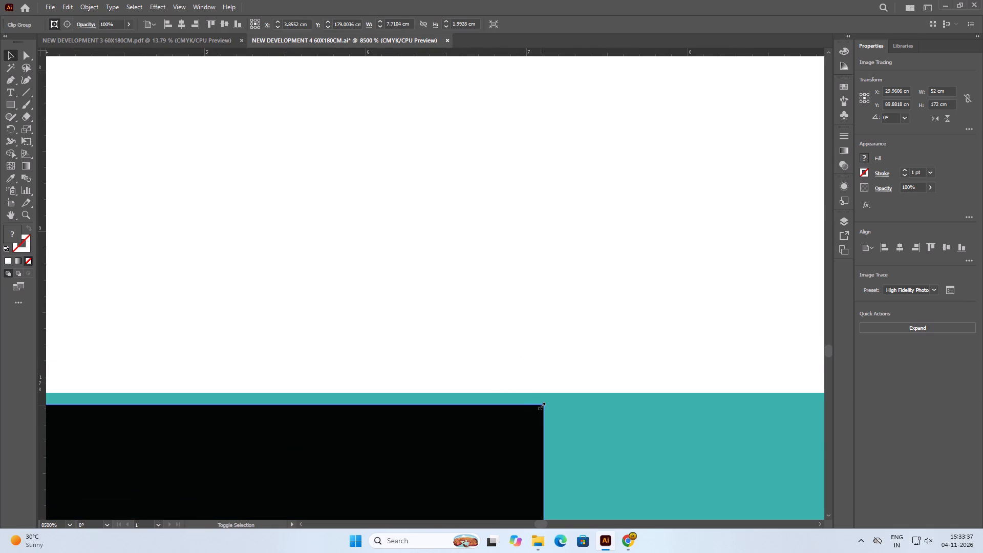
shift+drag(541, 405, 587, 387)
alt+click(529, 334)
Duplicate the blue and black strip horizontally along the bottom border, butting the copy against the original's right end.
alt+scroll(529, 334, down, 6)
alt+scroll(361, 334, down, 1)
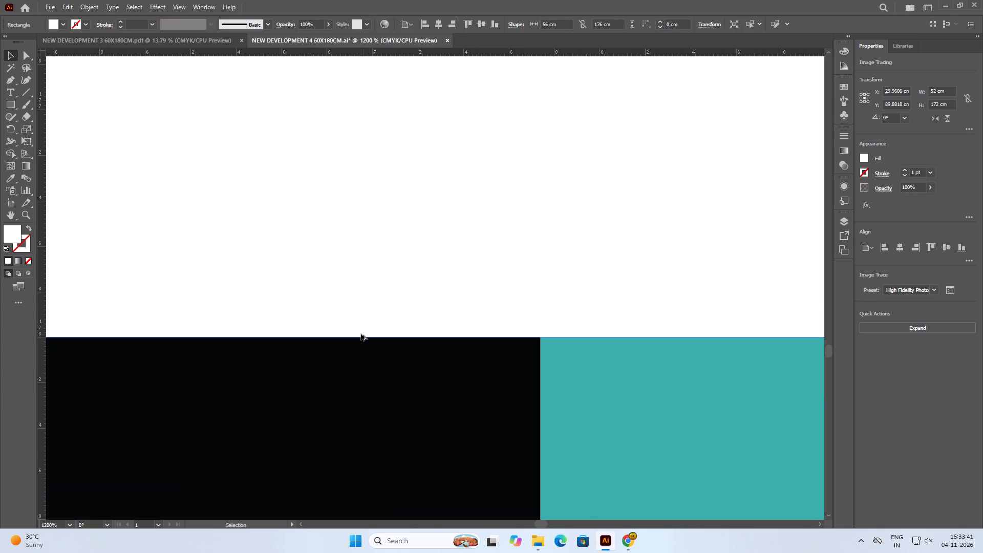
alt+scroll(361, 334, down, 2)
click(317, 397)
alt+drag(210, 411, 423, 414)
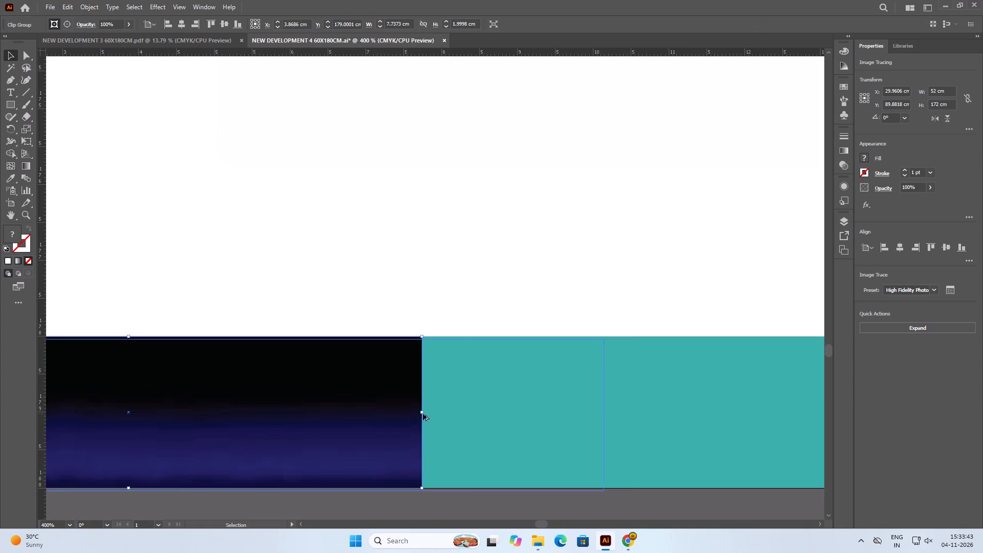
alt+drag(423, 414, 788, 409)
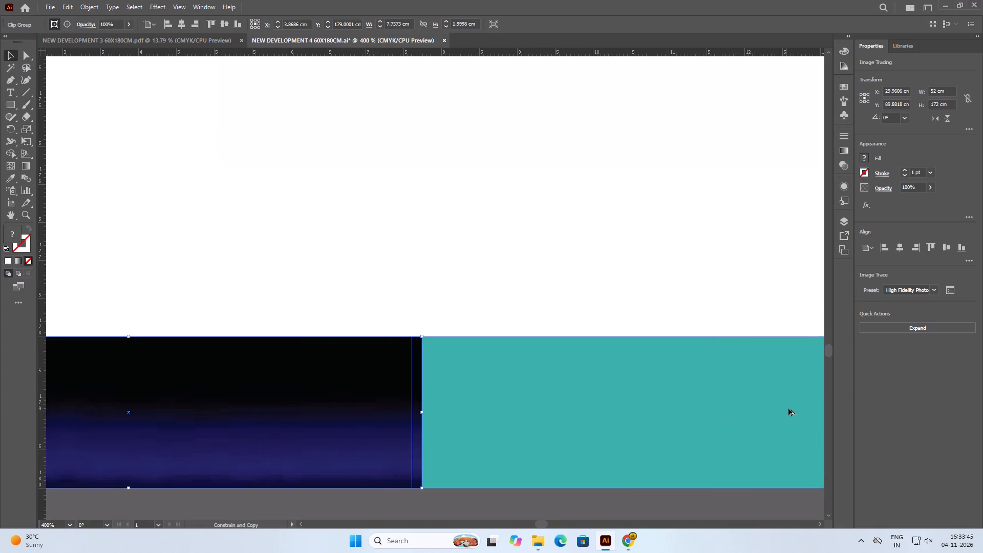
alt+drag(788, 409, 794, 409)
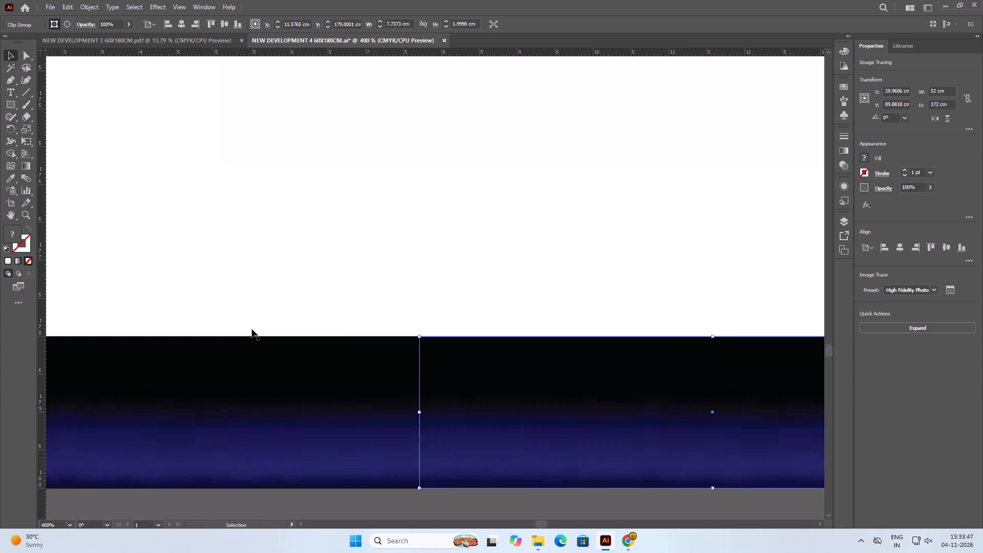
Repeat the duplication until blue and black strips cover the whole bottom border, and deselect.
alt+scroll(252, 329, down, 7)
key(ctrl+d)
key(ctrl+d)
key(ctrl+d)
key(ctrl+d)
key(ctrl+d)
key(ctrl+d)
key(ctrl+d)
key(ctrl+d)
key(ctrl+d)
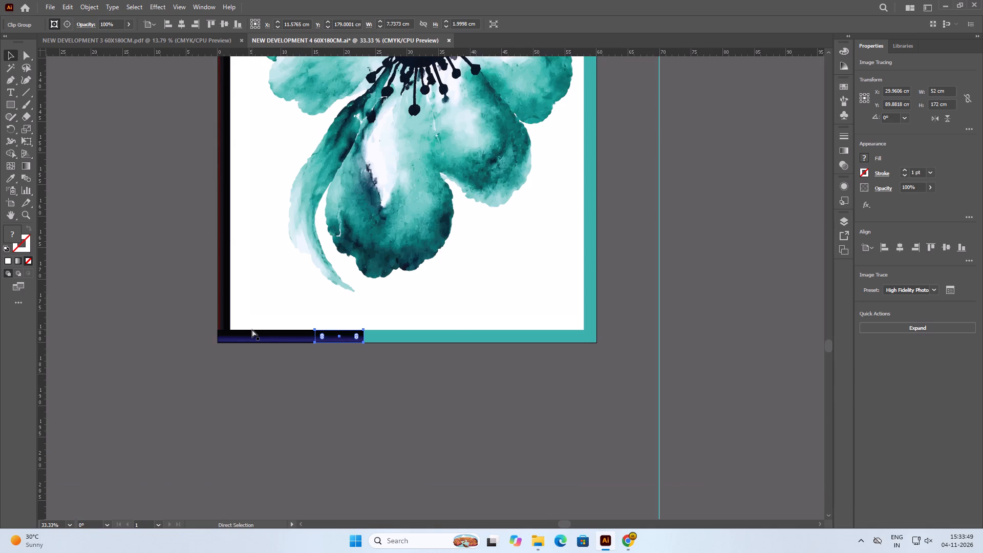
key(ctrl+d)
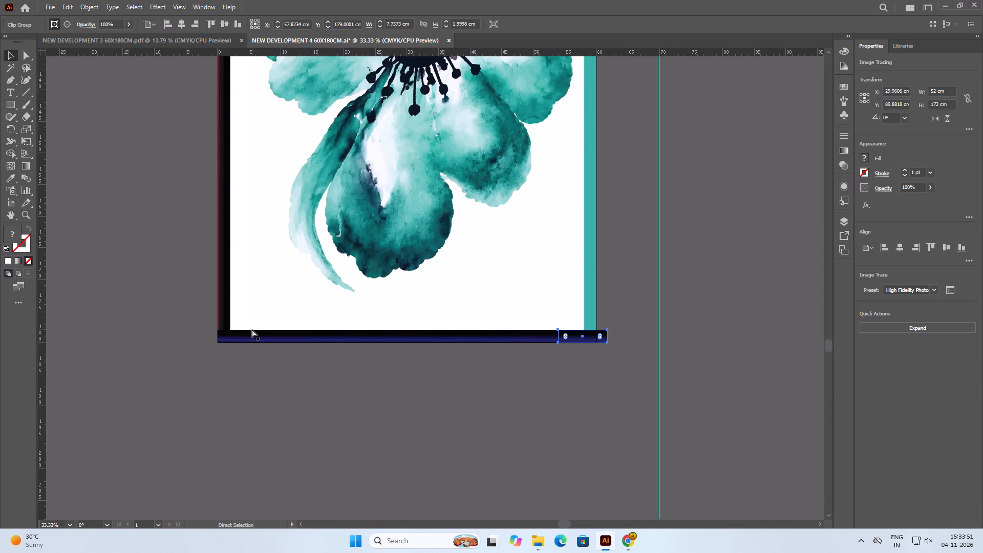
click(527, 498)
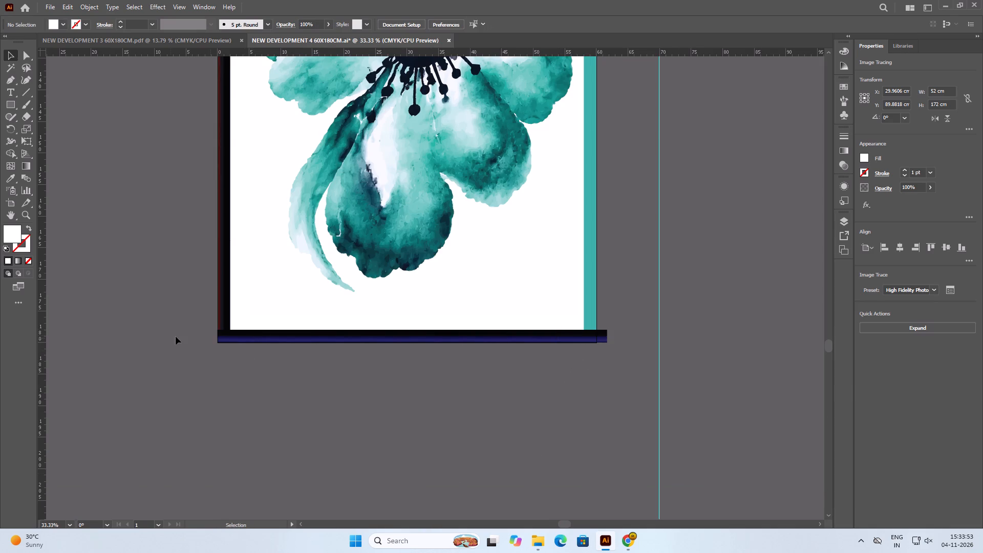
Narrow the last blue and black copy from its right side so it ends at the artboard's right edge, and deselect it.
alt+scroll(169, 330, up, 4)
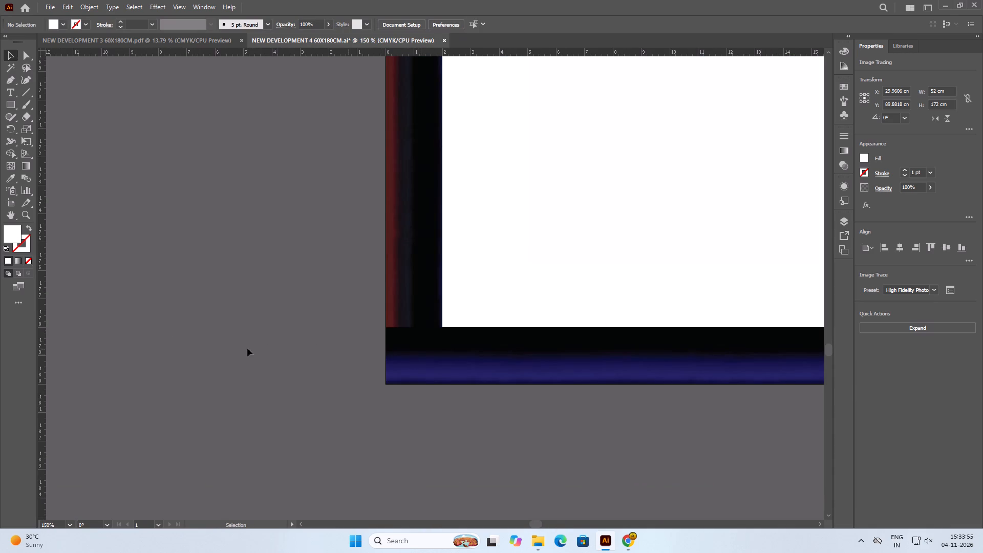
alt+scroll(156, 347, down, 4)
alt+scroll(603, 337, up, 3)
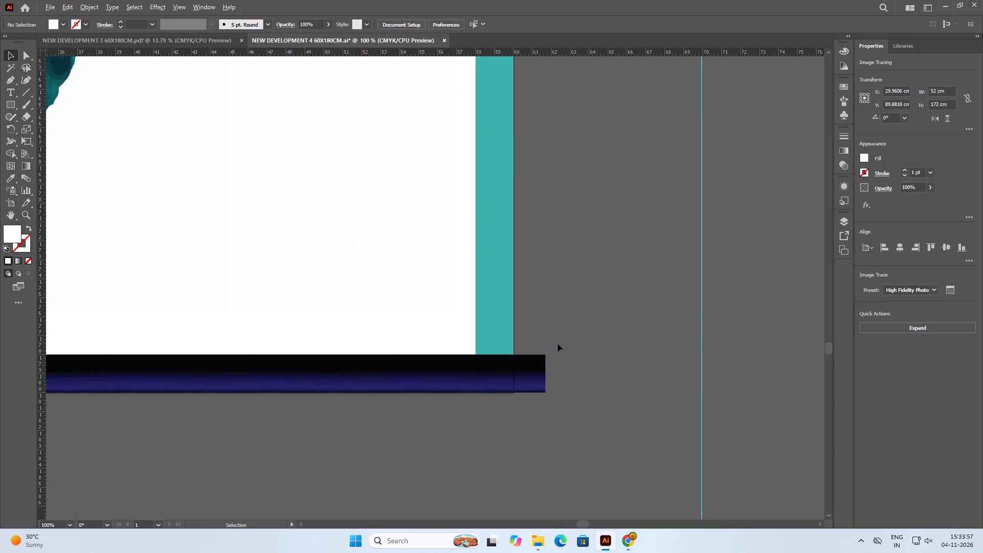
alt+scroll(558, 344, up, 4)
alt+scroll(412, 336, down, 2)
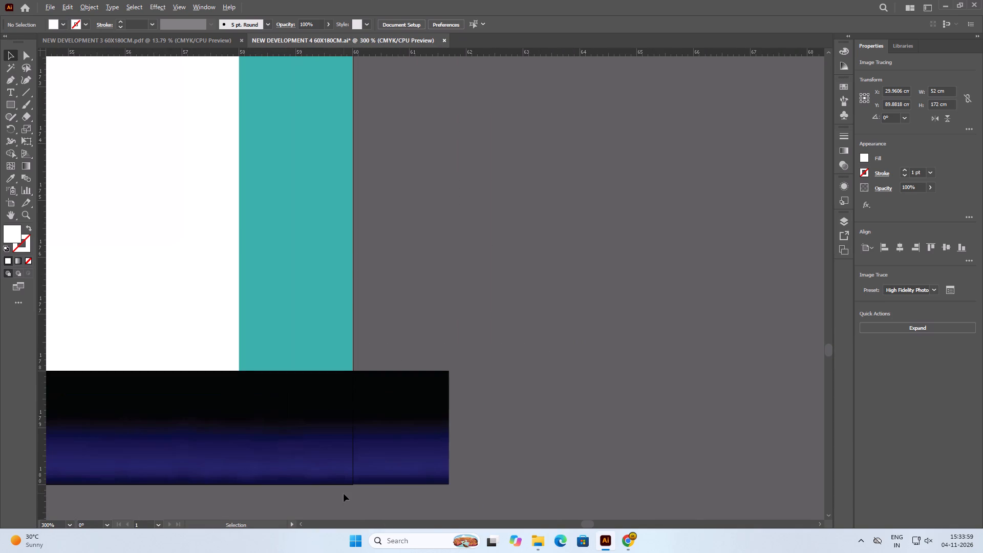
alt+scroll(344, 494, up, 3)
click(361, 345)
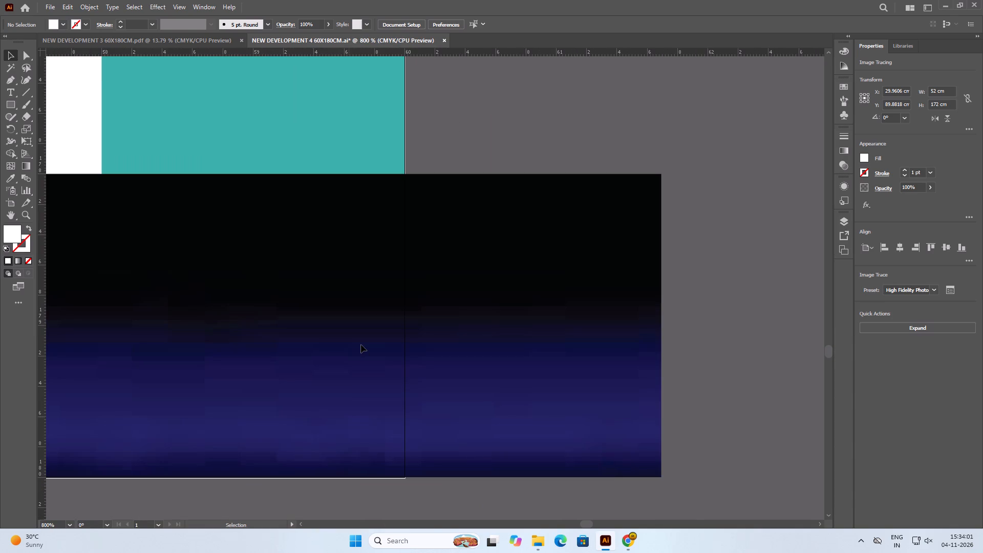
drag(661, 324, 441, 351)
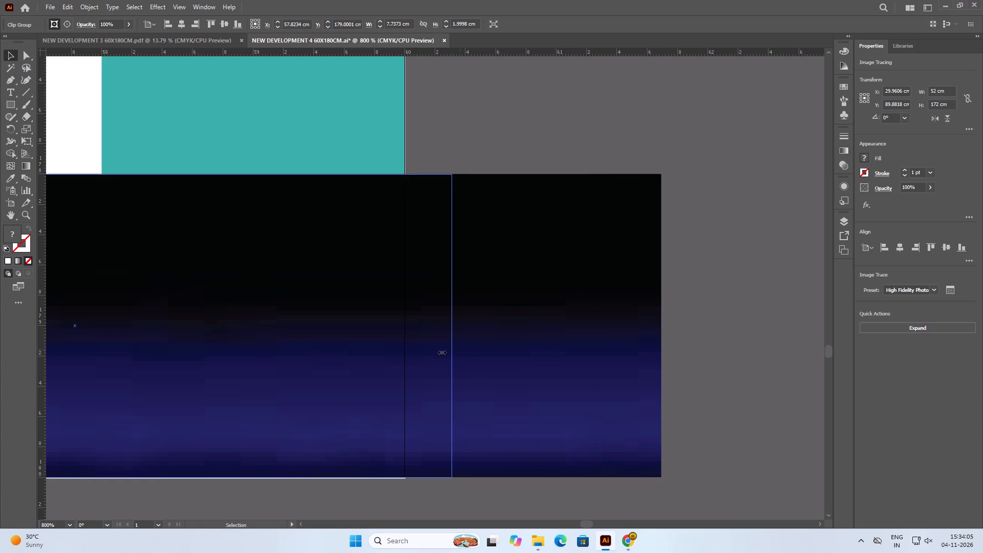
drag(441, 351, 404, 365)
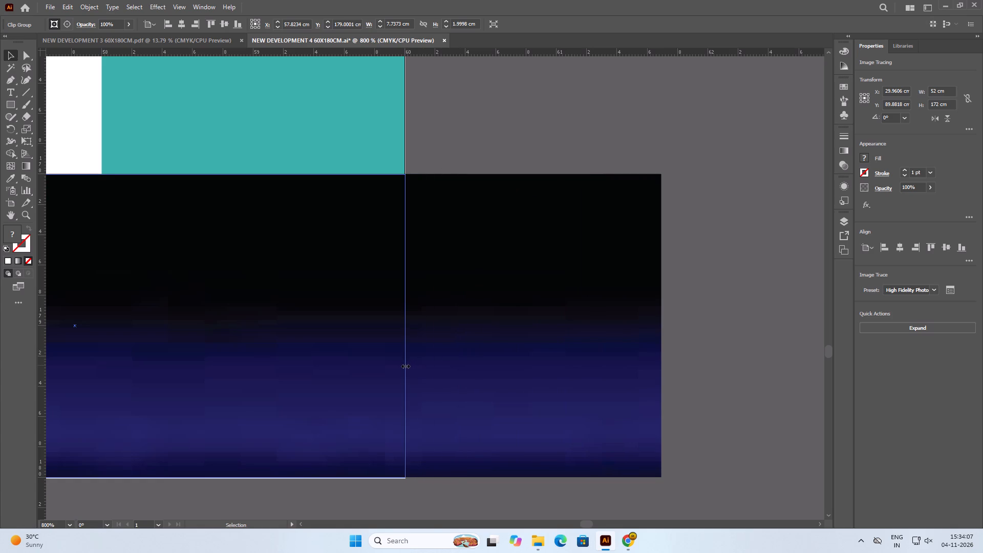
drag(404, 365, 403, 366)
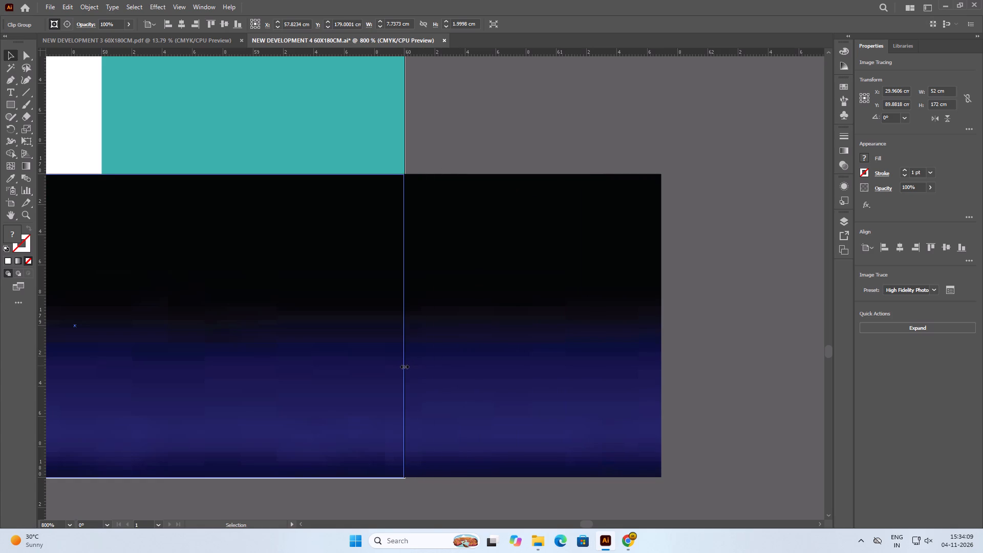
drag(403, 366, 403, 367)
drag(403, 367, 404, 367)
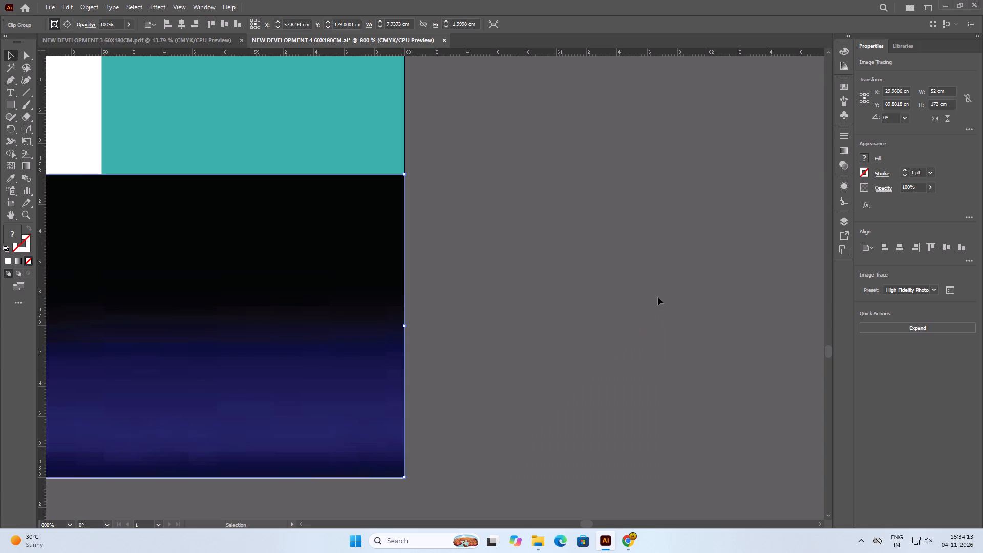
click(667, 293)
Move the black and gold clipped strip beside the panel's lower-right side.
alt+scroll(359, 324, down, 5)
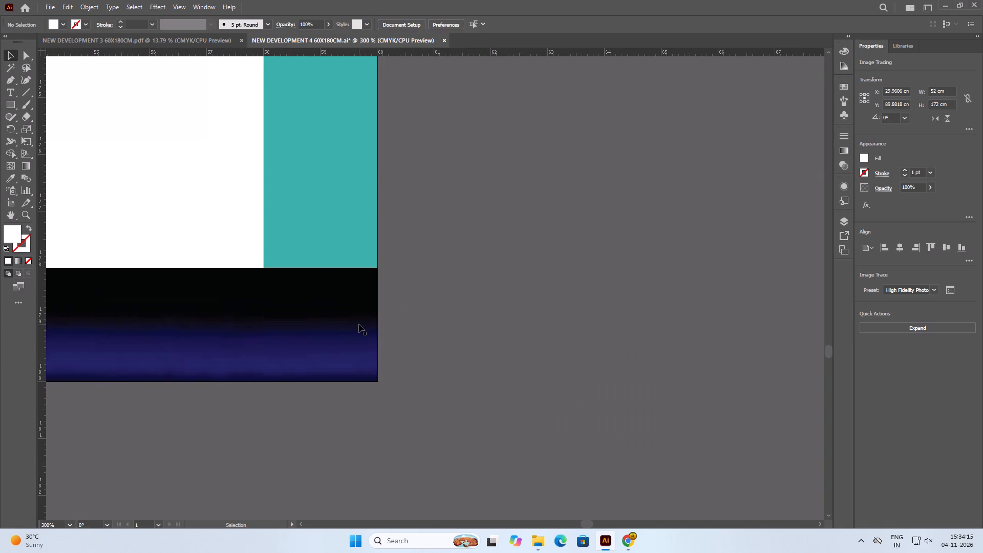
alt+scroll(359, 324, down, 6)
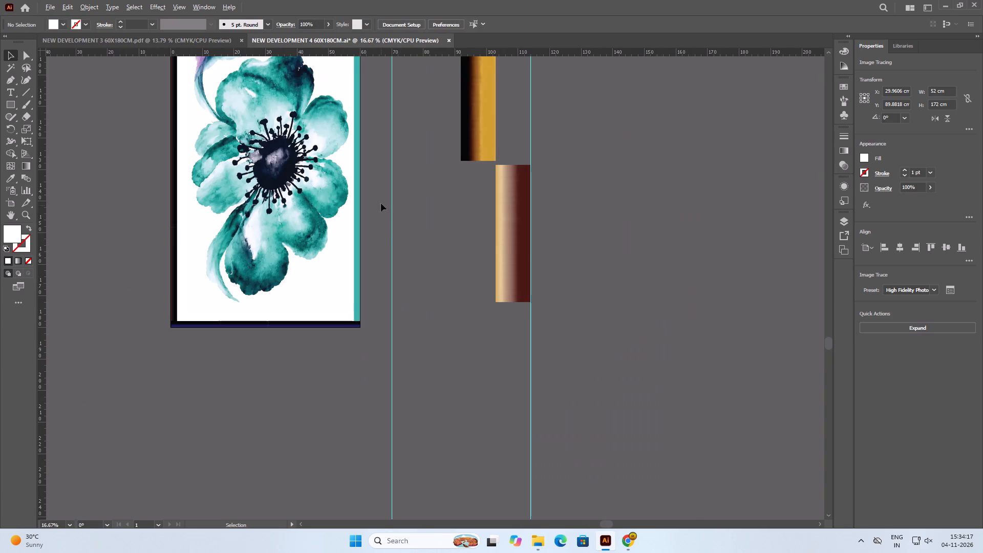
alt+scroll(380, 273, up, 1)
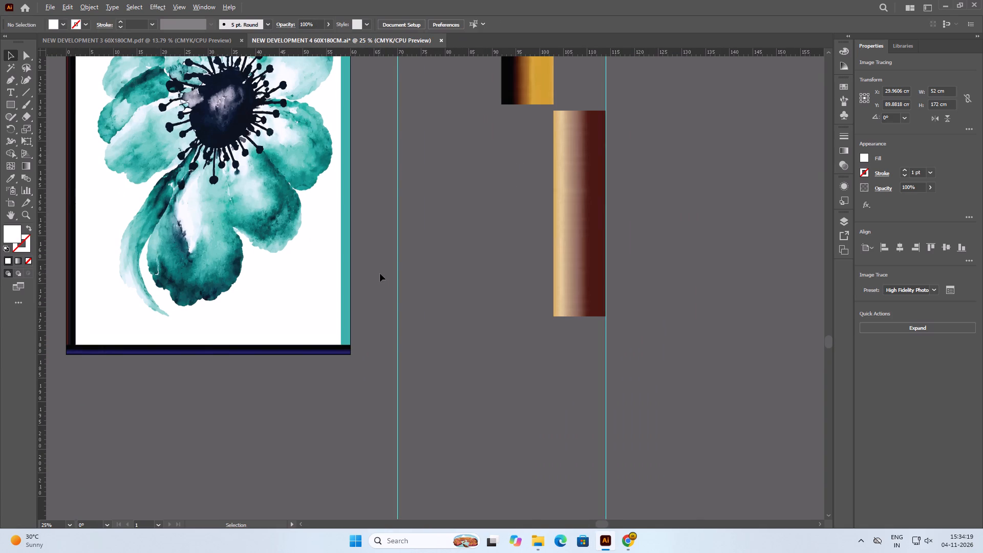
alt+scroll(383, 335, down, 1)
alt+scroll(384, 194, up, 1)
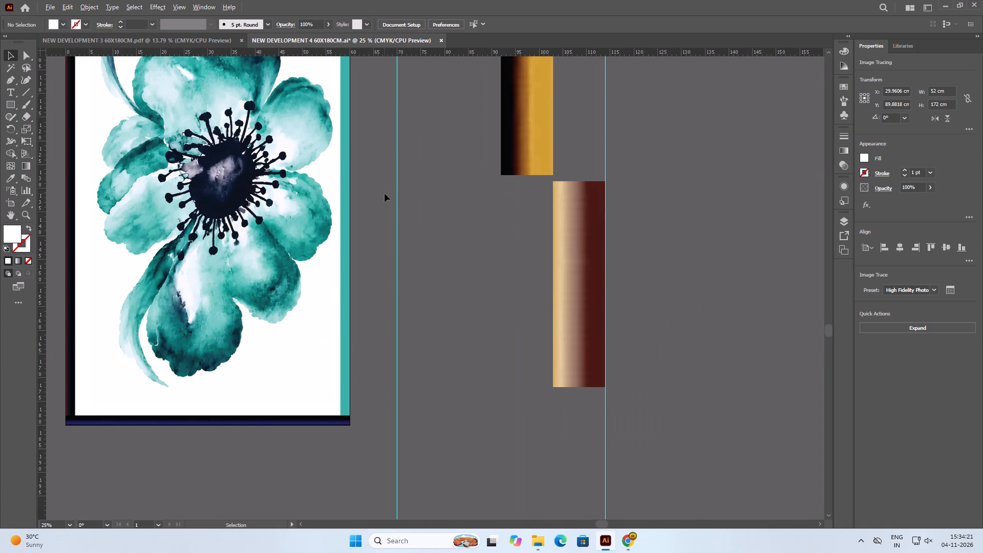
click(535, 138)
drag(538, 137, 447, 269)
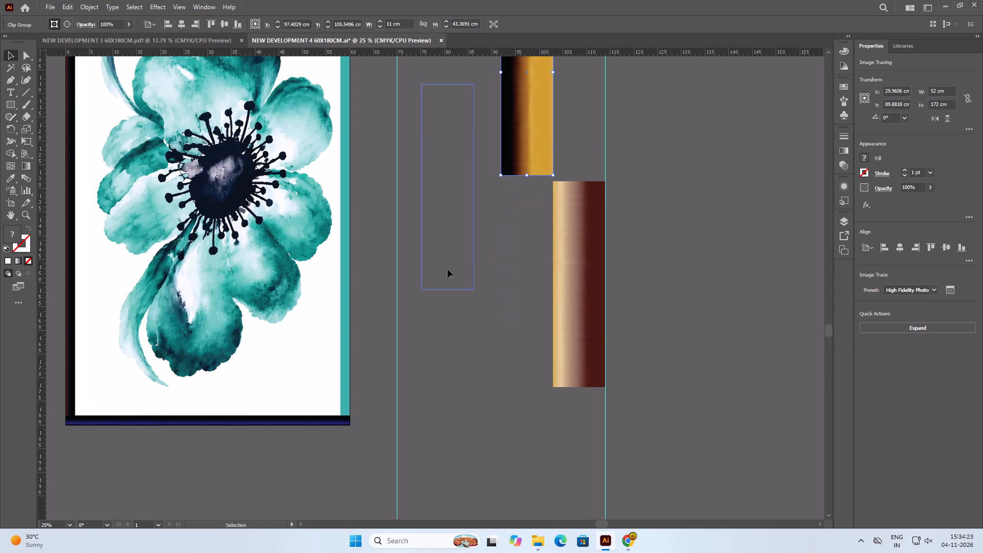
drag(447, 269, 417, 363)
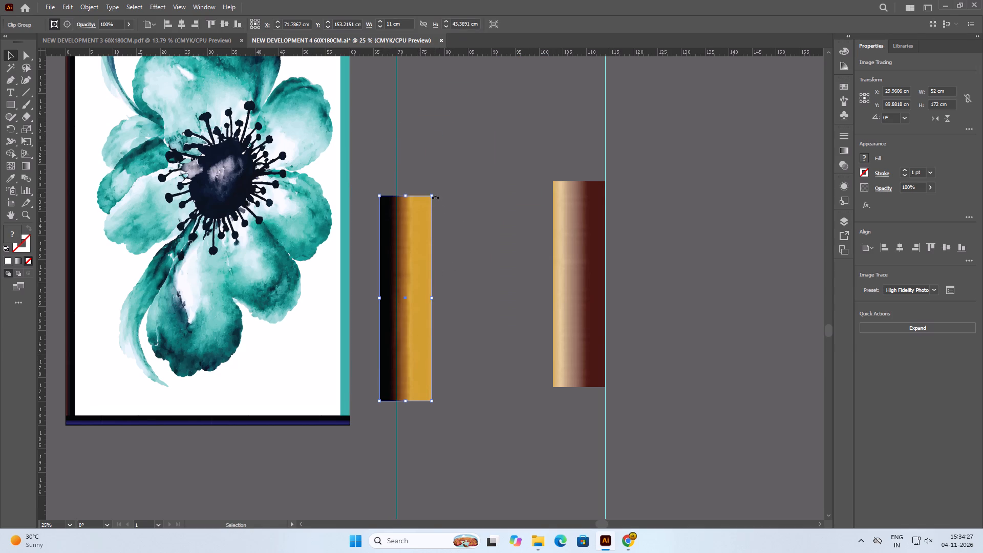
Scale the black and gold strip down proportionally toward its lower-left corner, to about 2.6 cm wide and 10.1 cm tall.
drag(432, 196, 390, 297)
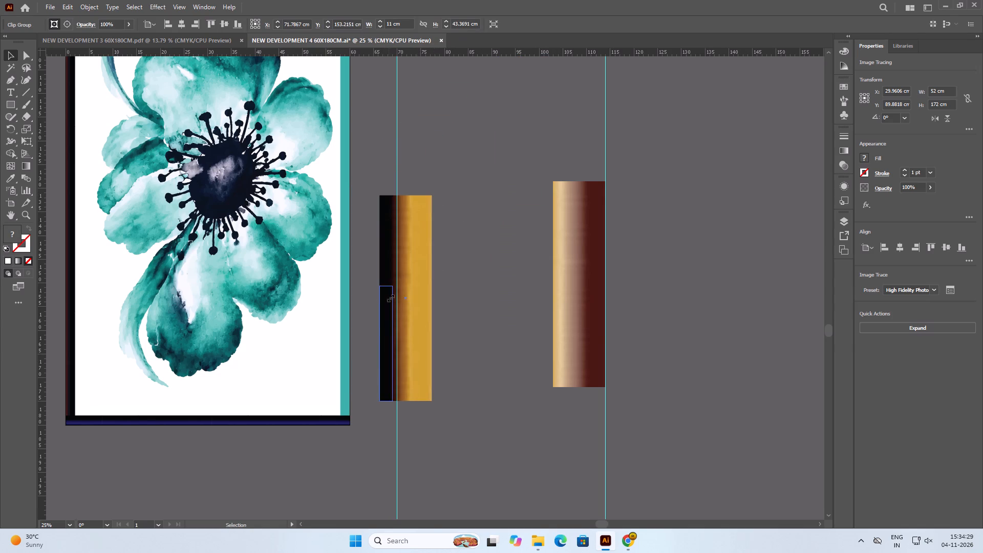
drag(390, 297, 386, 352)
drag(386, 352, 392, 338)
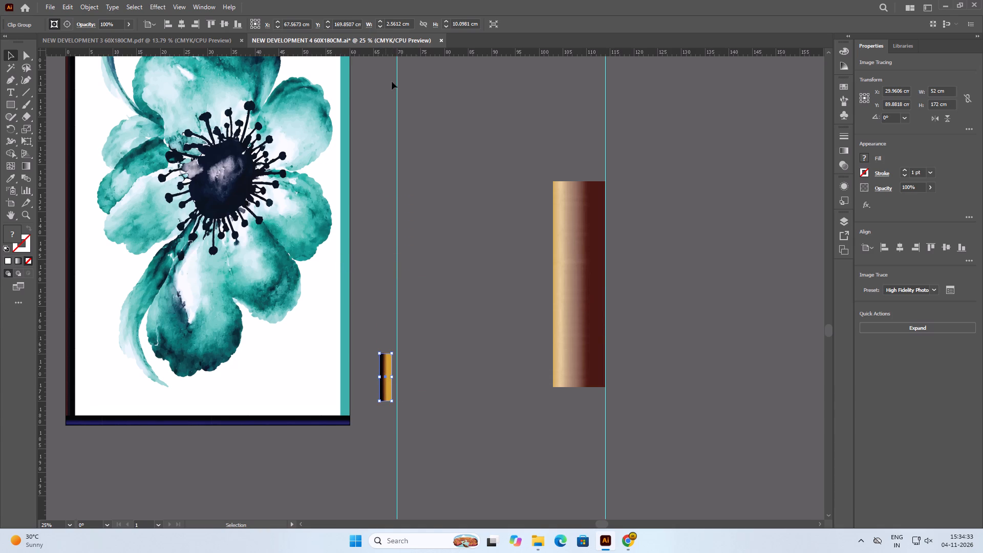
Align the black and gold strip to the artboard's right edge, and deselect it.
click(197, 25)
click(371, 288)
alt+scroll(349, 408, up, 5)
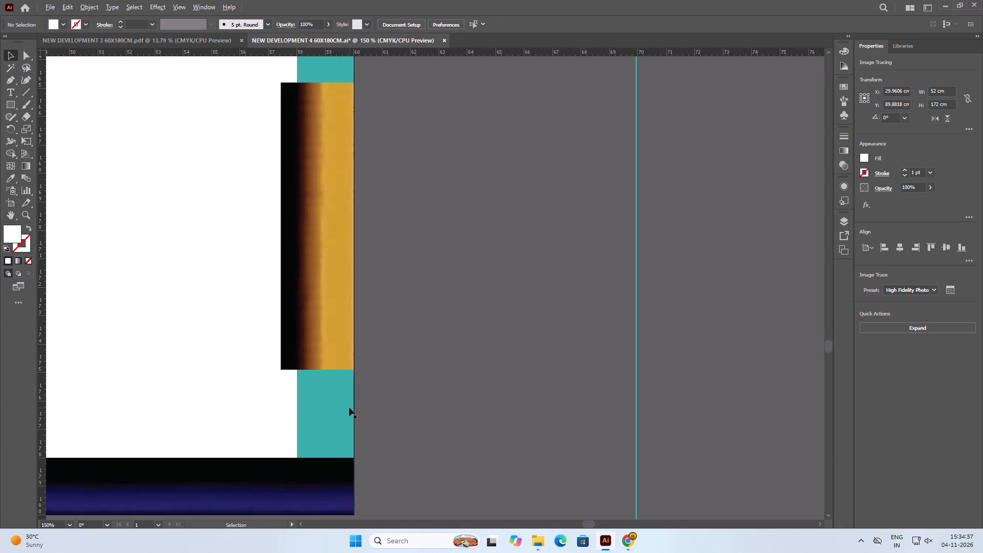
Scale the black and gold strip proportionally to the teal border's width, about 2 cm wide and 7.9 cm tall, keeping it on the artboard's right edge.
click(286, 341)
shift+drag(281, 370, 291, 357)
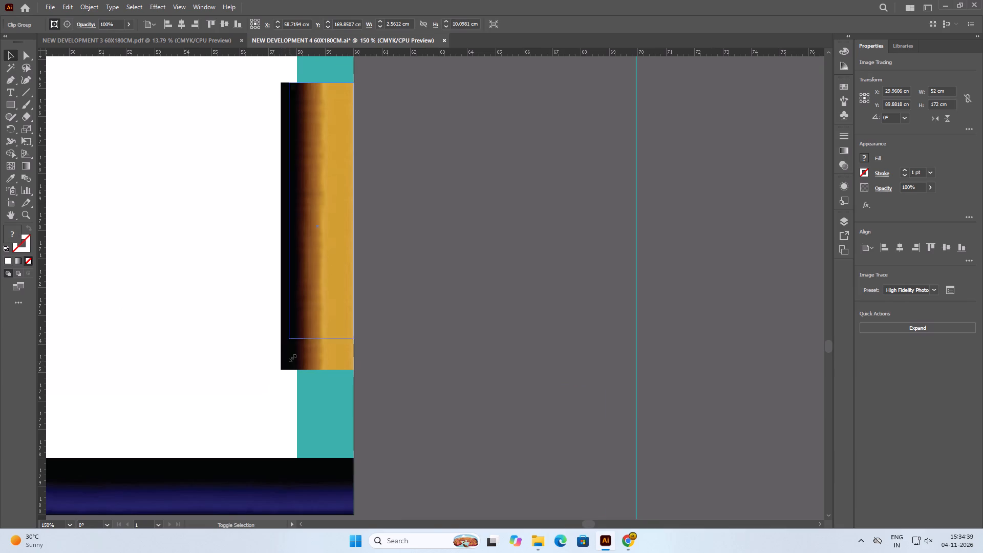
shift+drag(291, 357, 294, 350)
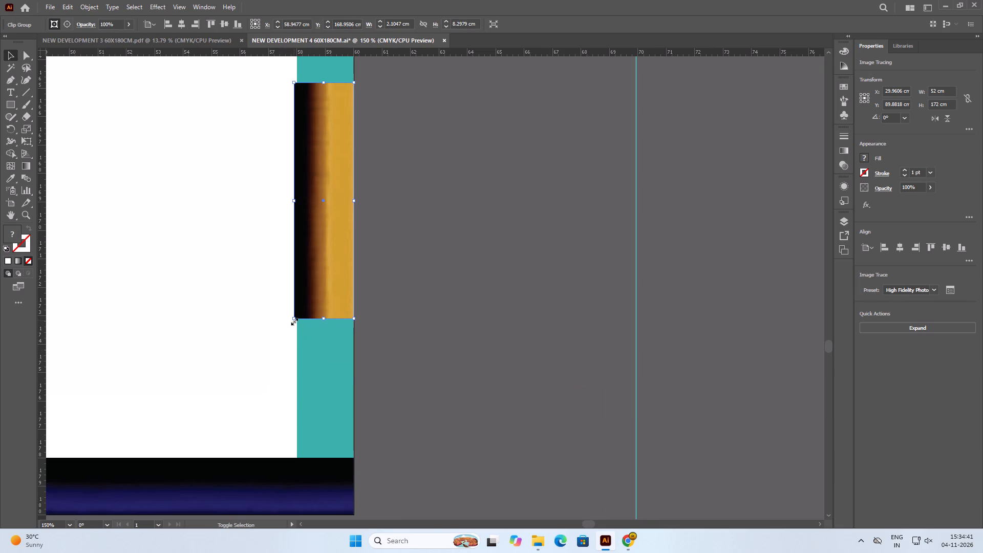
shift+drag(293, 320, 299, 309)
click(412, 306)
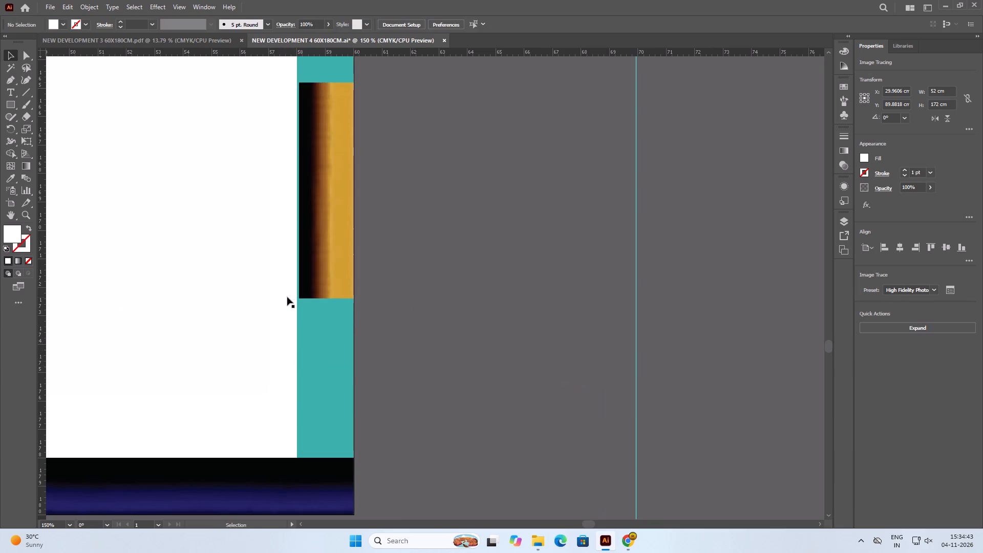
alt+scroll(287, 297, up, 5)
alt+scroll(388, 288, up, 3)
click(350, 297)
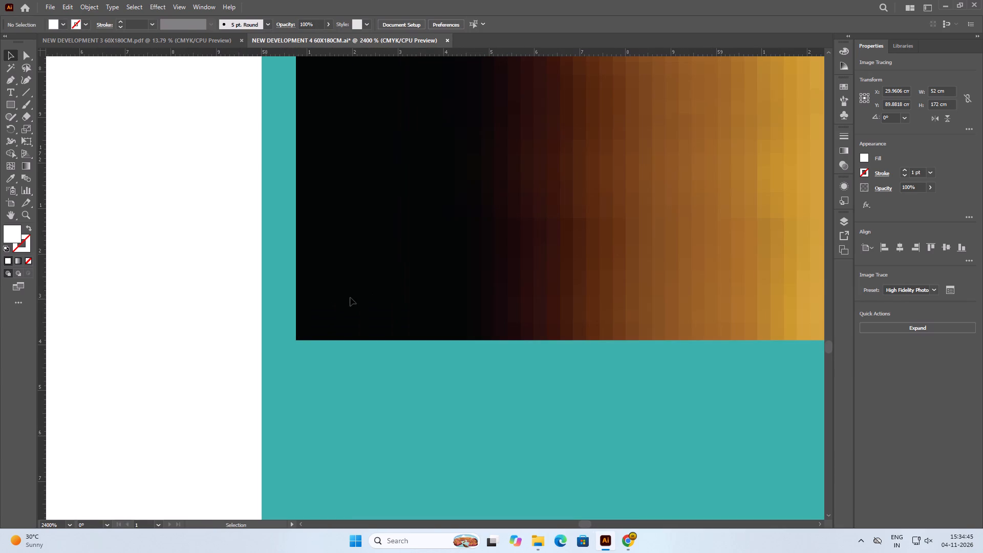
shift+drag(294, 340, 263, 418)
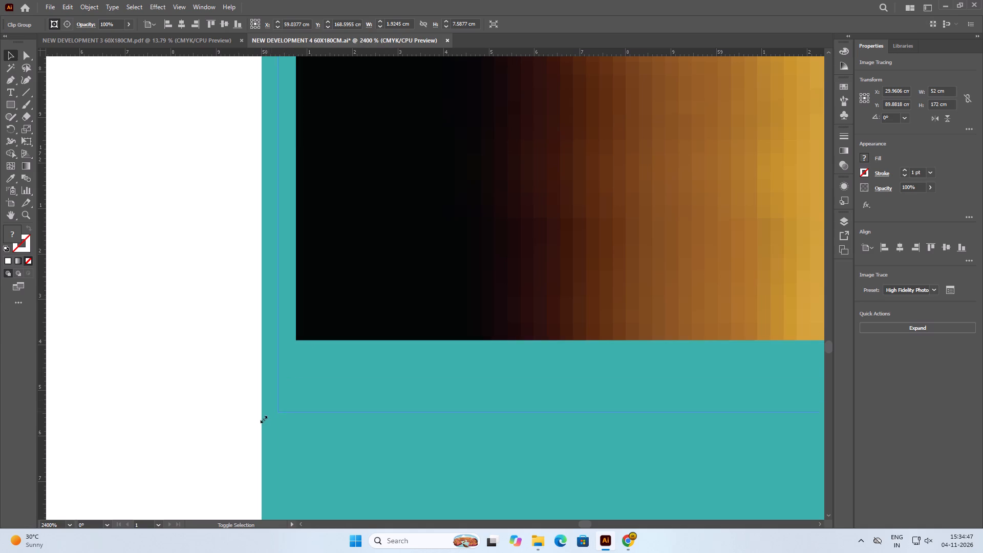
shift+drag(263, 418, 245, 475)
alt+scroll(328, 316, down, 6)
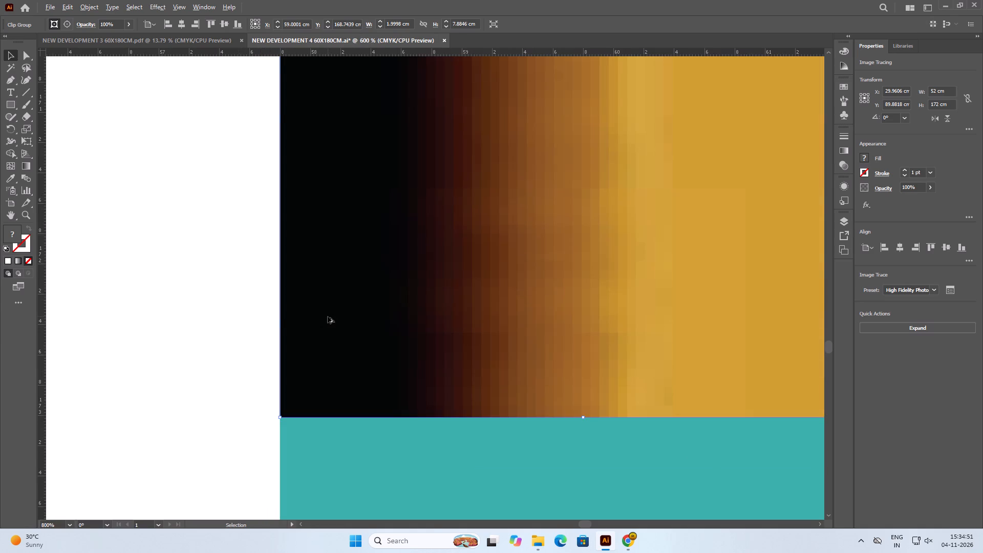
click(592, 314)
scroll(491, 291, down, 10)
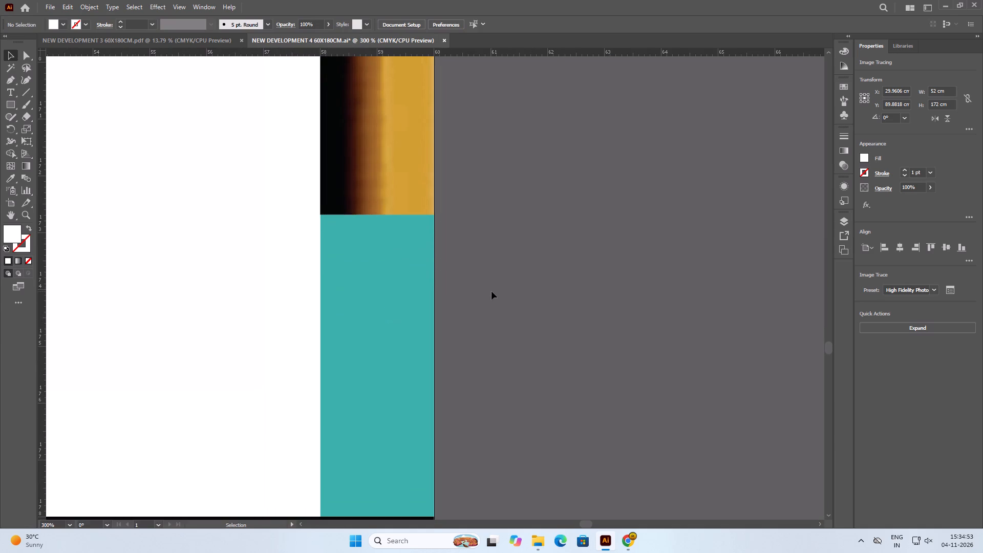
Align the black and gold strip to the artboard's bottom edge, bring it to the front, and deselect it.
scroll(491, 291, down, 4)
click(396, 135)
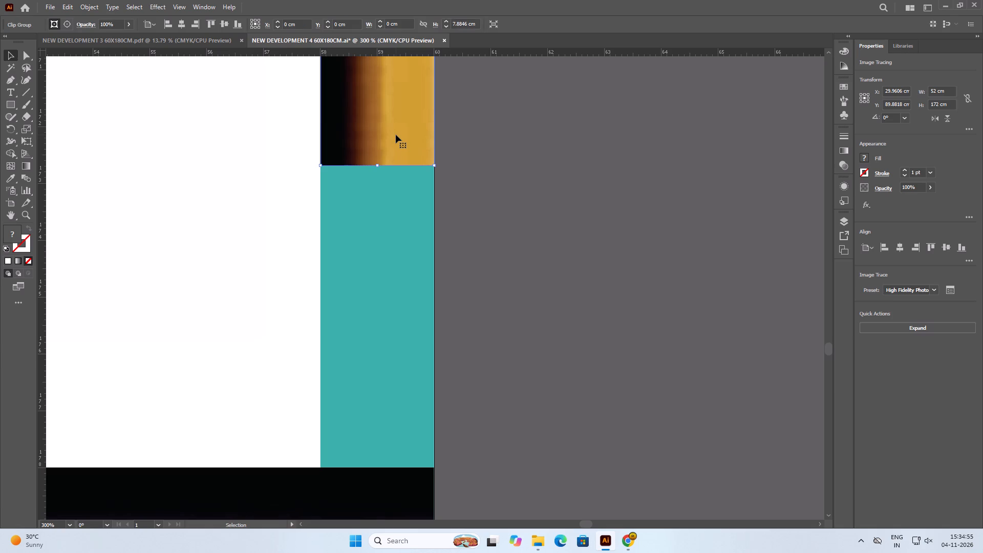
click(237, 26)
scroll(505, 186, down, 8)
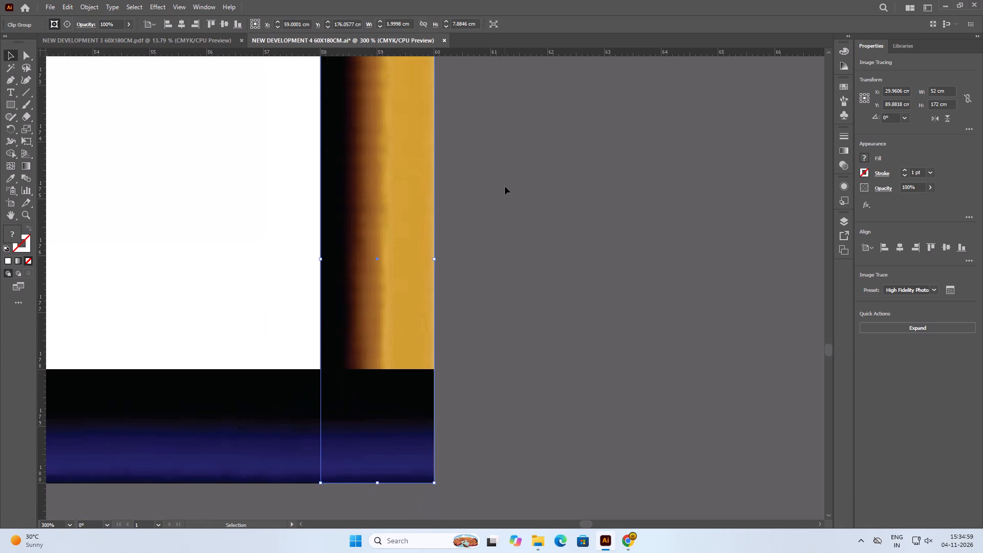
key(ctrl+shift+bracketright)
click(505, 186)
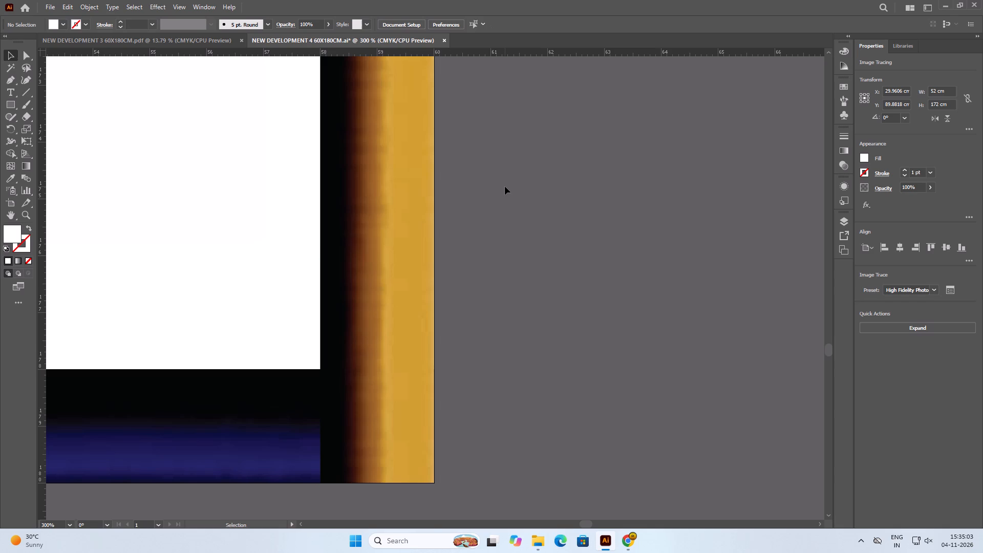
Copy the black and gold strip straight up along the right border, so the copy sits directly on top of the original.
scroll(505, 186, down, 1)
alt+scroll(504, 268, down, 4)
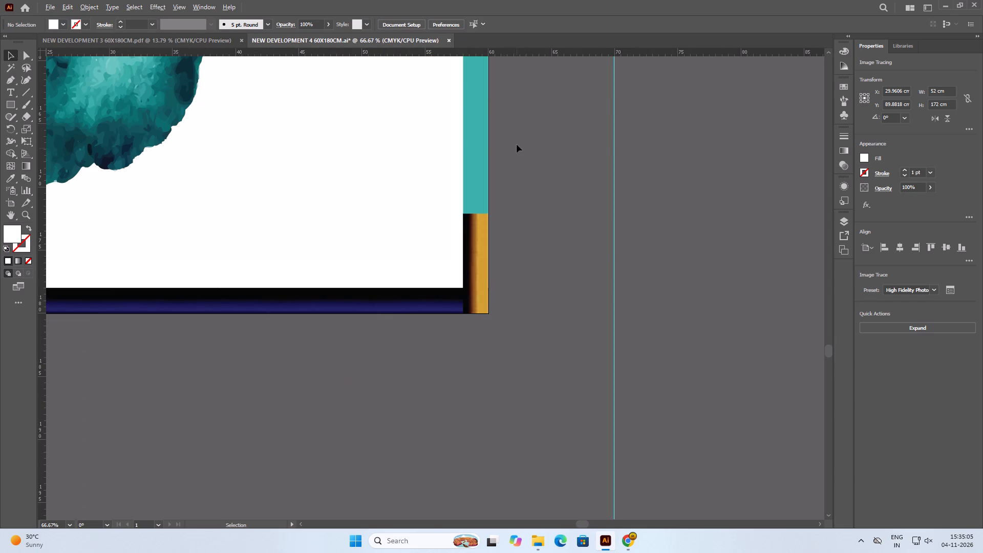
alt+scroll(517, 144, up, 3)
click(398, 381)
alt+drag(393, 421, 402, 375)
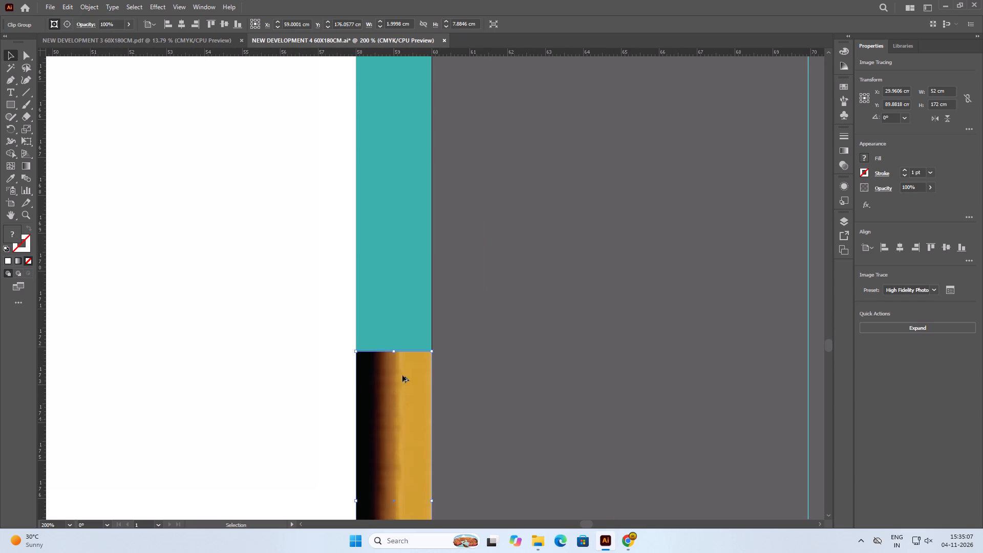
alt+drag(402, 375, 403, 130)
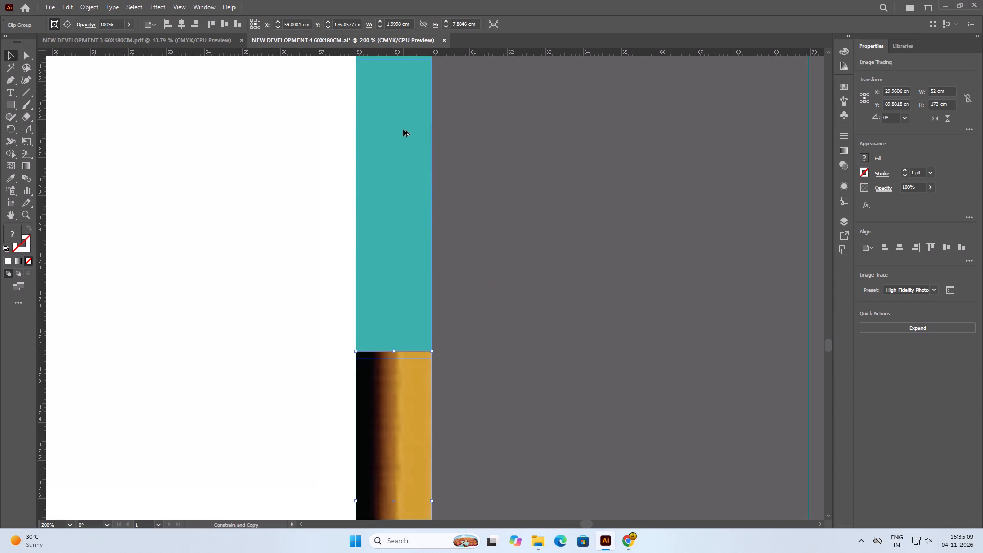
alt+drag(403, 130, 404, 124)
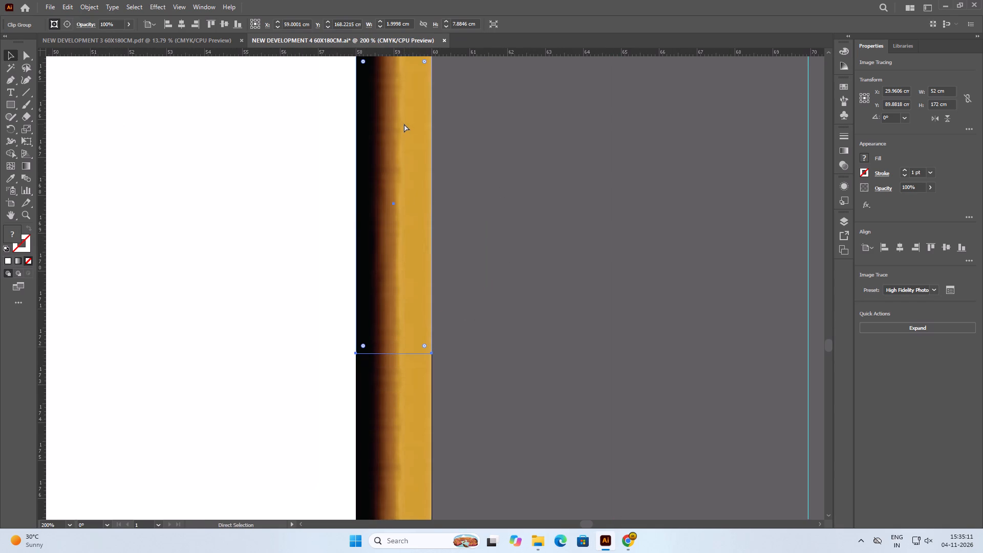
Repeat the black and gold strip copy up the whole right border to the artboard's top edge, and deselect.
key(ctrl+d)
key(ctrl+d)
key(ctrl+d)
key(ctrl+d)
key(ctrl+d)
key(ctrl+d)
key(ctrl+d)
key(ctrl+d)
key(ctrl+d)
key(ctrl+d)
key(ctrl+d)
key(ctrl+d)
key(ctrl+d)
key(ctrl+d)
key(ctrl+d)
key(ctrl+d)
key(ctrl+d)
key(ctrl+d)
key(ctrl+d)
key(ctrl+d)
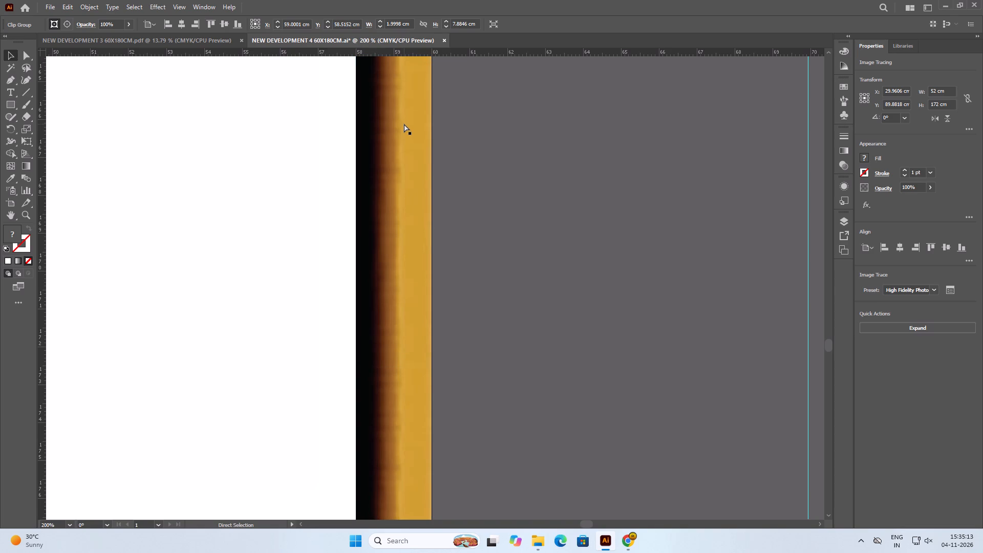
key(ctrl+0)
key(ctrl+d)
key(ctrl+d)
key(ctrl+d)
key(ctrl+d)
key(ctrl+d)
key(ctrl+d)
key(ctrl+d)
key(ctrl+d)
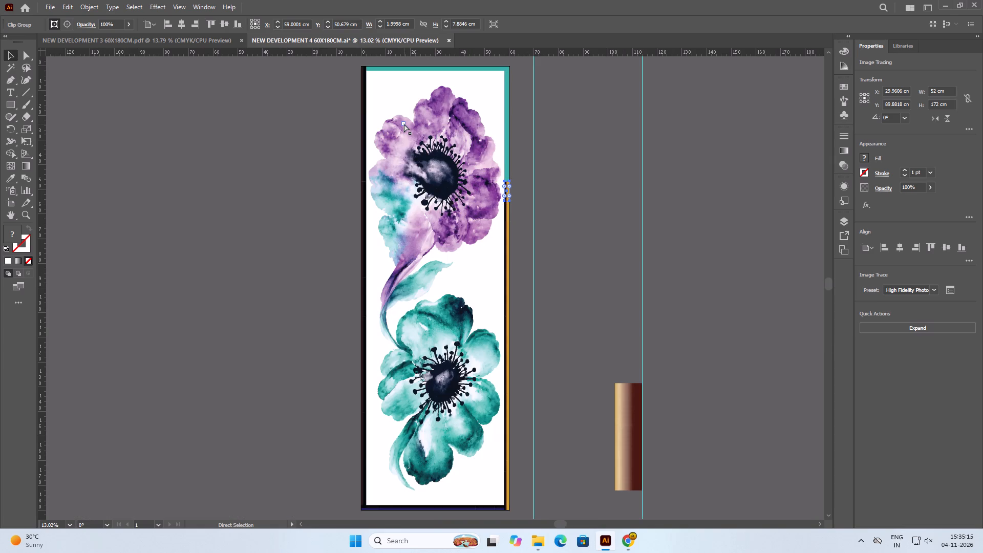
key(ctrl+d)
key(ctrl+d)
key(ctrl+d)
key(ctrl+d)
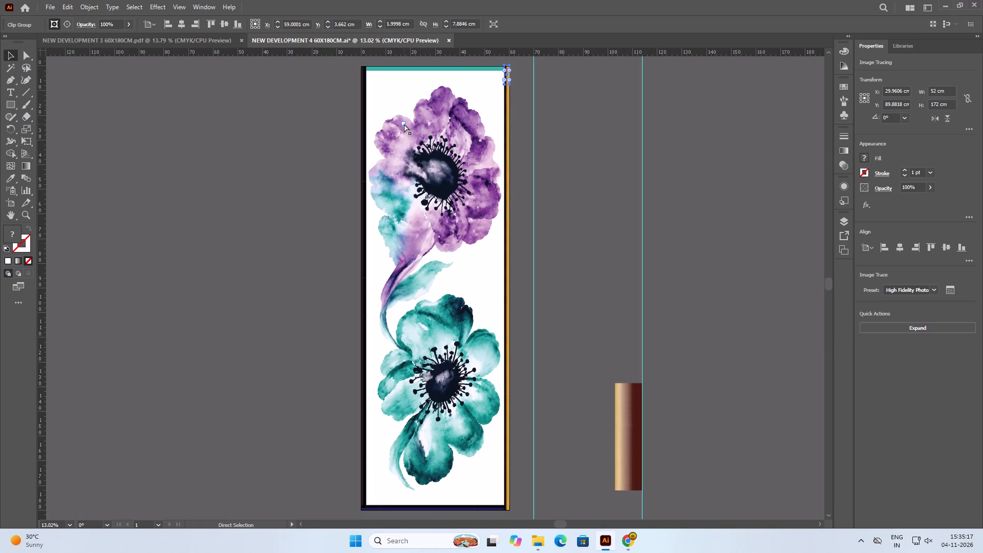
click(545, 91)
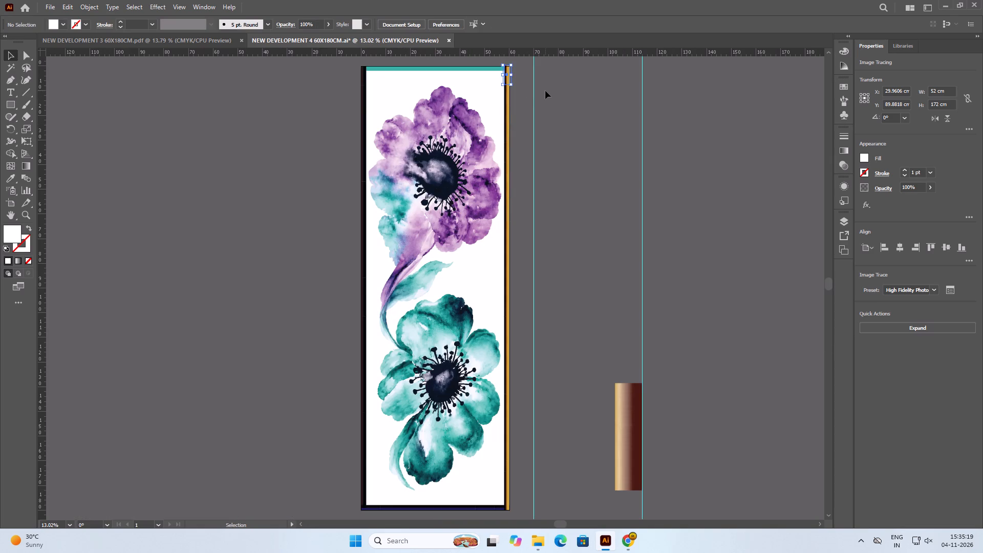
Shorten the topmost black and gold copy from its upper side so it ends at the artboard's top edge, and deselect it.
scroll(545, 91, up, 5)
alt+scroll(518, 107, up, 4)
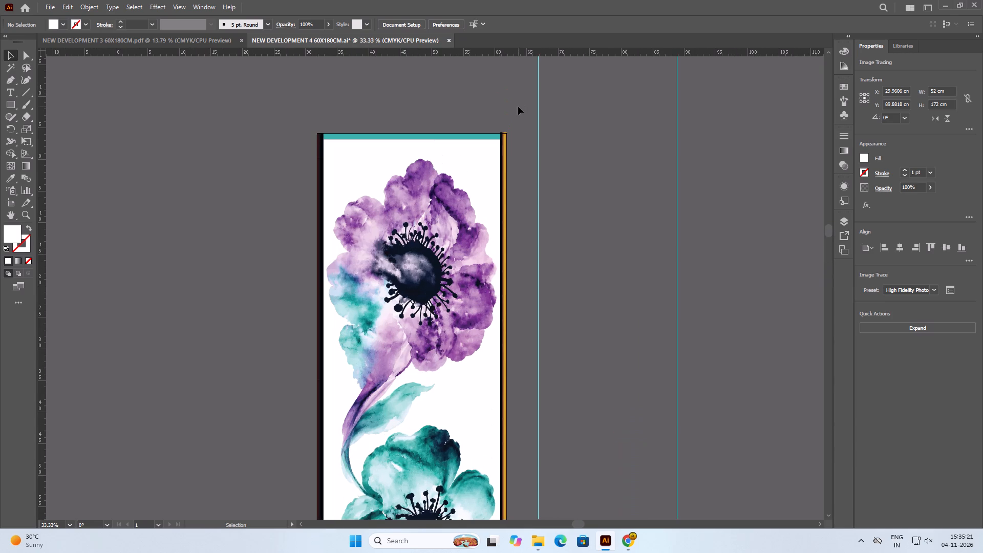
alt+scroll(461, 155, up, 5)
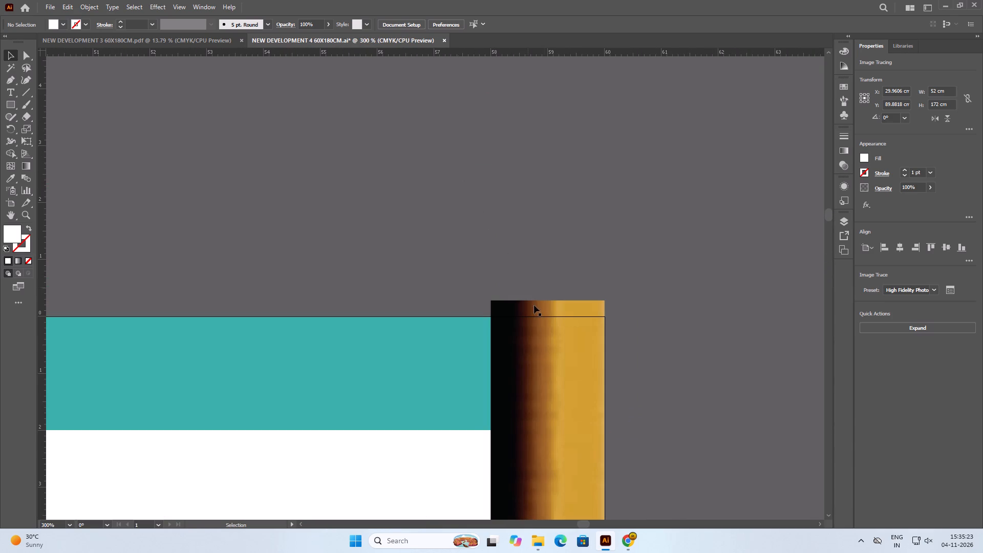
click(546, 334)
drag(549, 301, 548, 310)
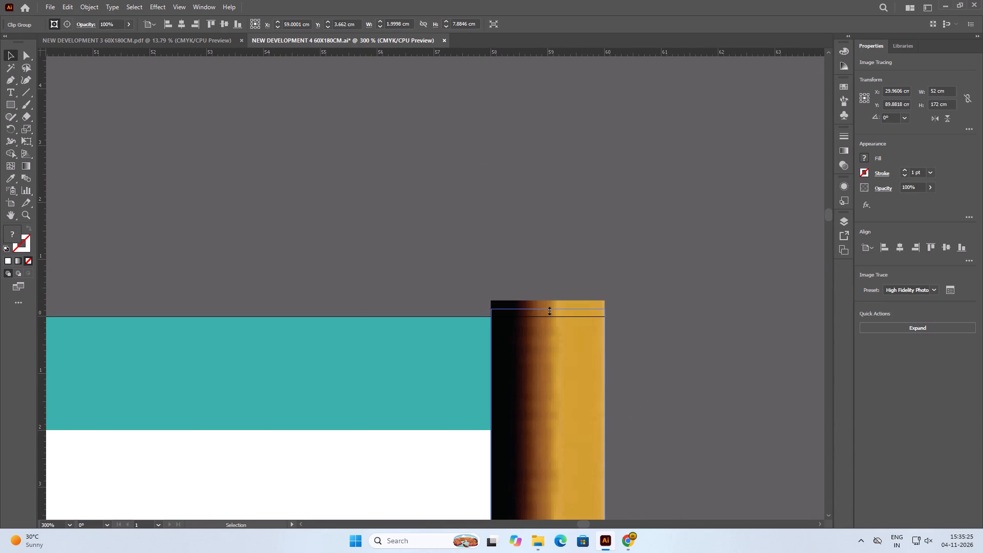
drag(548, 310, 546, 320)
click(618, 279)
Move the beige and maroon clipped strip beside the panel's upper-right corner.
alt+scroll(524, 164, down, 4)
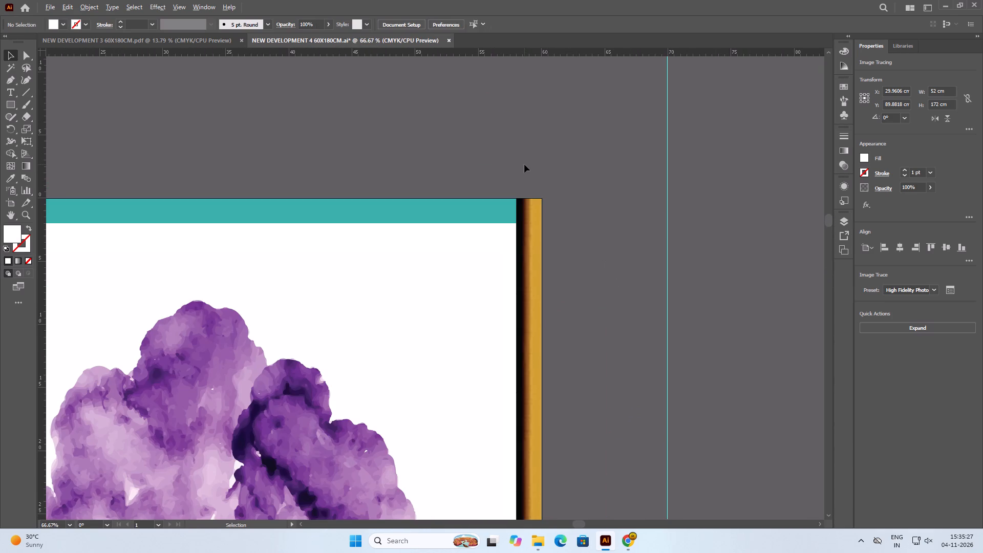
alt+scroll(524, 164, down, 3)
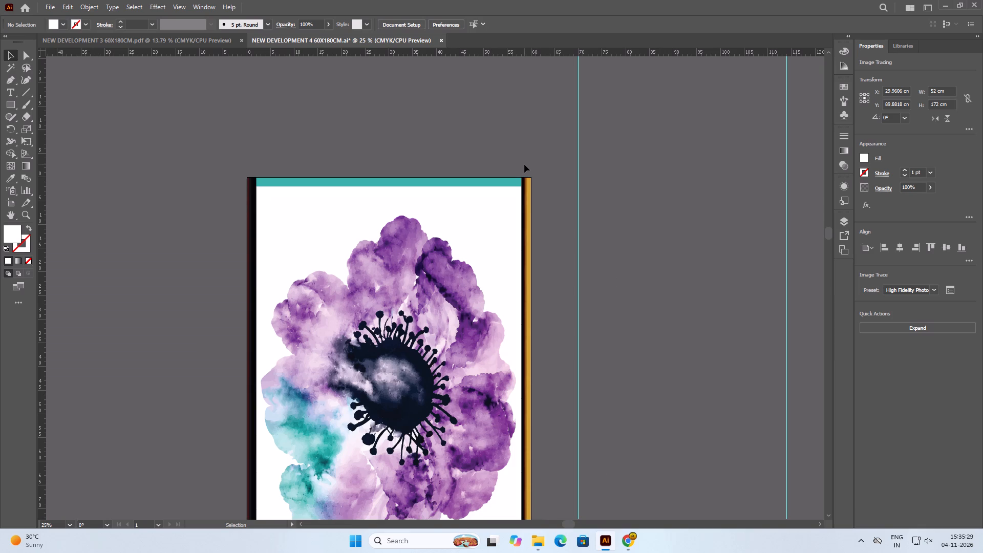
alt+scroll(524, 164, down, 1)
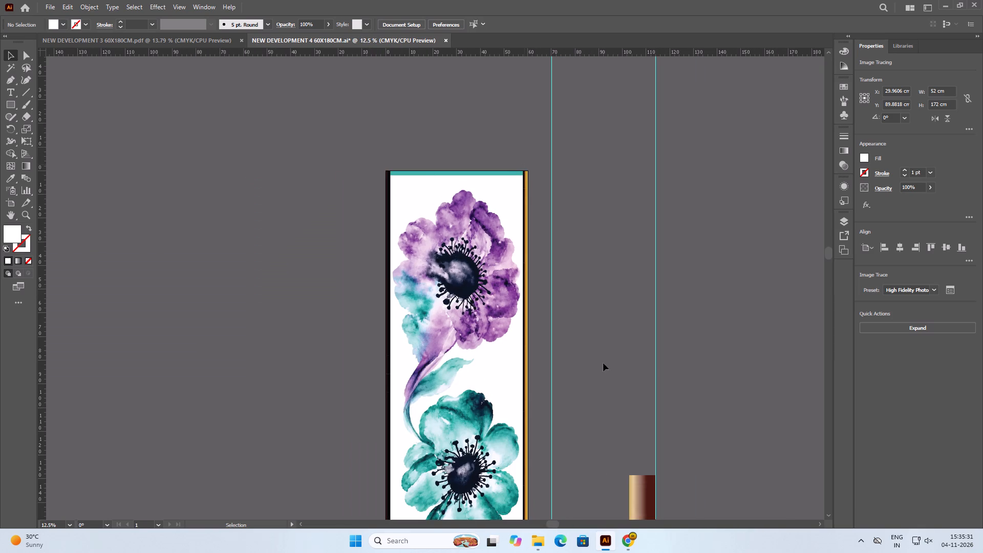
drag(646, 509, 559, 174)
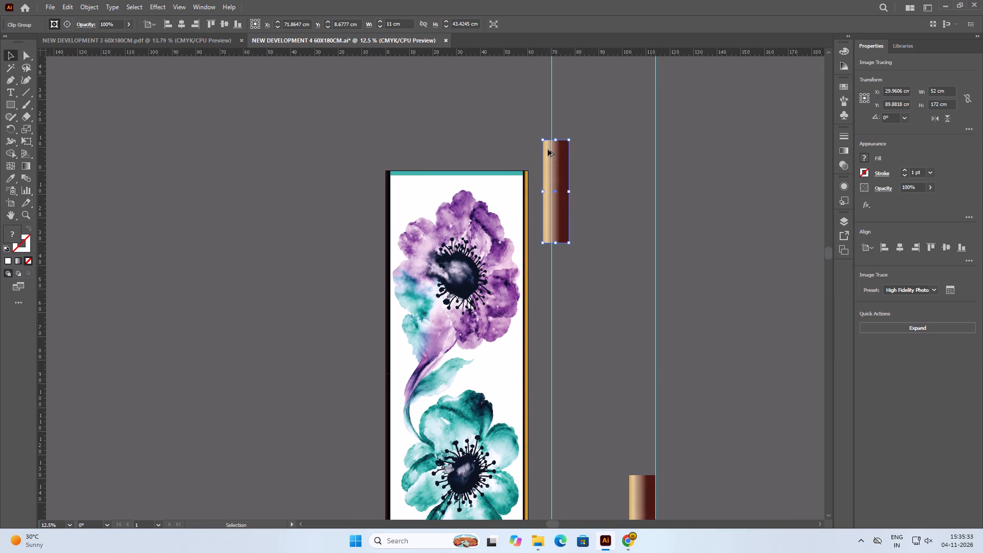
Scale the beige and maroon strip down proportionally to about 2 cm wide and 7.9 cm tall, positioning it close to the panel's upper-right corner.
alt+scroll(548, 150, up, 5)
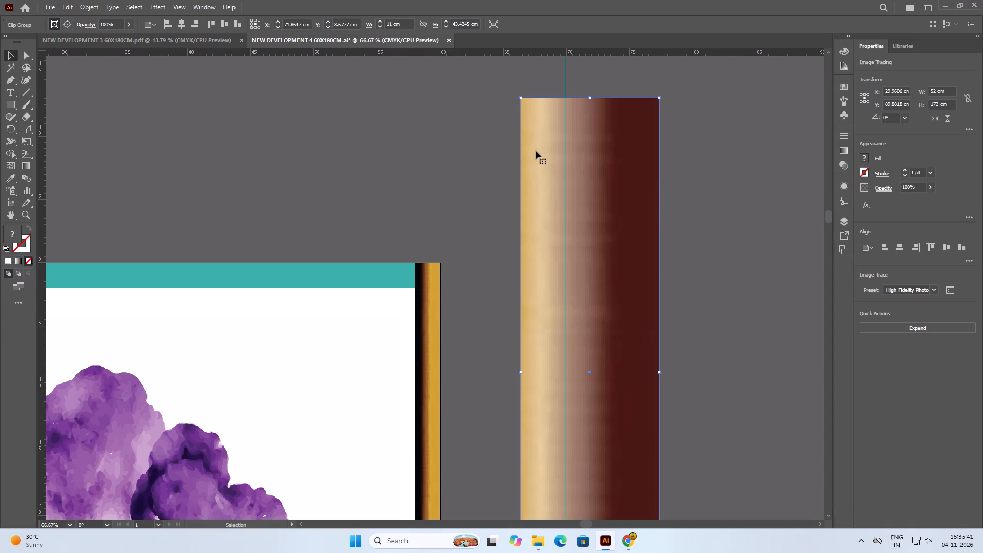
drag(658, 96, 610, 216)
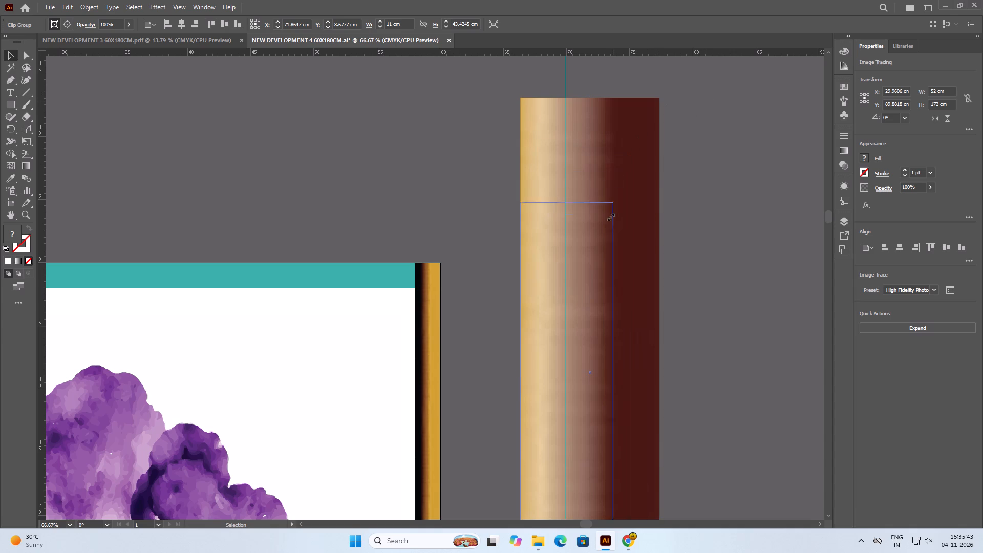
drag(610, 216, 562, 324)
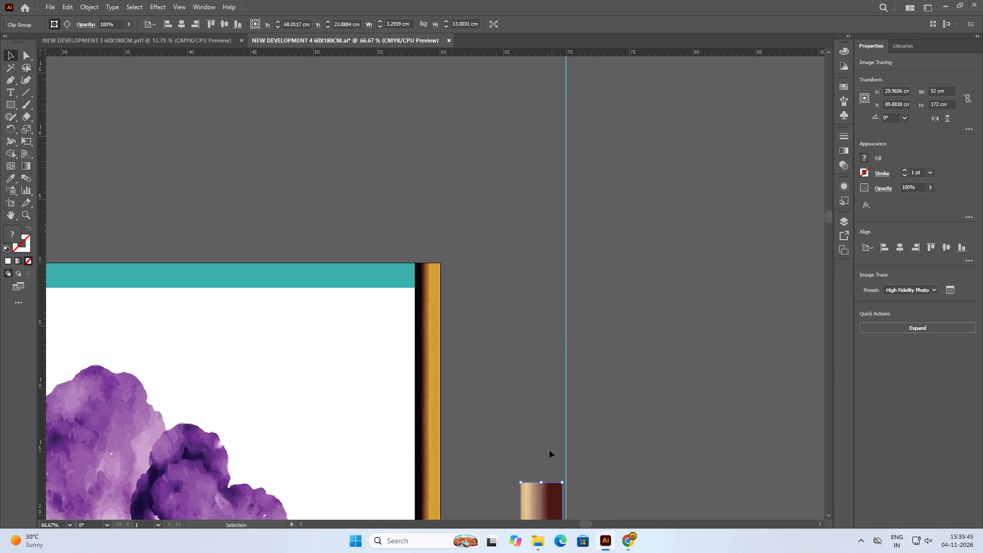
drag(541, 506, 496, 226)
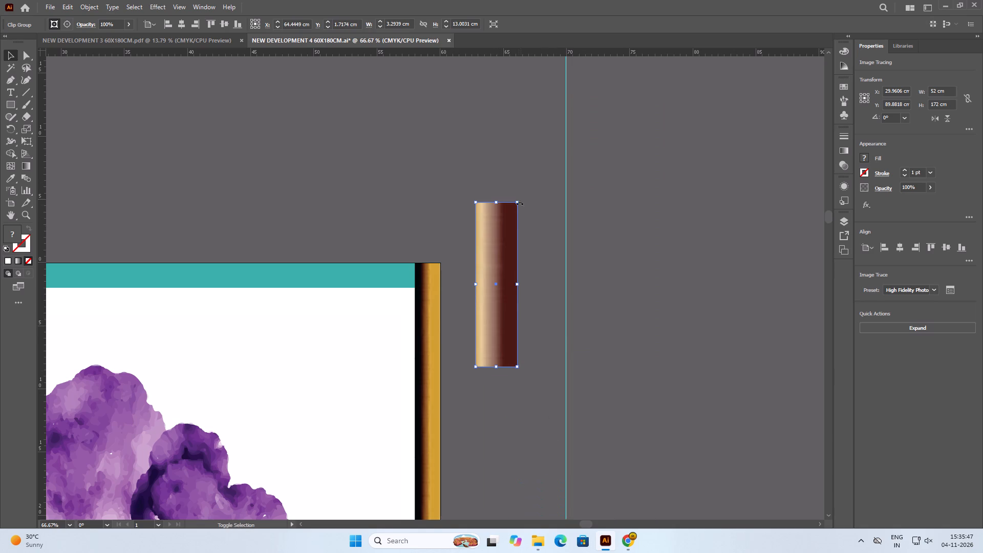
shift+drag(518, 201, 501, 245)
click(564, 219)
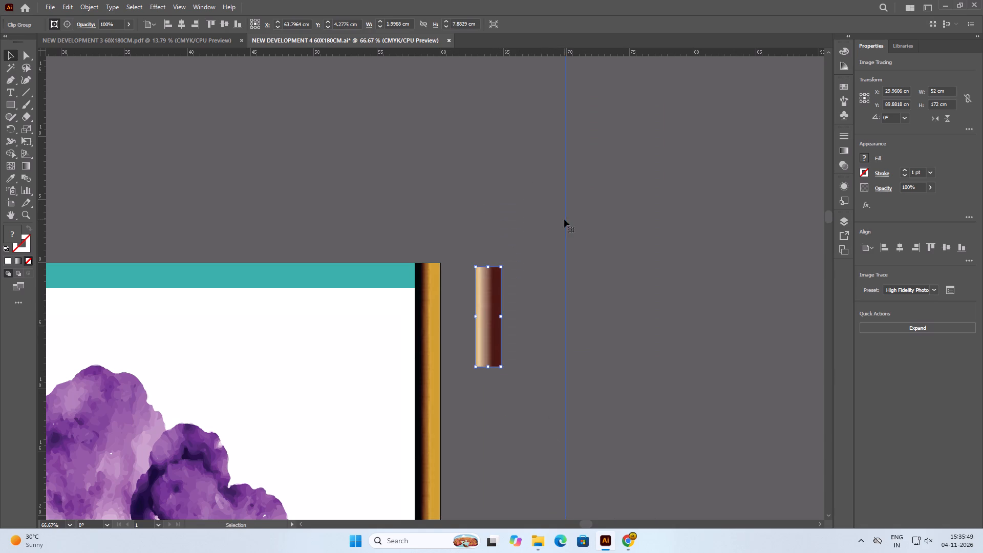
Rotate the beige and maroon strip by 90° so it lies horizontally.
click(495, 294)
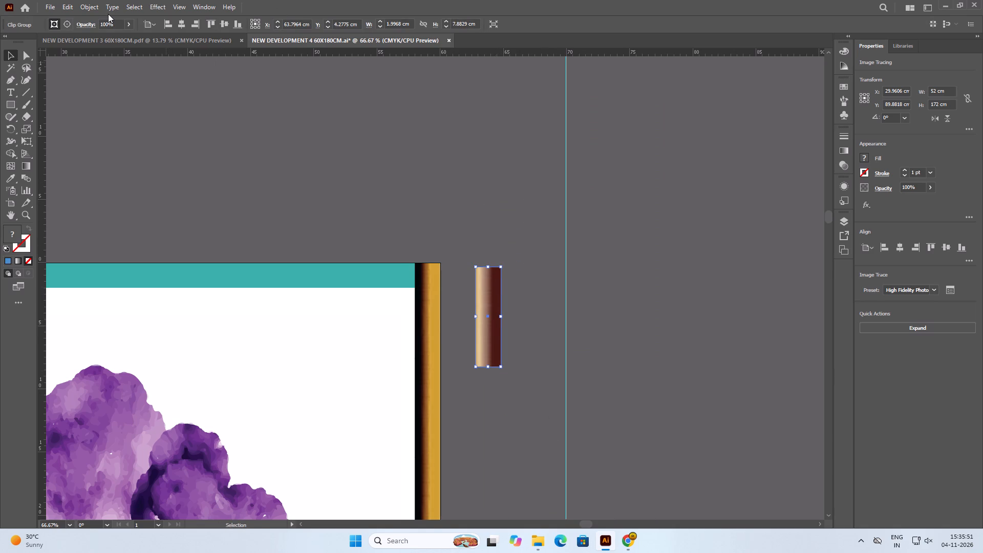
right_click(482, 289)
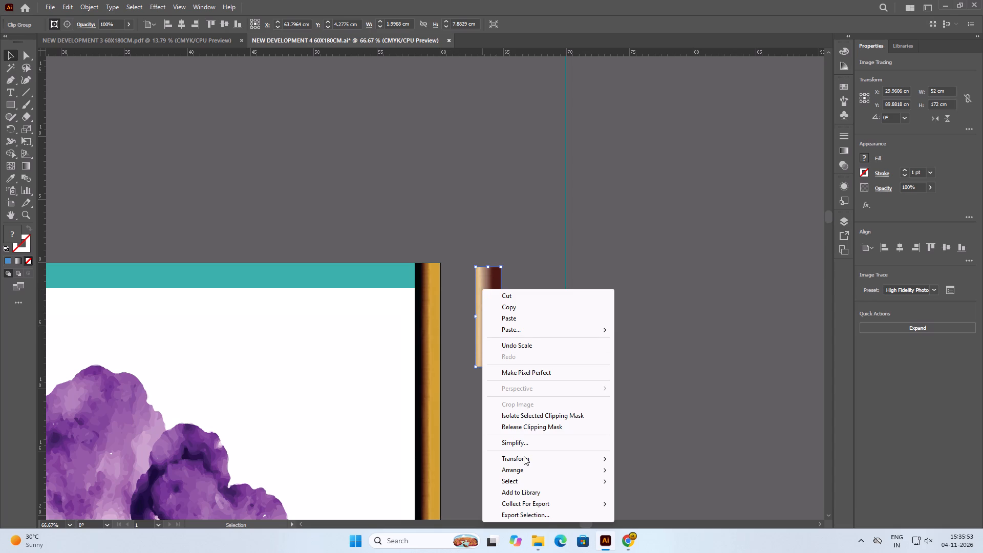
click(537, 457)
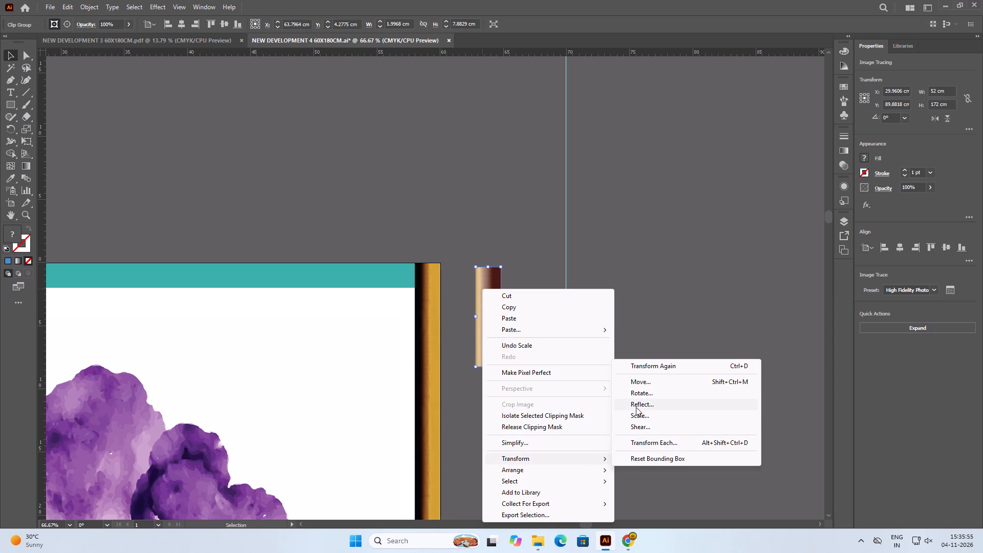
click(642, 390)
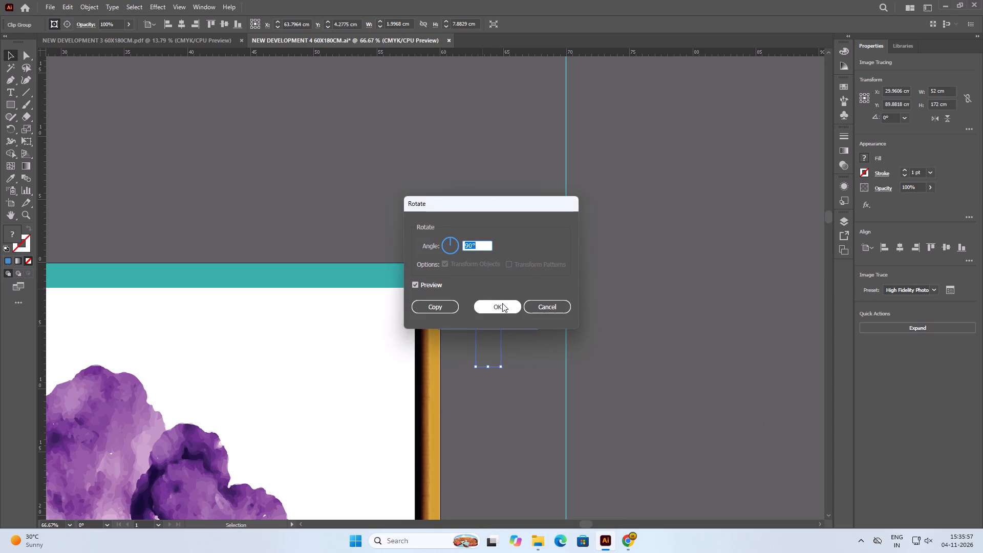
click(502, 303)
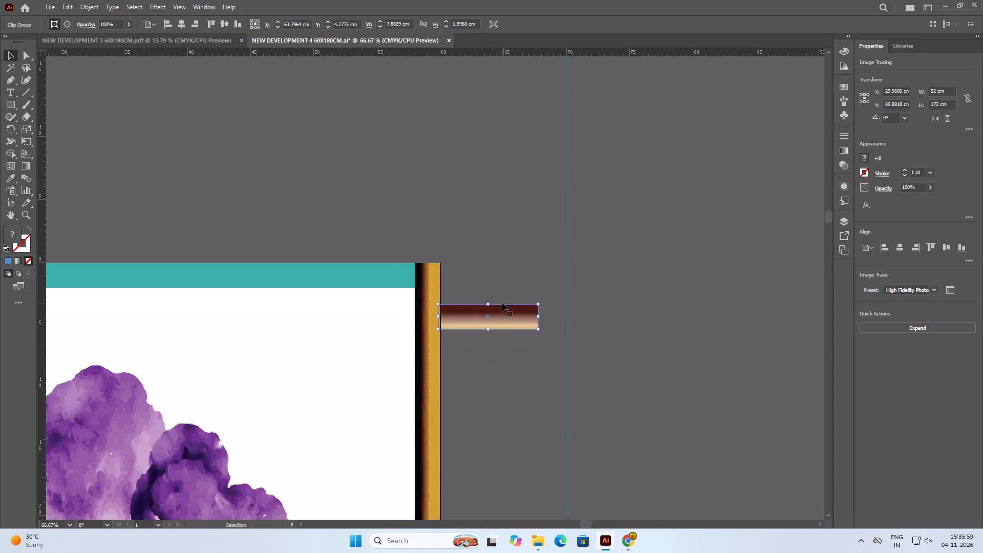
Place the beige and maroon strip over the panel's upper-right corner, bring it to the front, and align it to the artboard's top and right edges.
alt+scroll(378, 268, up, 3)
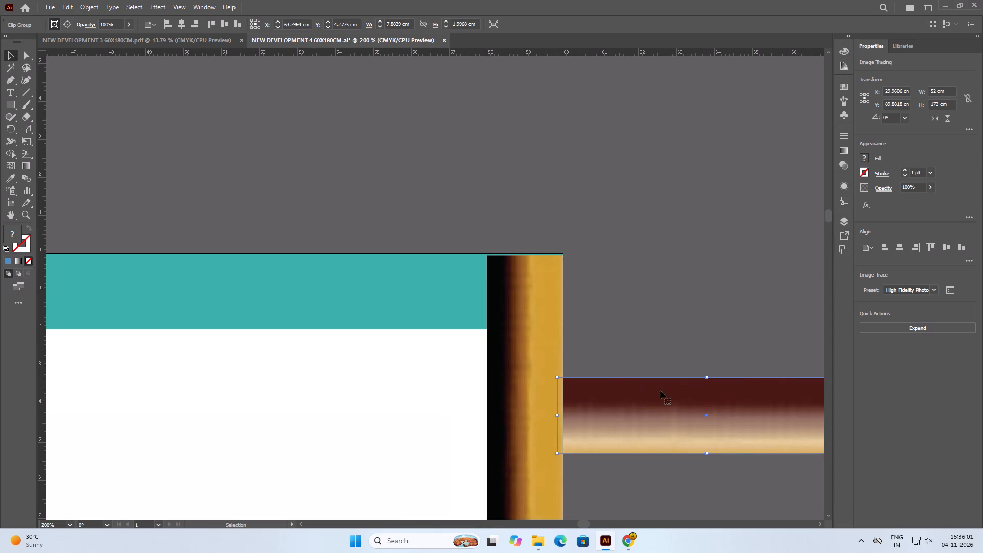
drag(739, 415, 441, 295)
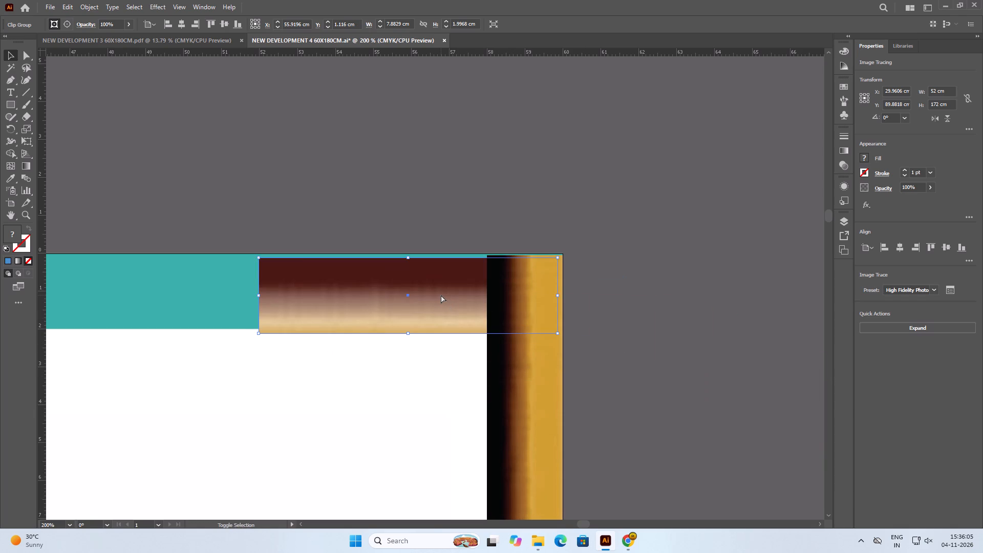
key(ctrl+shift+bracketright)
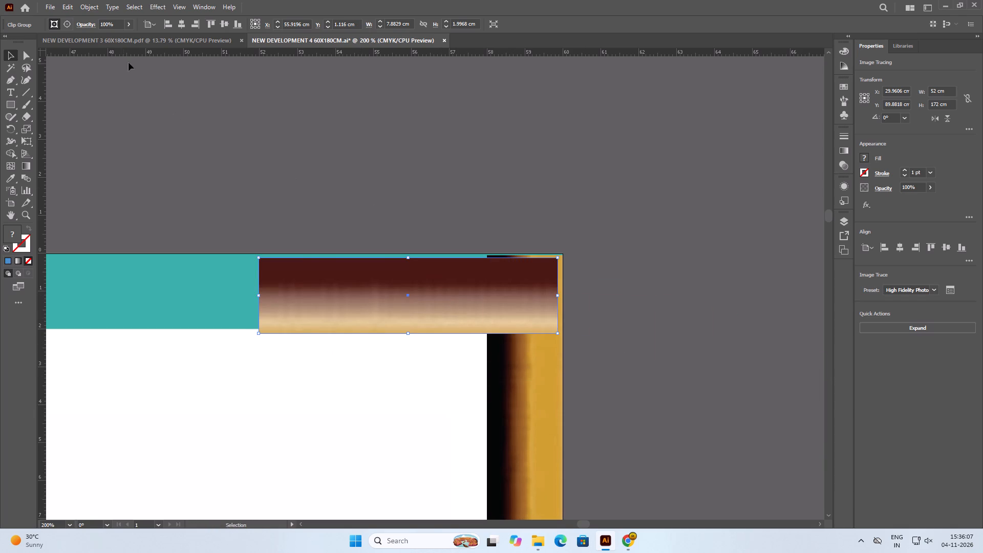
click(208, 25)
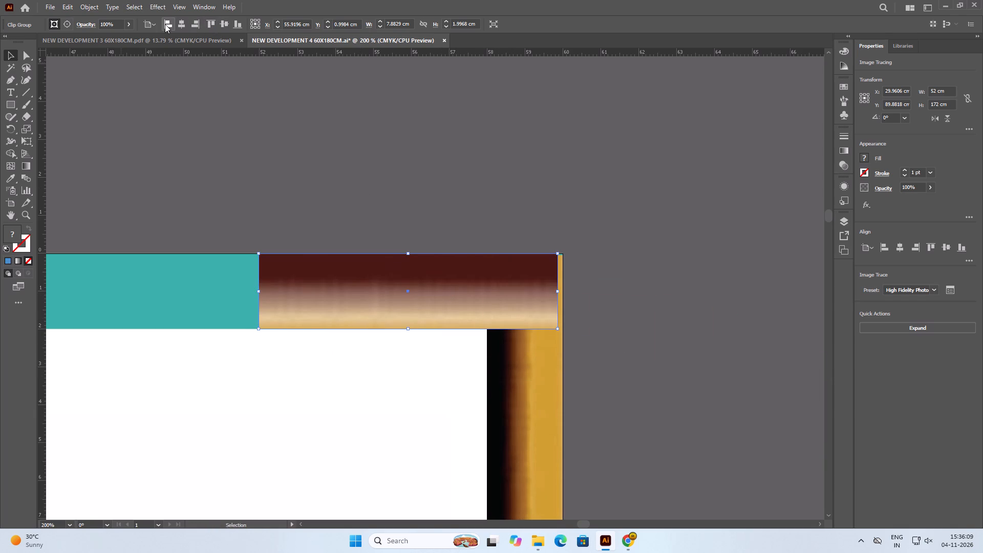
click(195, 24)
click(568, 167)
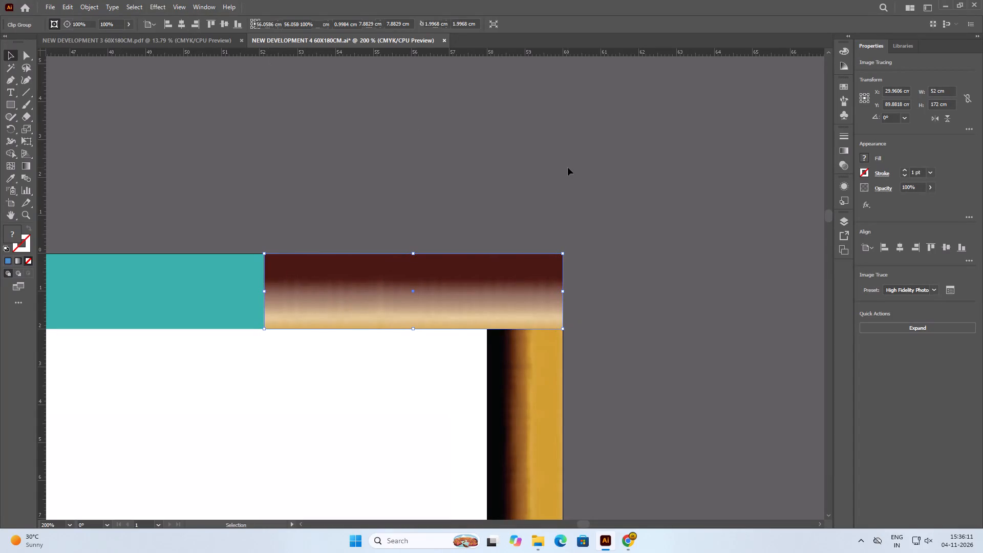
Enlarge the beige and maroon strip proportionally to about 2 cm tall so its lower edge meets the teal border's inner edge, and deselect it.
alt+scroll(243, 325, up, 5)
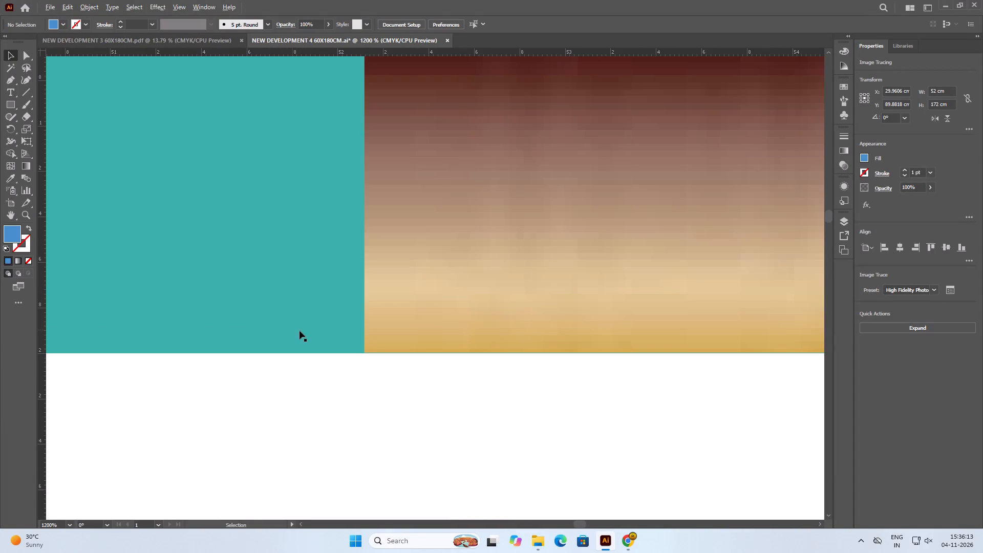
alt+scroll(356, 356, up, 6)
alt+scroll(410, 355, up, 4)
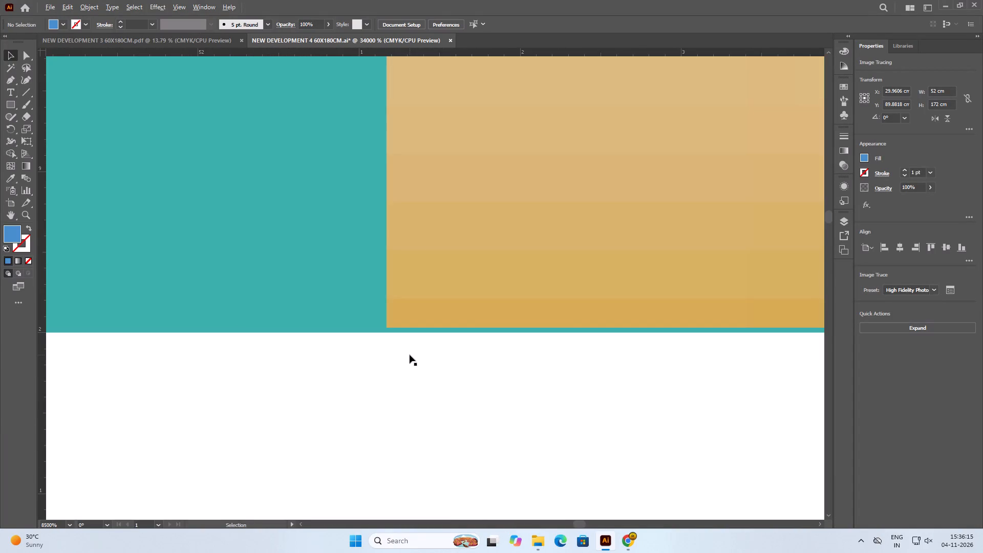
click(424, 226)
drag(364, 269, 360, 271)
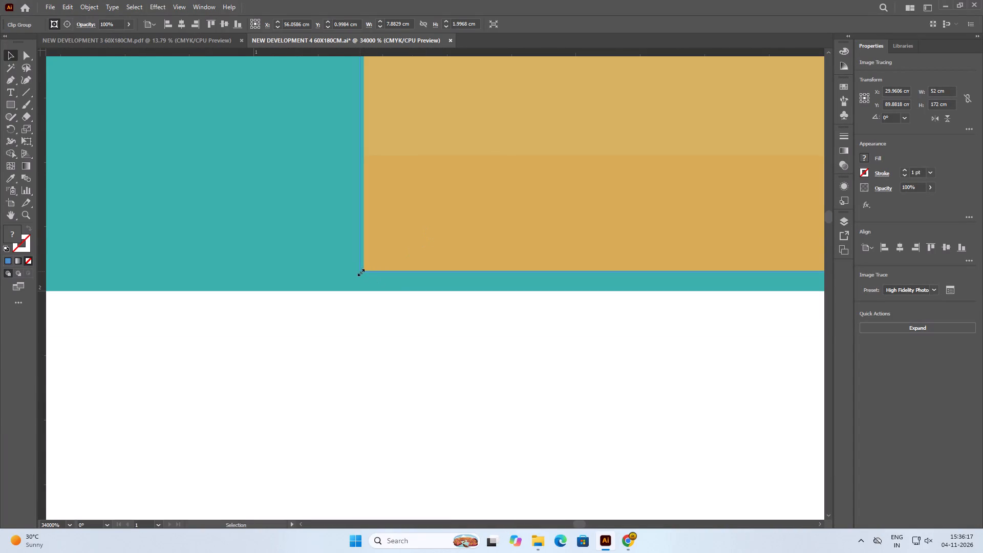
drag(360, 271, 285, 290)
alt+scroll(287, 290, down, 18)
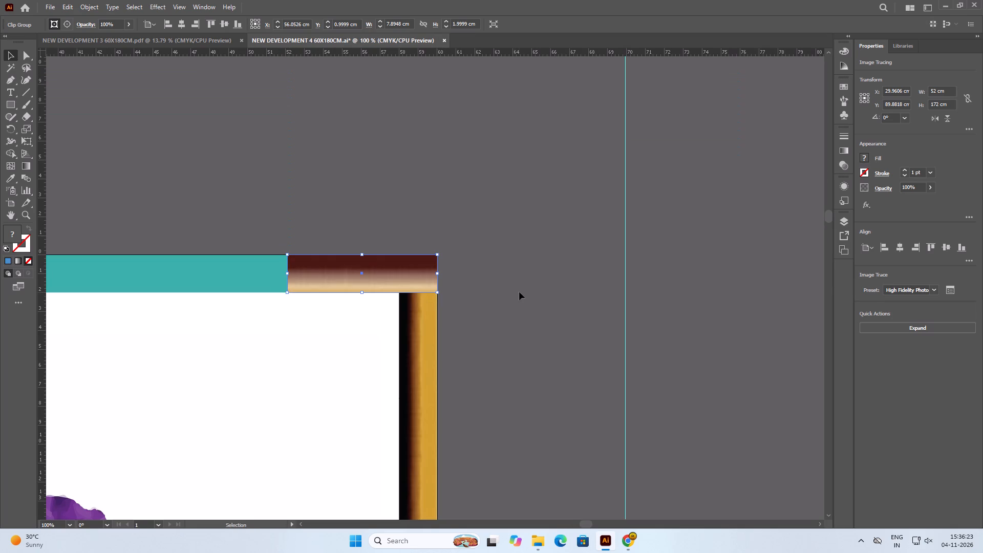
click(519, 292)
Duplicate the beige and maroon strip end to end leftward, repeating the copy until the whole top border is covered.
alt+scroll(493, 280, down, 2)
alt+scroll(257, 280, up, 1)
alt+scroll(356, 279, up, 1)
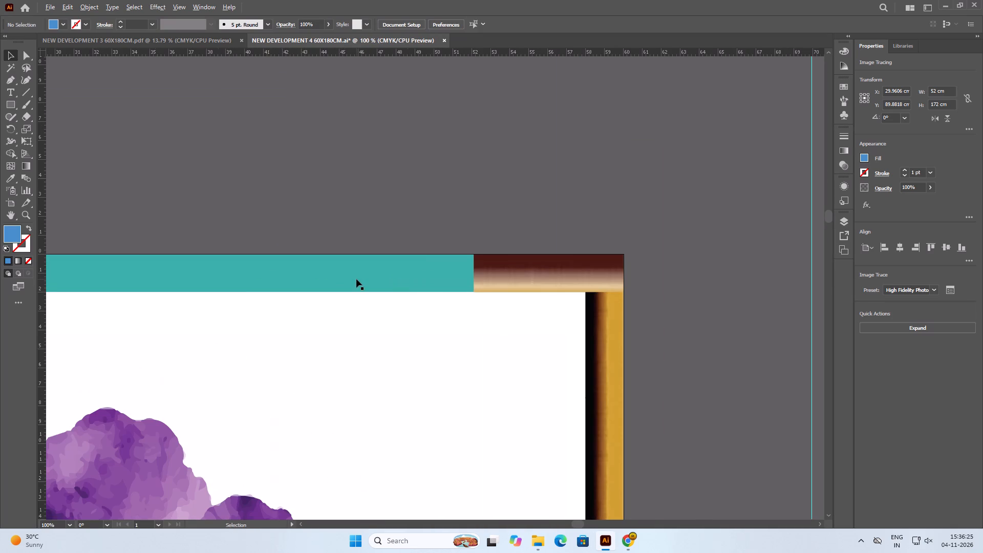
click(533, 276)
alt+drag(511, 275, 400, 276)
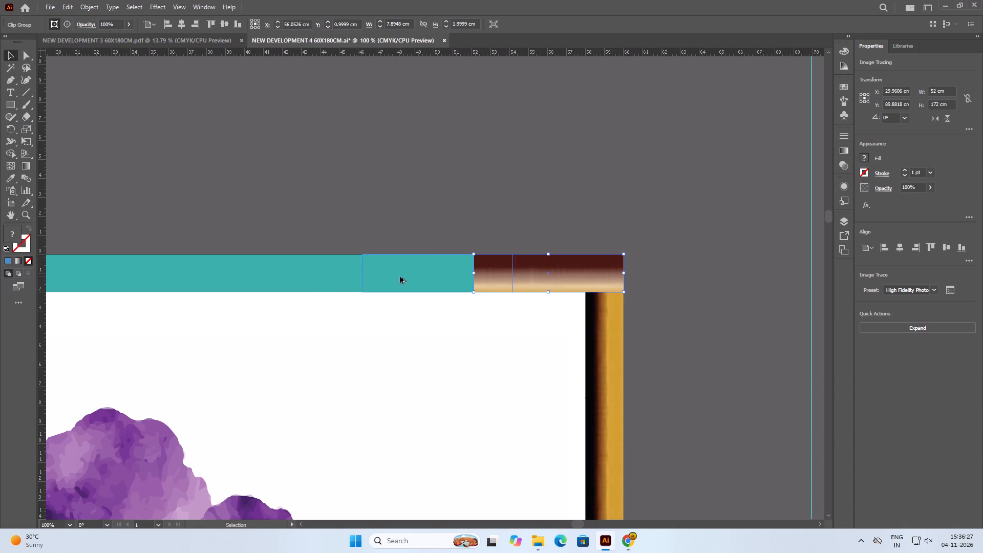
alt+drag(400, 276, 362, 285)
key(ctrl+d)
key(ctrl+d)
key(ctrl+d)
key(ctrl+d)
key(ctrl+d)
key(ctrl+d)
key(ctrl+d)
key(ctrl+d)
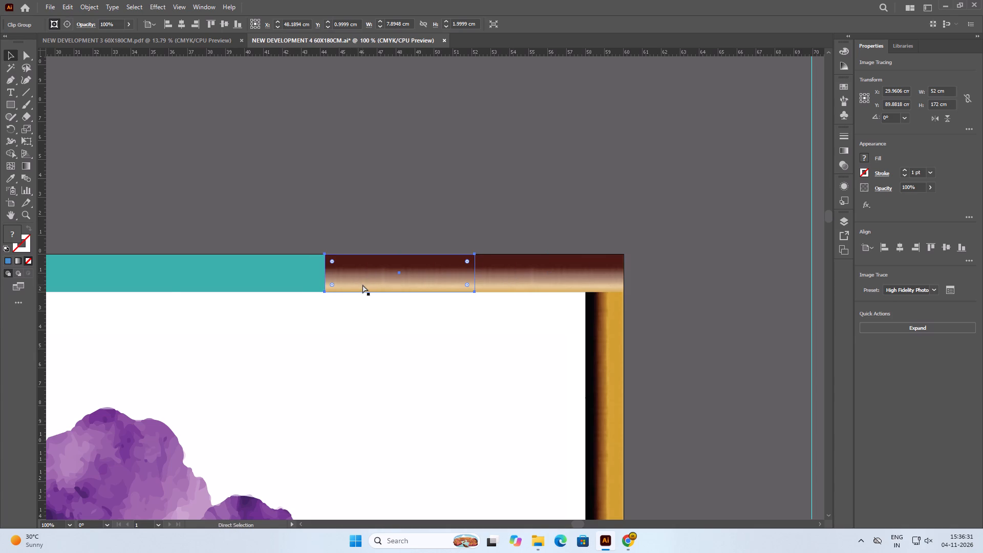
key(ctrl+0)
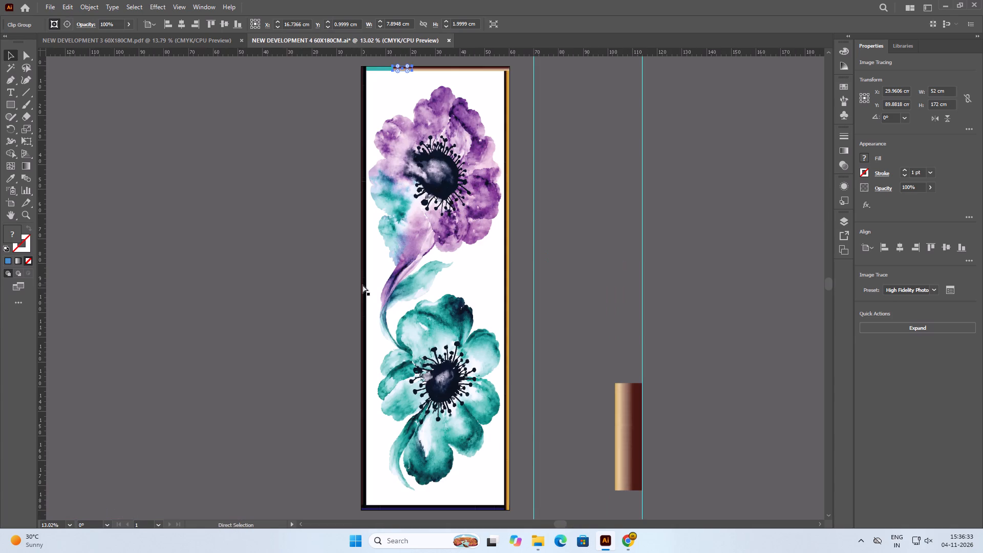
key(ctrl+d)
key(ctrl+d)
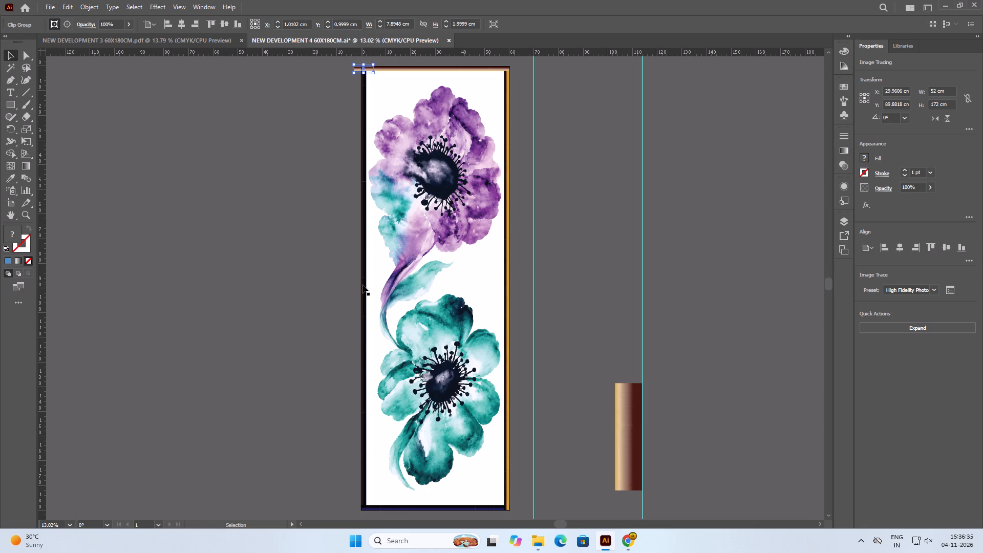
Shorten the leftmost beige and maroon copy from its outer side so it ends at the artboard's left edge, and deselect it.
alt+scroll(386, 333, down, 1)
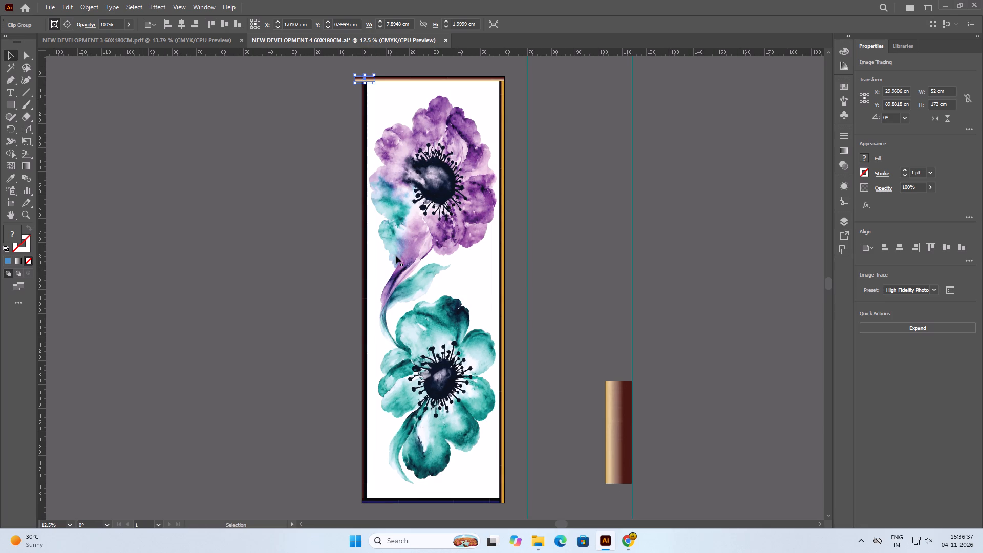
alt+scroll(399, 291, down, 1)
alt+scroll(384, 137, up, 4)
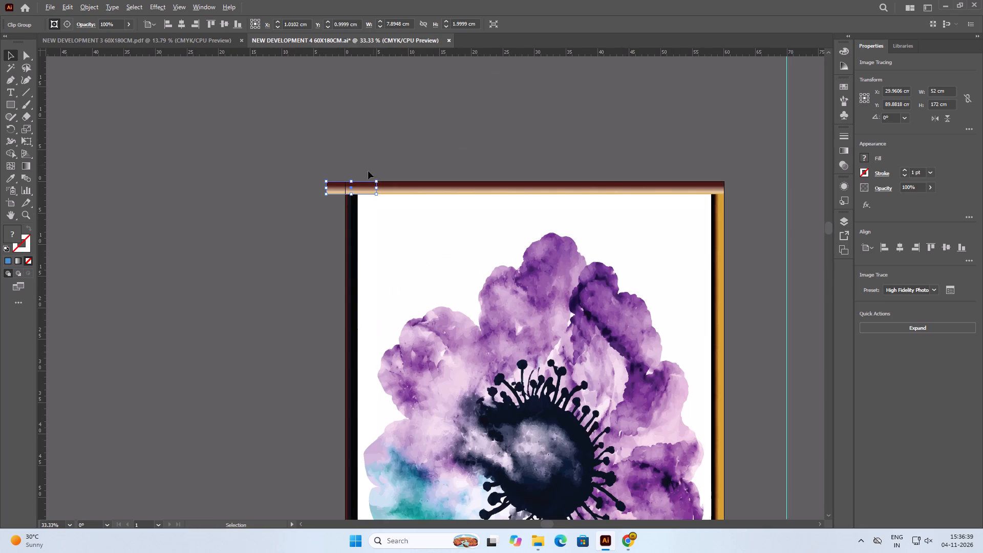
alt+scroll(348, 178, up, 5)
alt+scroll(350, 254, up, 4)
alt+scroll(350, 254, down, 1)
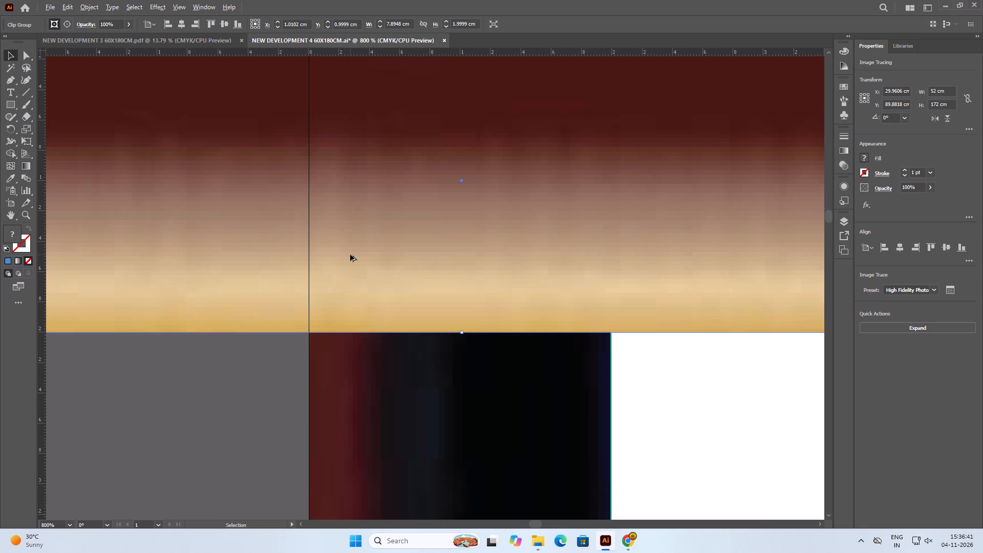
alt+scroll(350, 254, down, 1)
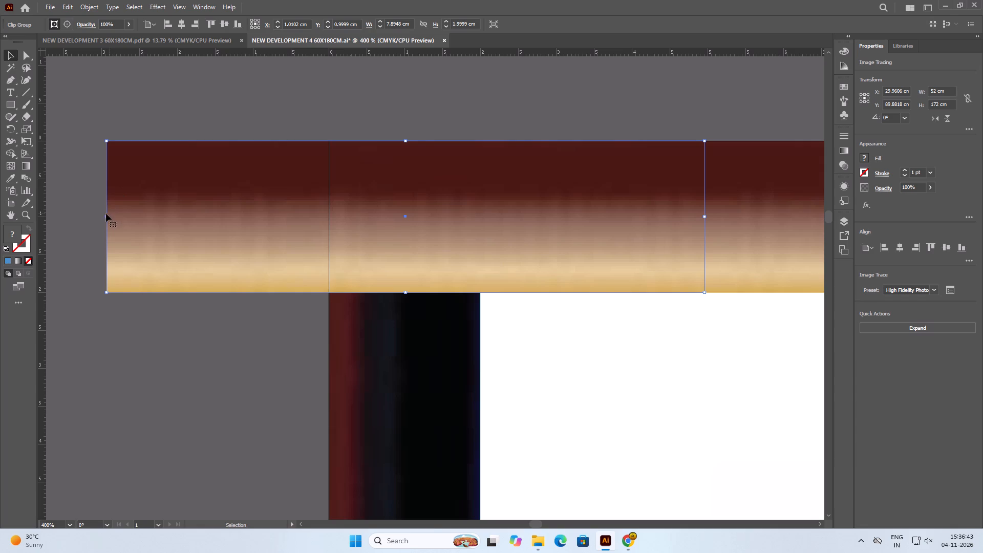
drag(106, 216, 325, 249)
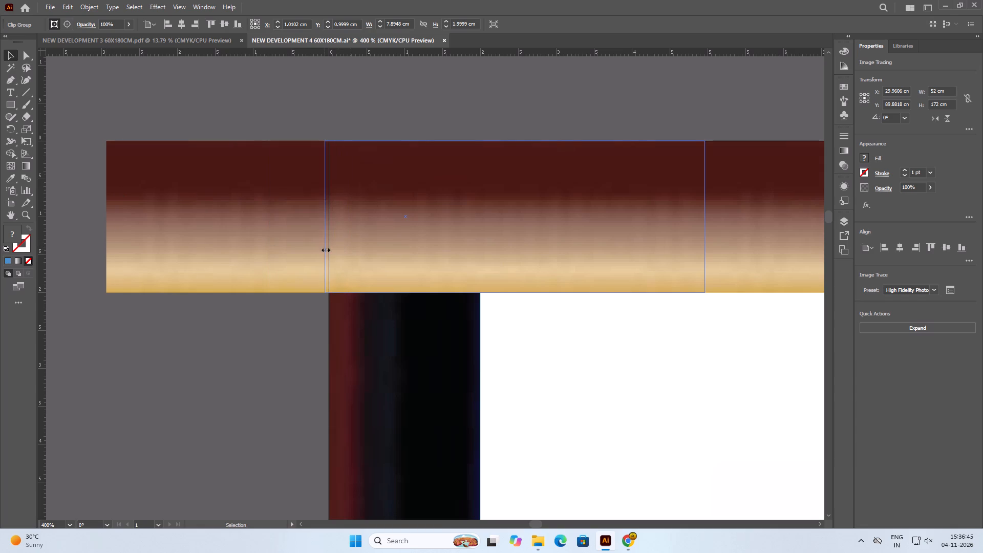
drag(325, 249, 330, 252)
alt+scroll(328, 223, up, 6)
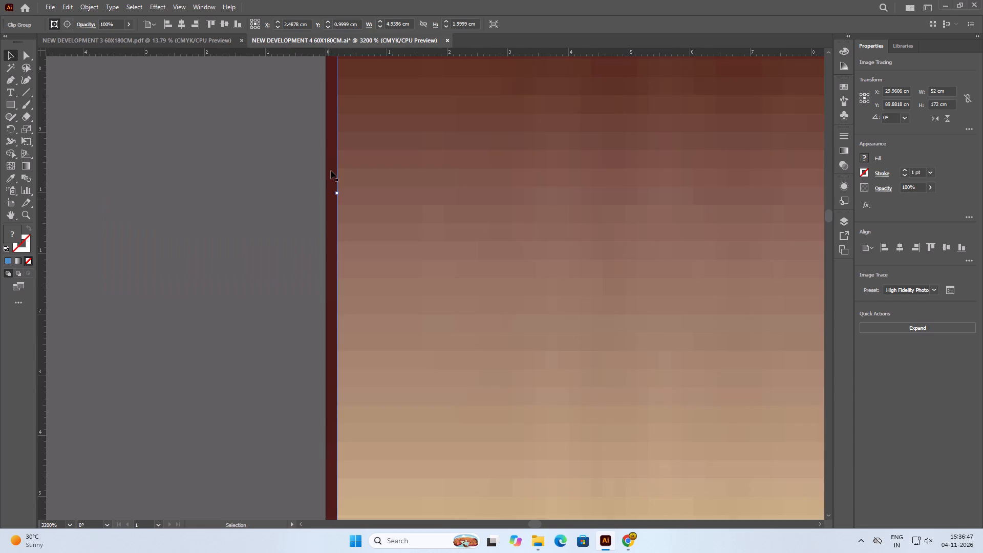
alt+scroll(331, 166, up, 5)
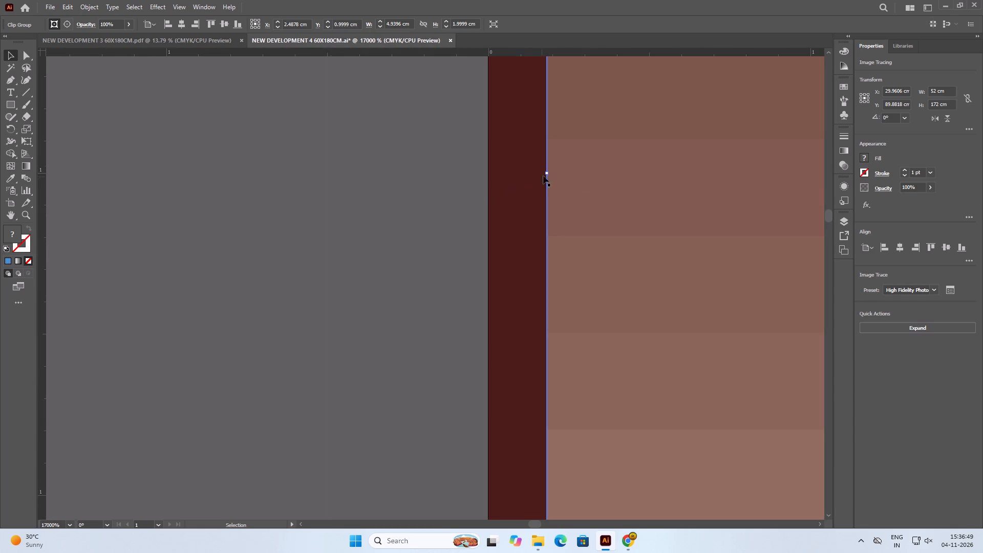
drag(547, 175, 484, 214)
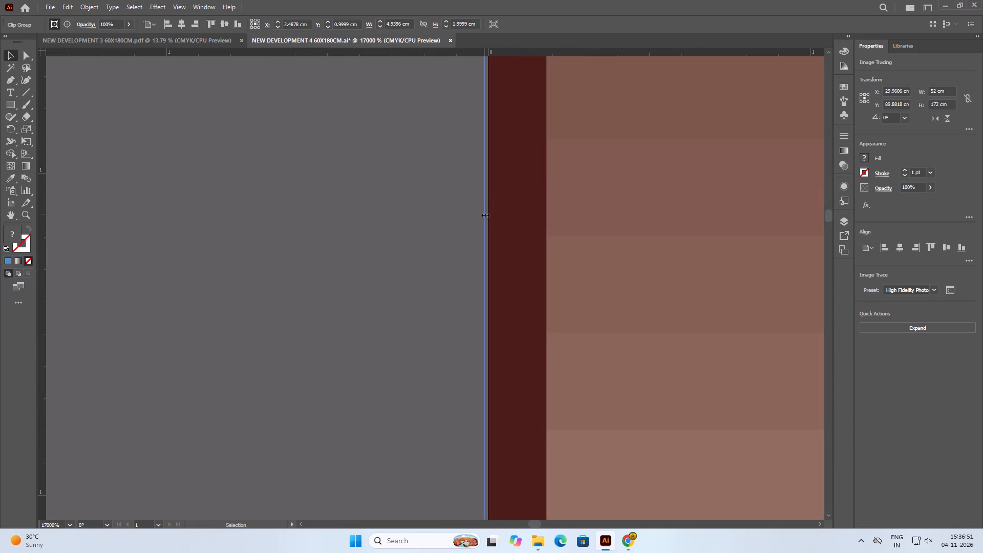
drag(484, 214, 488, 226)
click(439, 234)
Bring the topmost maroon and black strip on the left border in front of the top border at the corner, and deselect it.
alt+scroll(392, 215, down, 2)
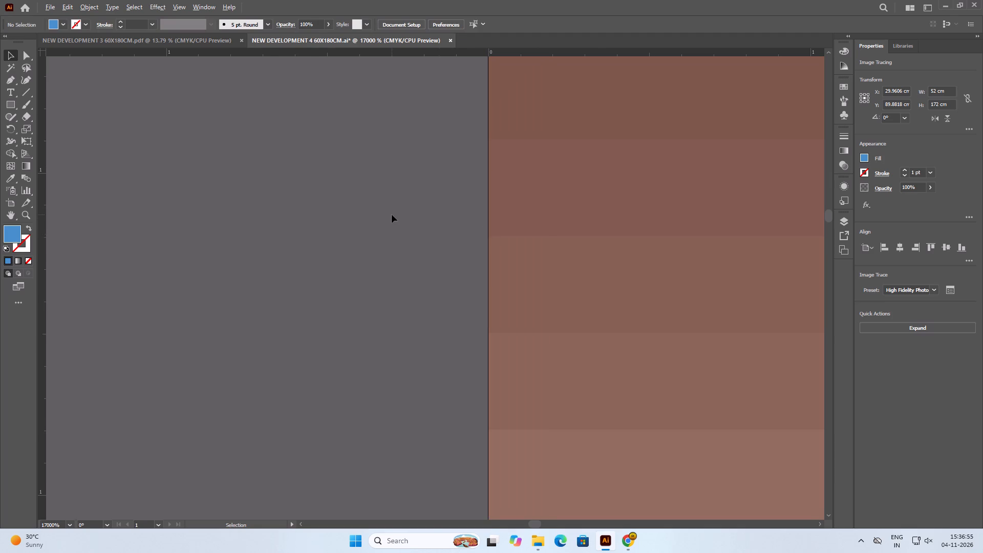
alt+scroll(392, 215, down, 8)
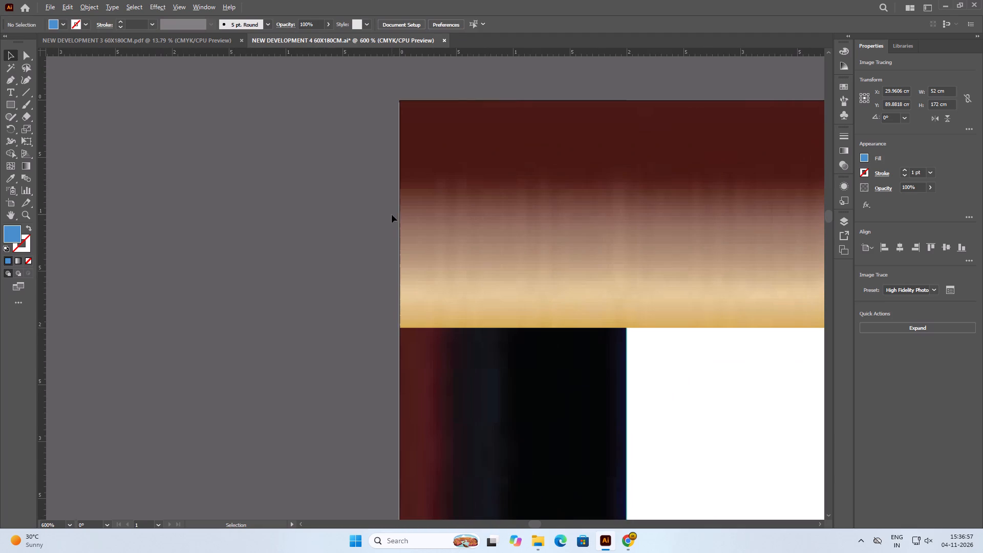
alt+scroll(392, 215, down, 2)
key(ctrl+0)
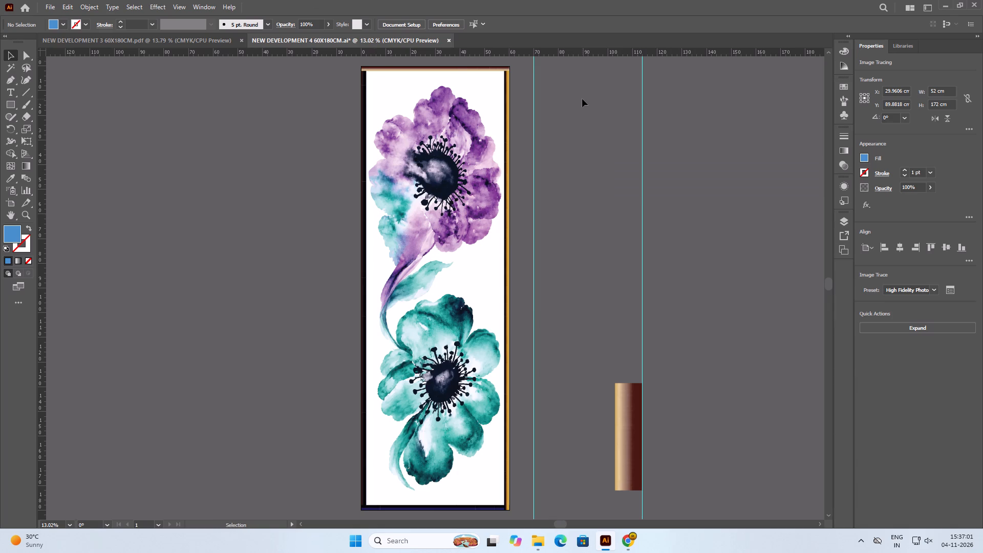
click(568, 99)
scroll(376, 70, up, 3)
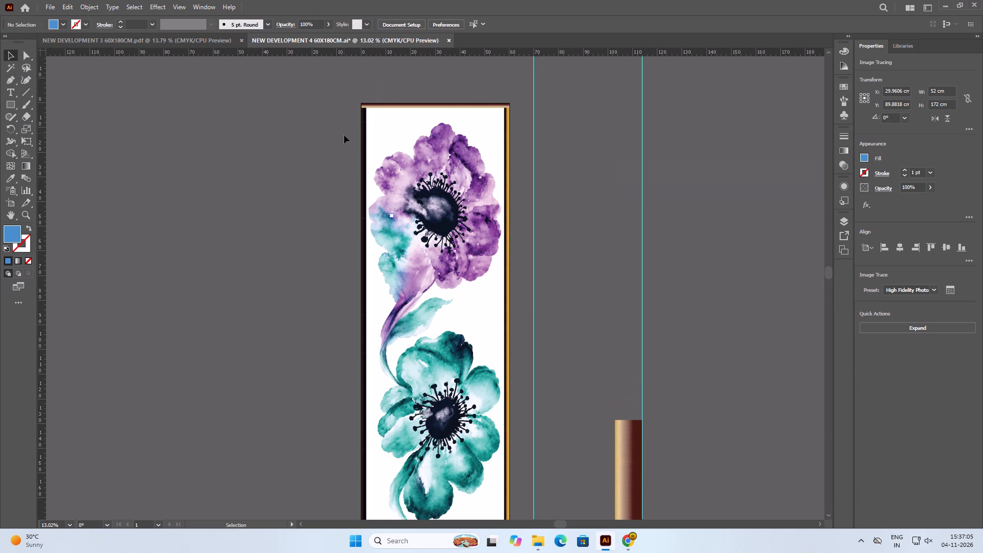
alt+scroll(345, 137, up, 3)
alt+scroll(378, 117, down, 2)
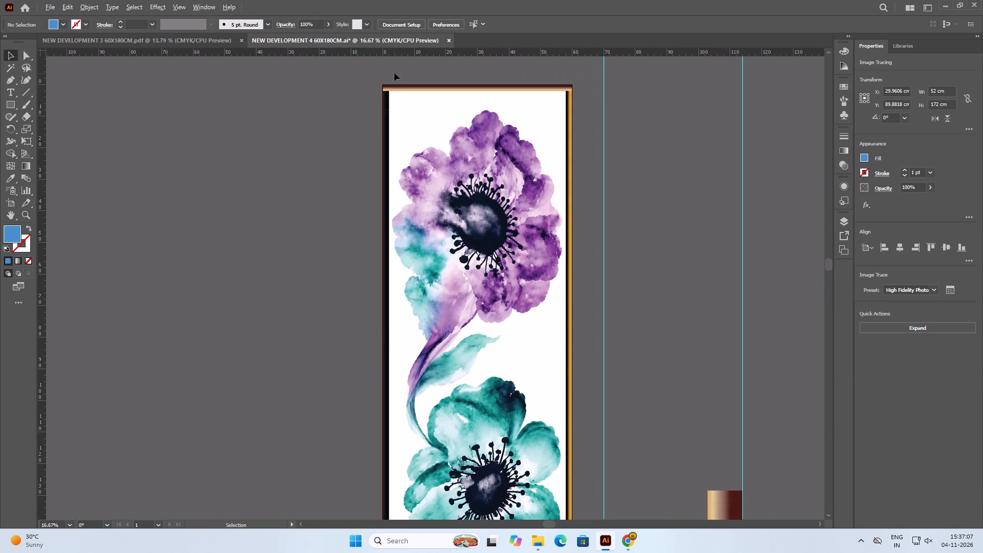
alt+scroll(394, 73, up, 5)
click(351, 194)
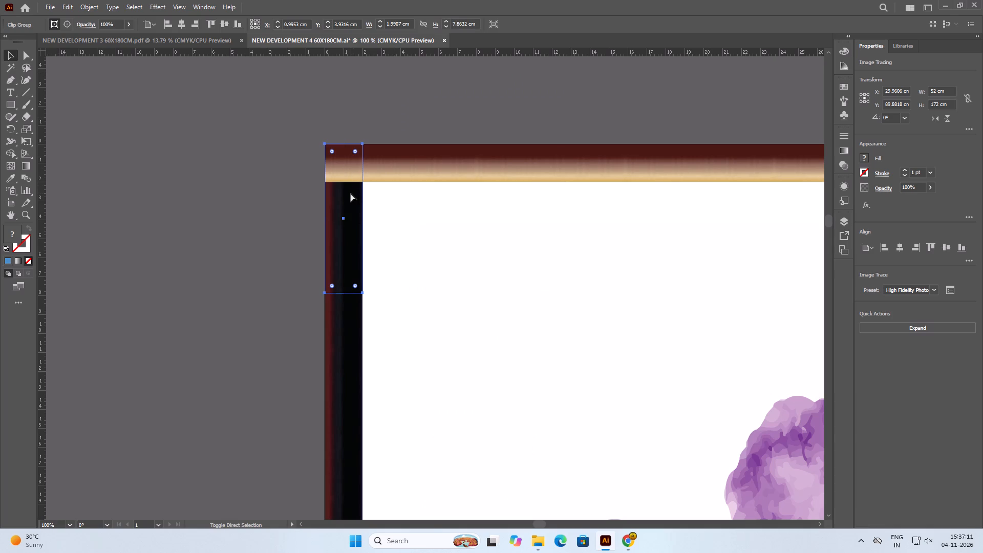
key(ctrl+shift+bracketright)
scroll(351, 194, up, 3)
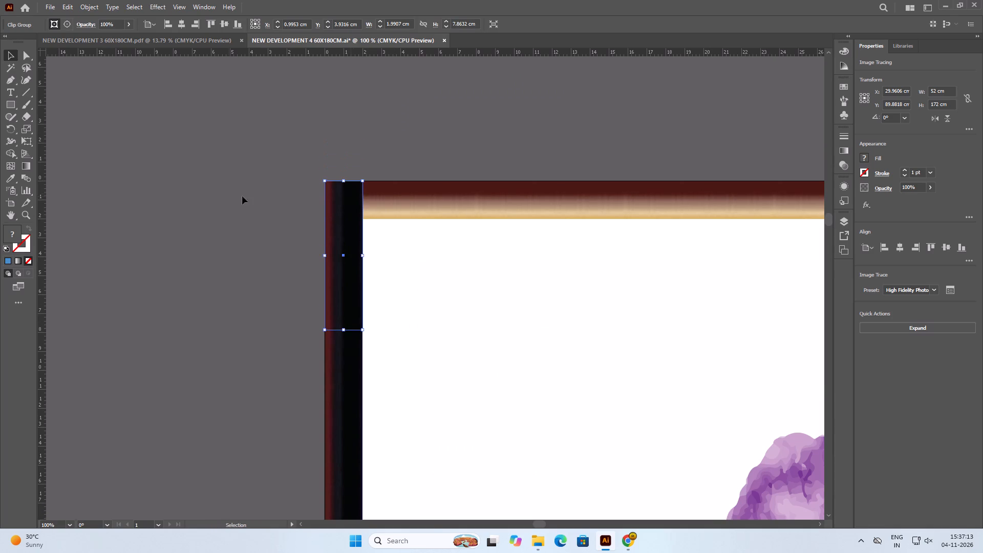
click(204, 202)
Delete the leftover large beige and maroon strip standing beside the artboard.
scroll(323, 175, down, 4)
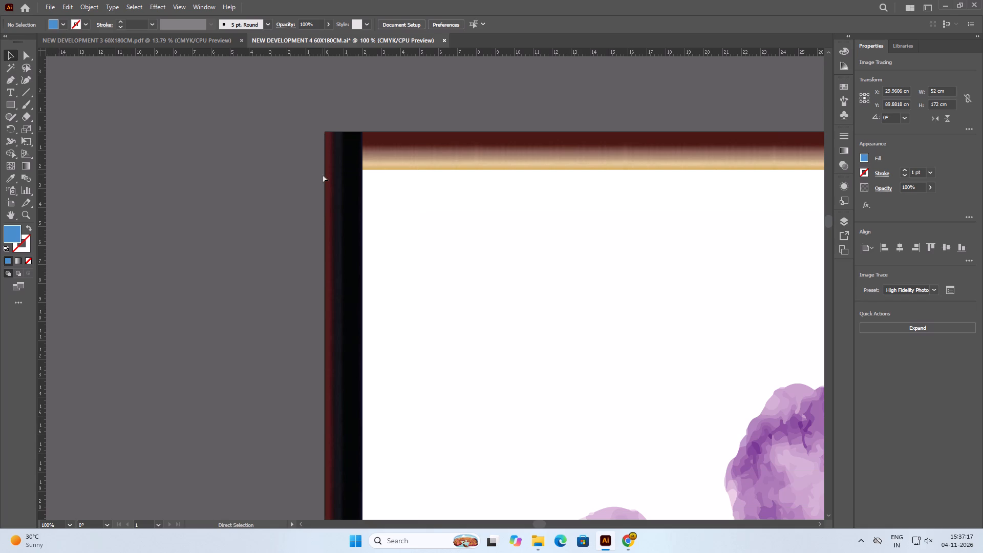
key(ctrl+0)
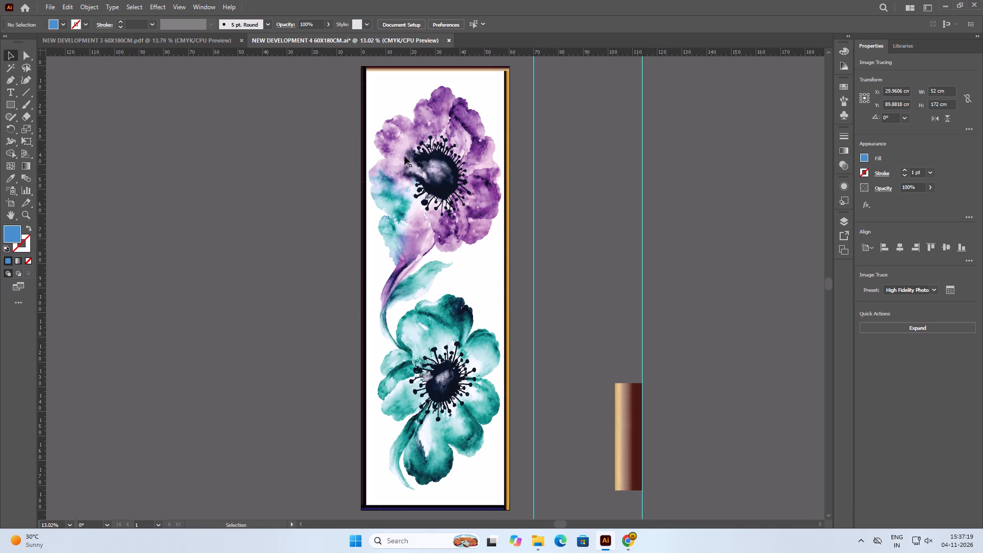
click(624, 417)
key(Delete)
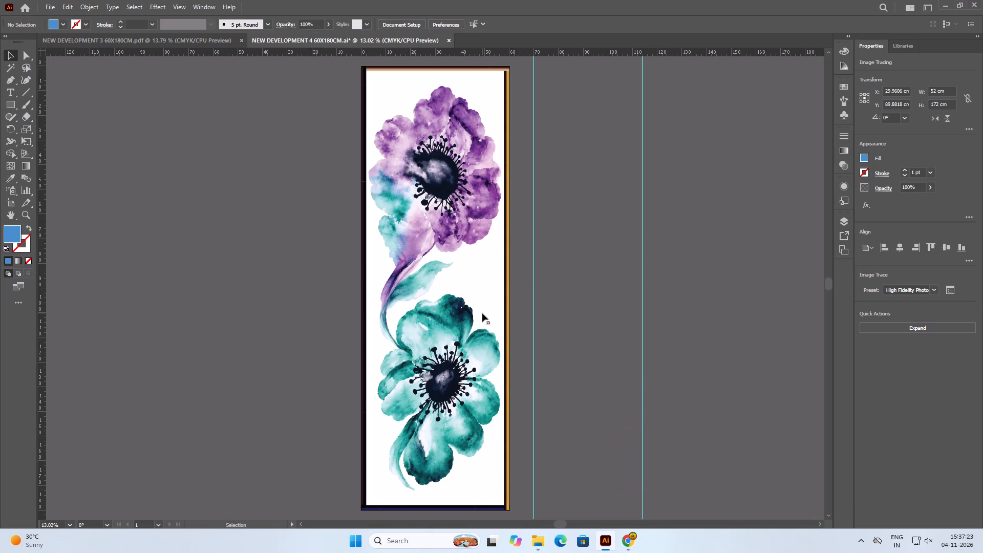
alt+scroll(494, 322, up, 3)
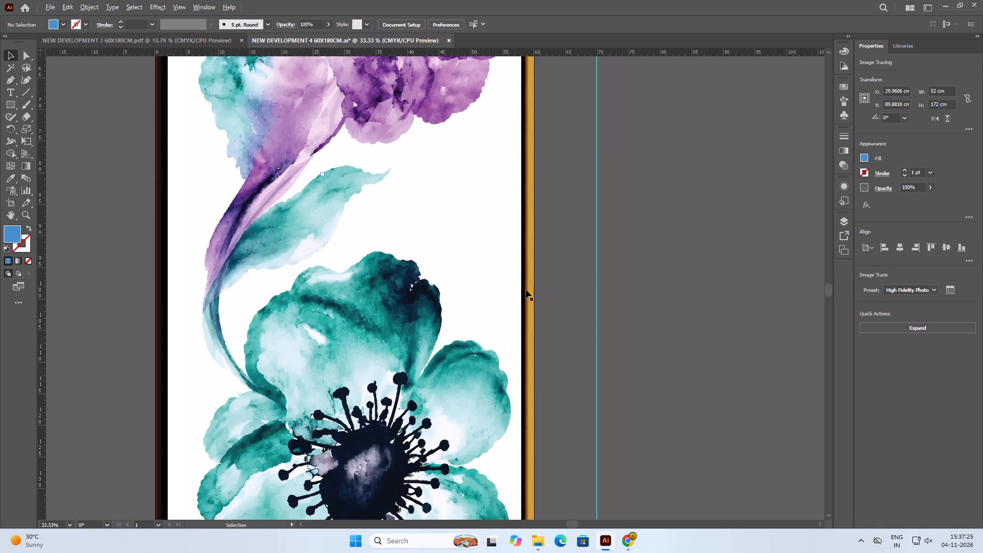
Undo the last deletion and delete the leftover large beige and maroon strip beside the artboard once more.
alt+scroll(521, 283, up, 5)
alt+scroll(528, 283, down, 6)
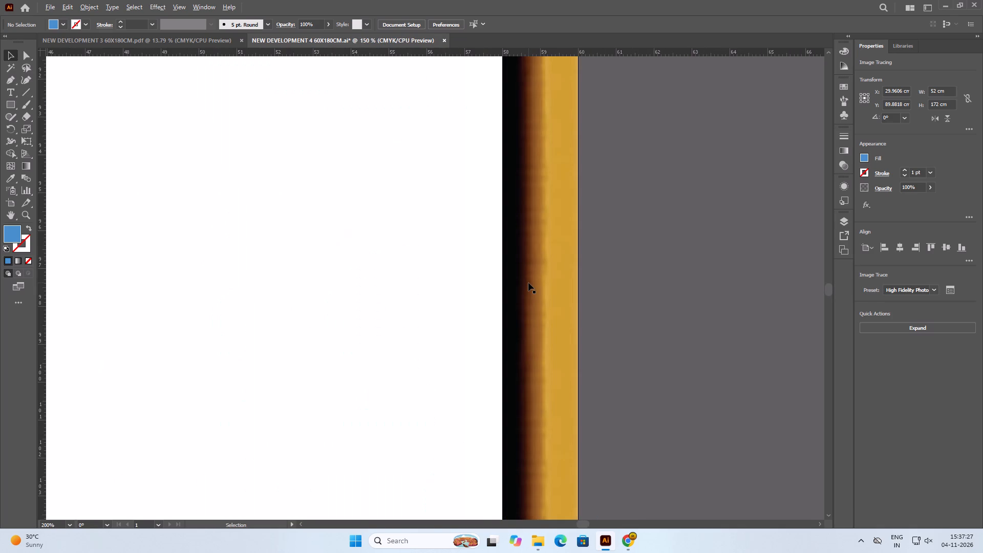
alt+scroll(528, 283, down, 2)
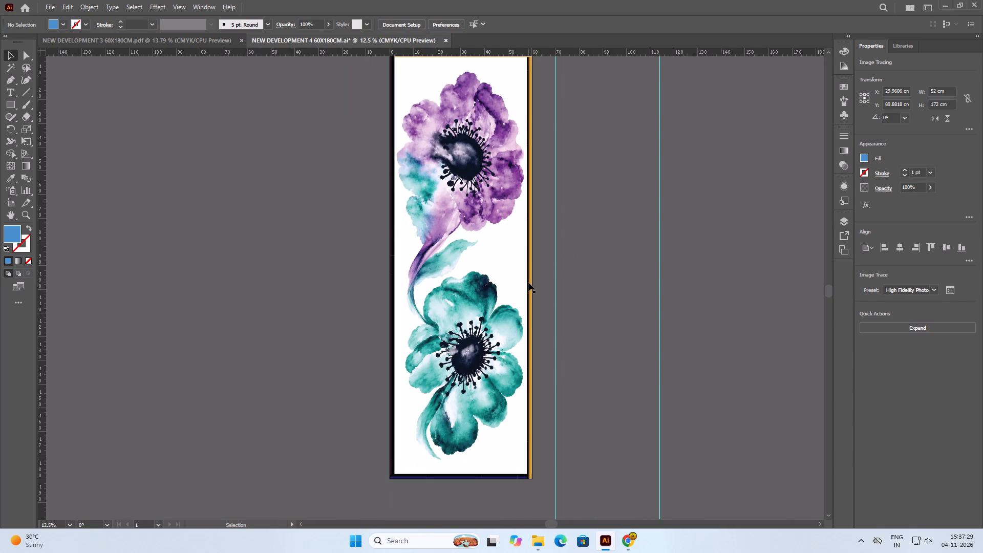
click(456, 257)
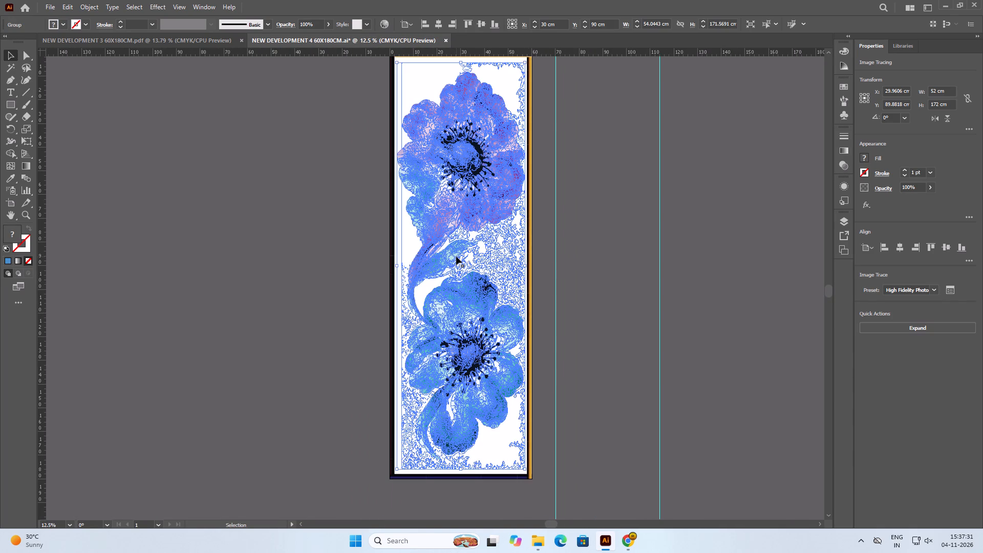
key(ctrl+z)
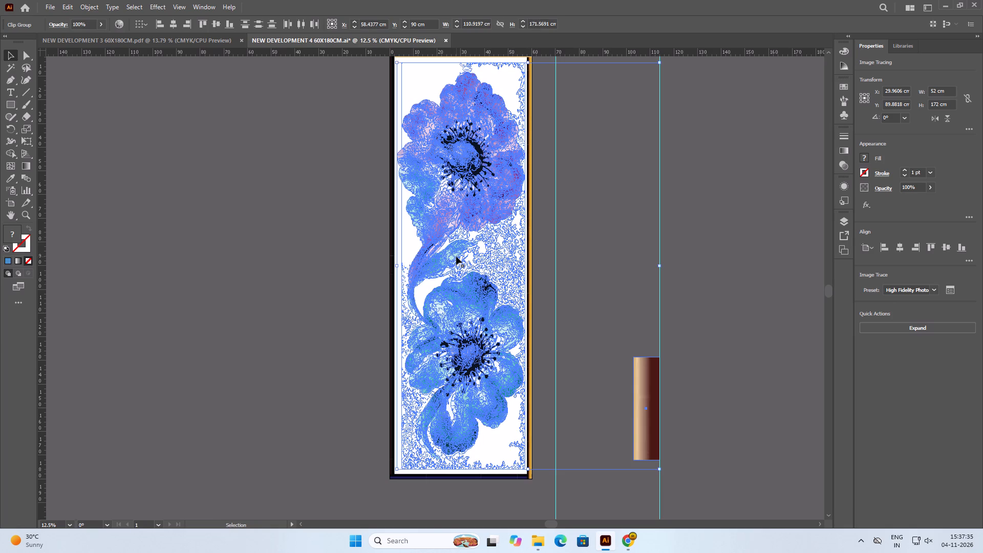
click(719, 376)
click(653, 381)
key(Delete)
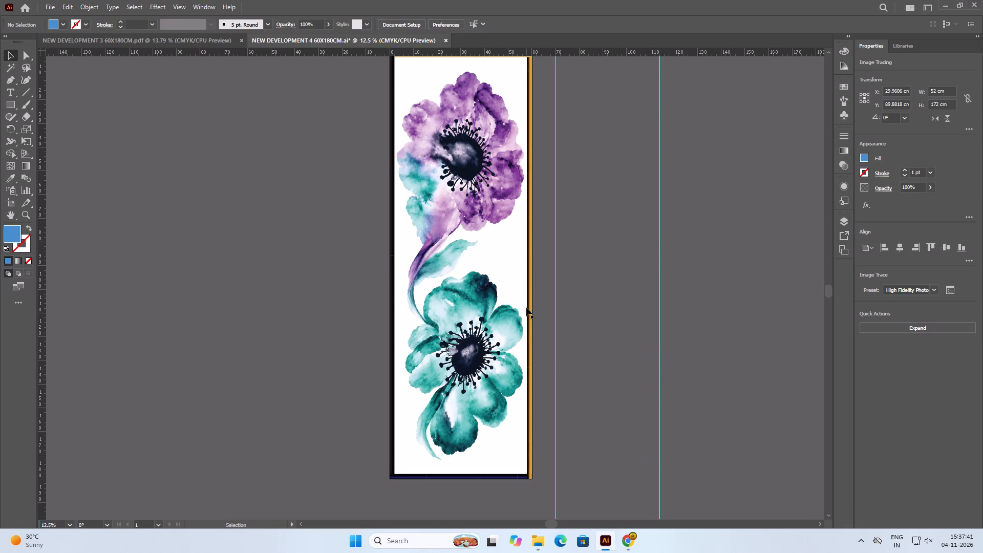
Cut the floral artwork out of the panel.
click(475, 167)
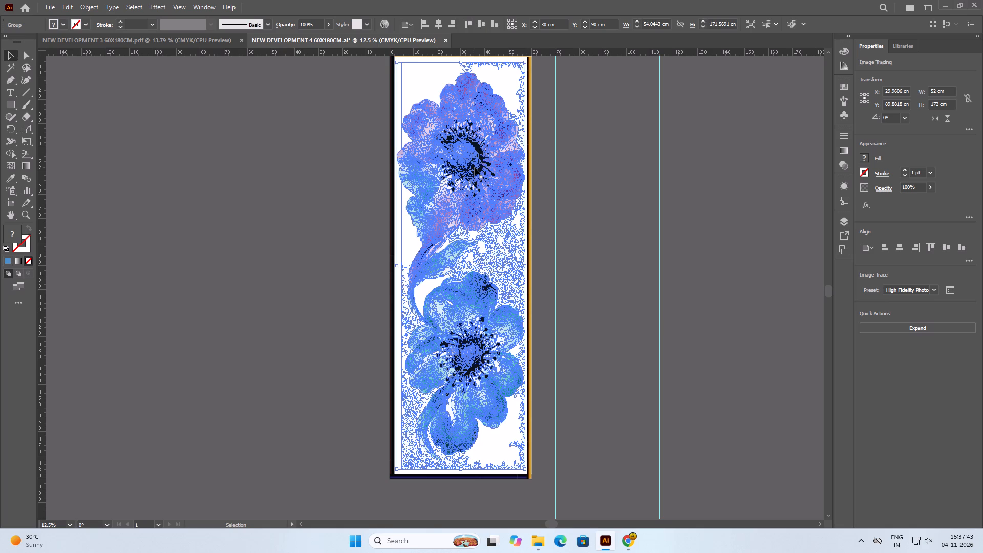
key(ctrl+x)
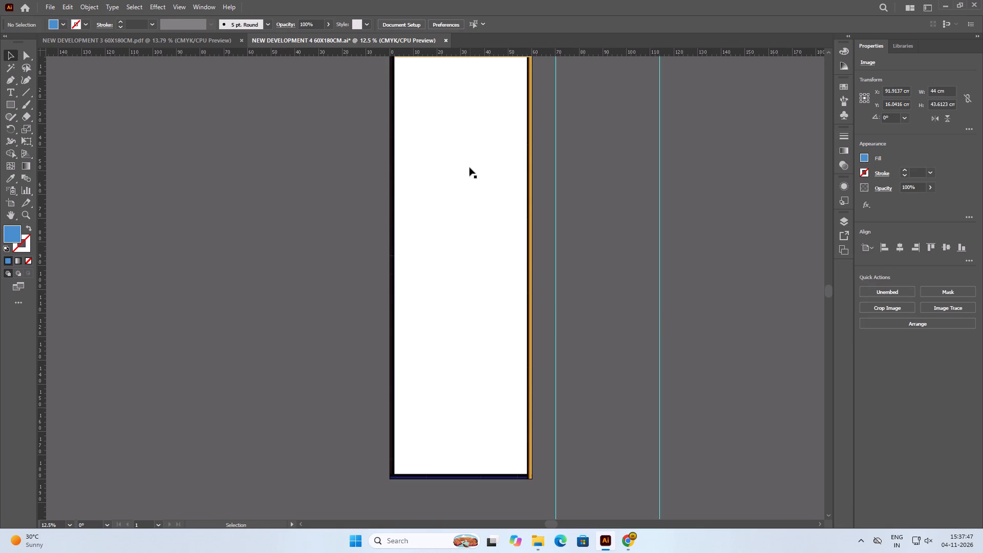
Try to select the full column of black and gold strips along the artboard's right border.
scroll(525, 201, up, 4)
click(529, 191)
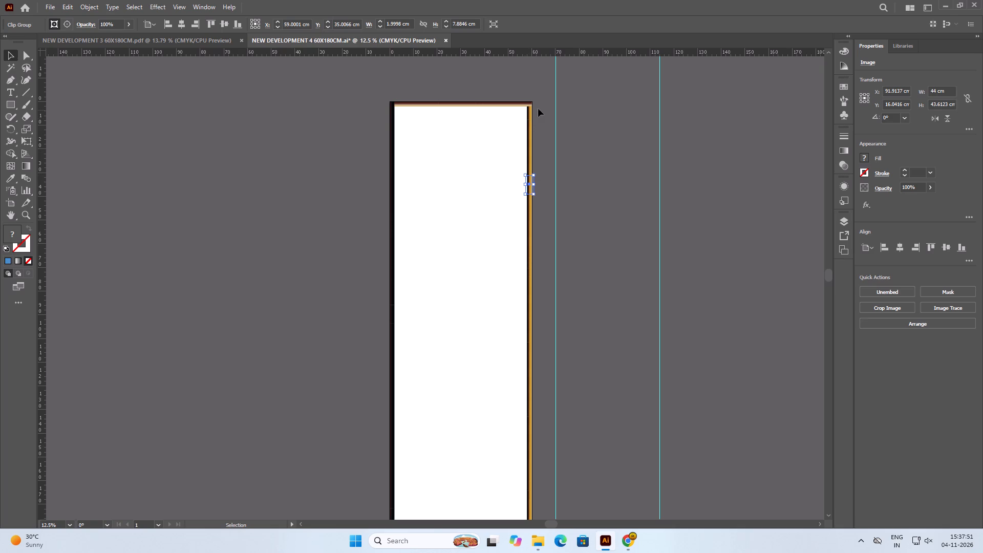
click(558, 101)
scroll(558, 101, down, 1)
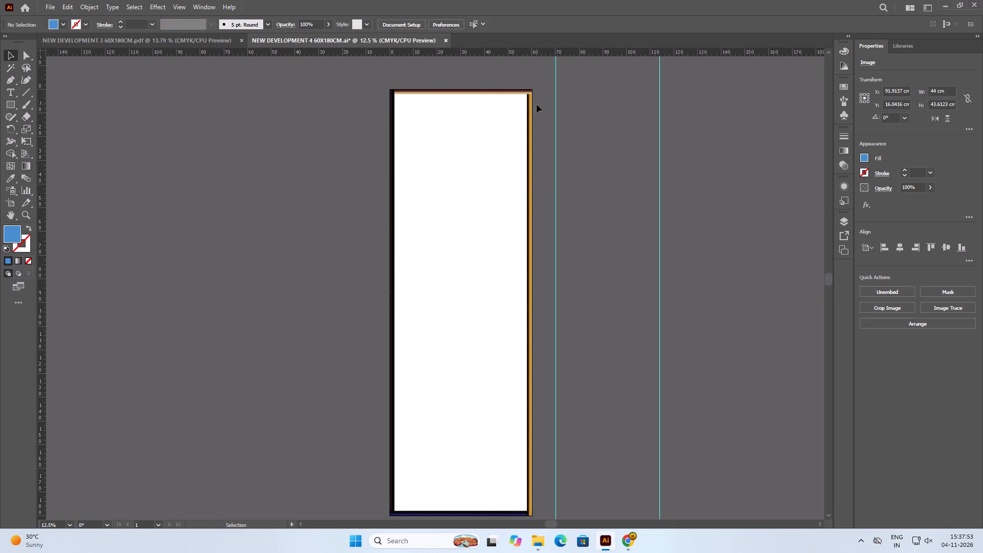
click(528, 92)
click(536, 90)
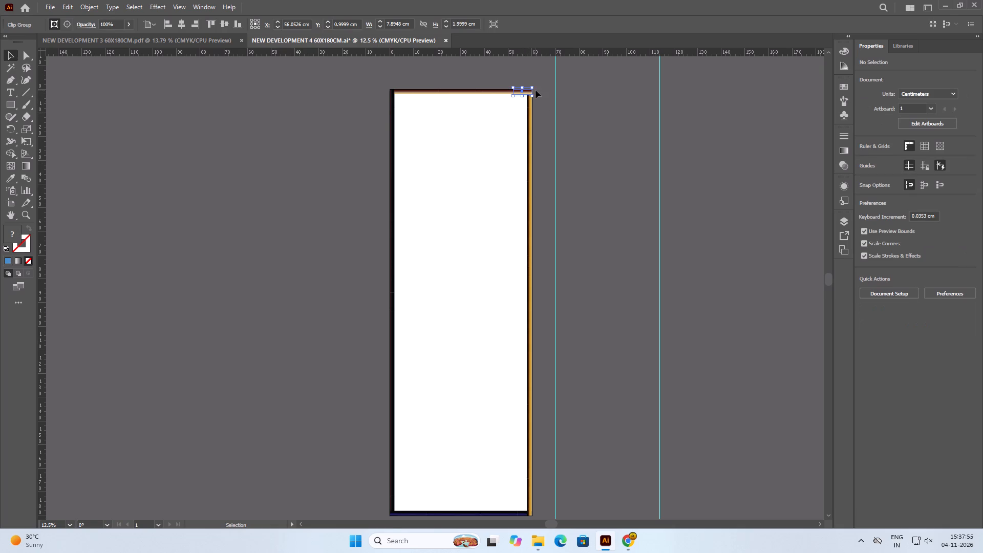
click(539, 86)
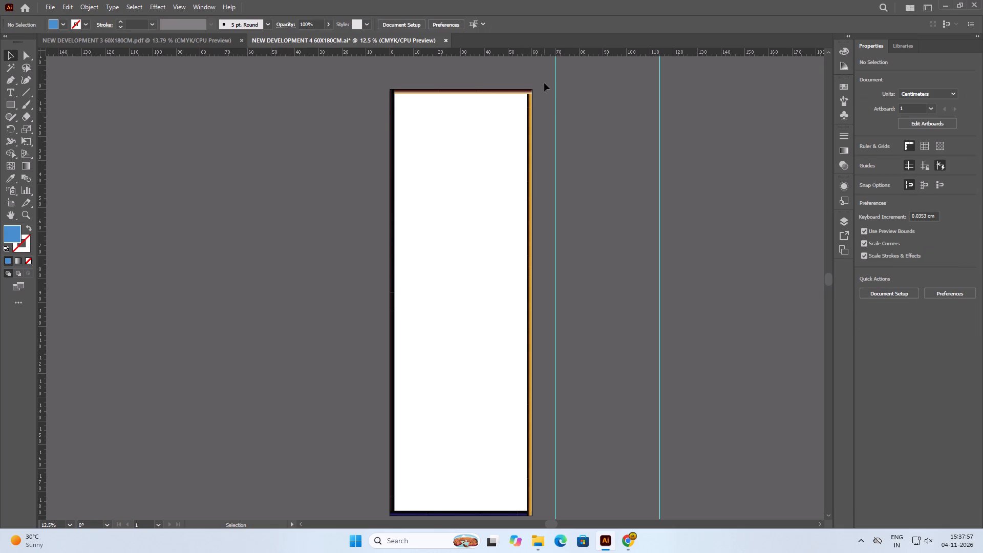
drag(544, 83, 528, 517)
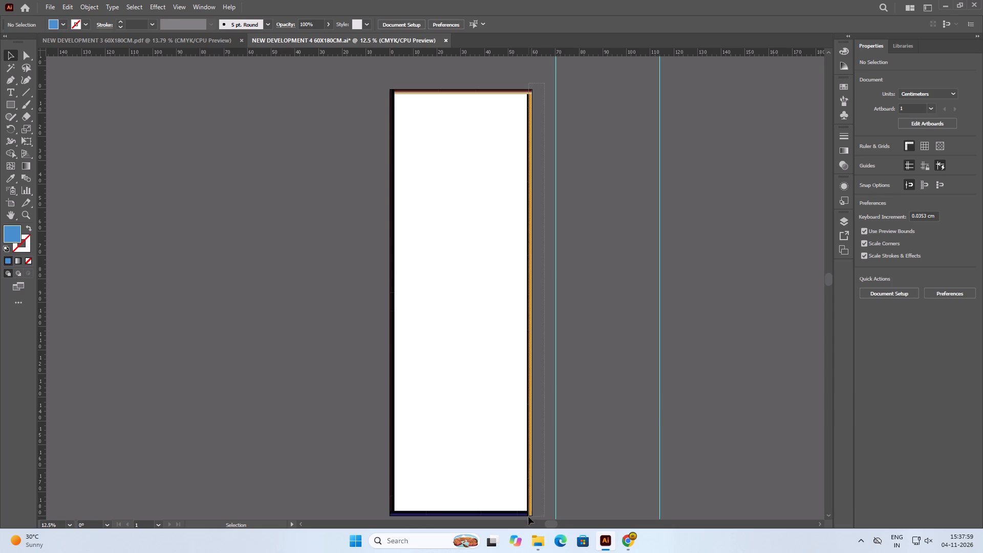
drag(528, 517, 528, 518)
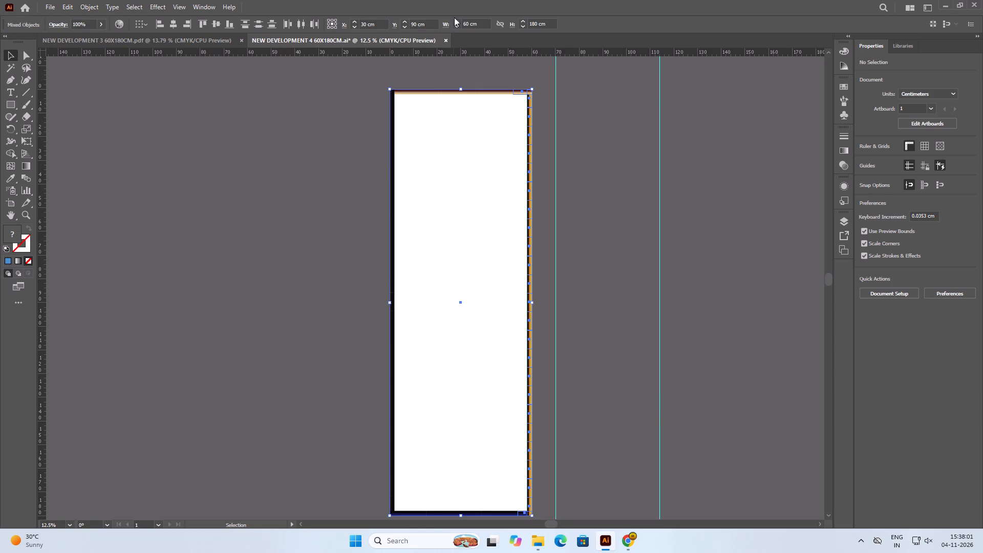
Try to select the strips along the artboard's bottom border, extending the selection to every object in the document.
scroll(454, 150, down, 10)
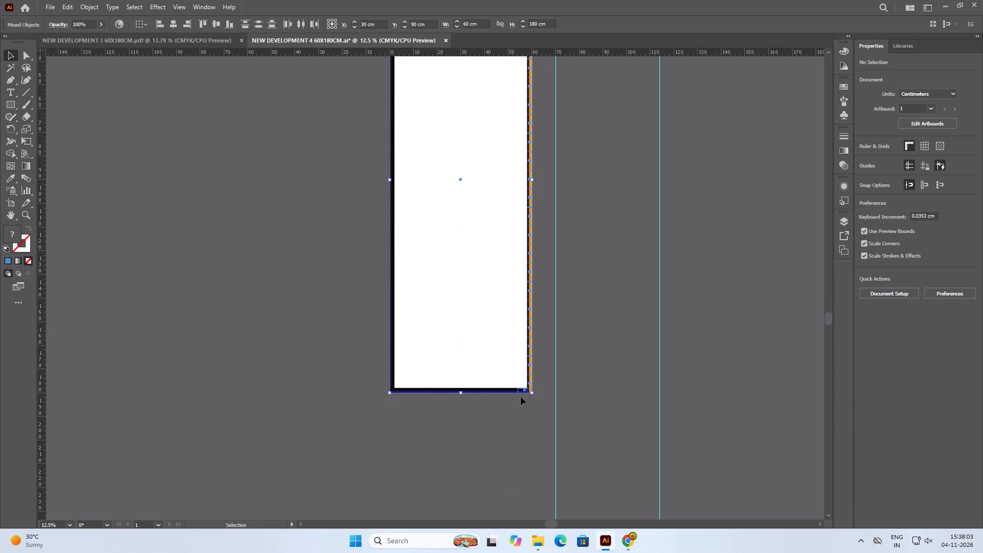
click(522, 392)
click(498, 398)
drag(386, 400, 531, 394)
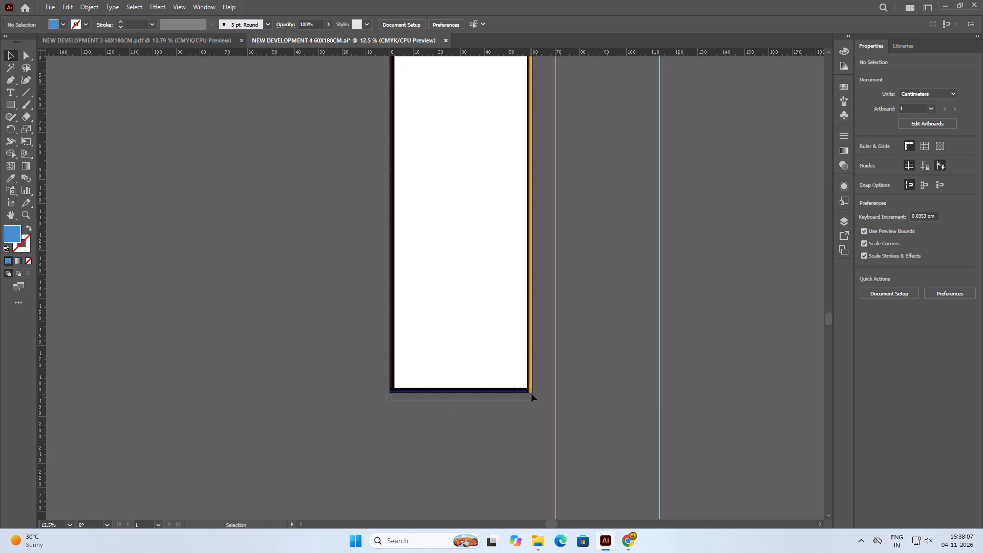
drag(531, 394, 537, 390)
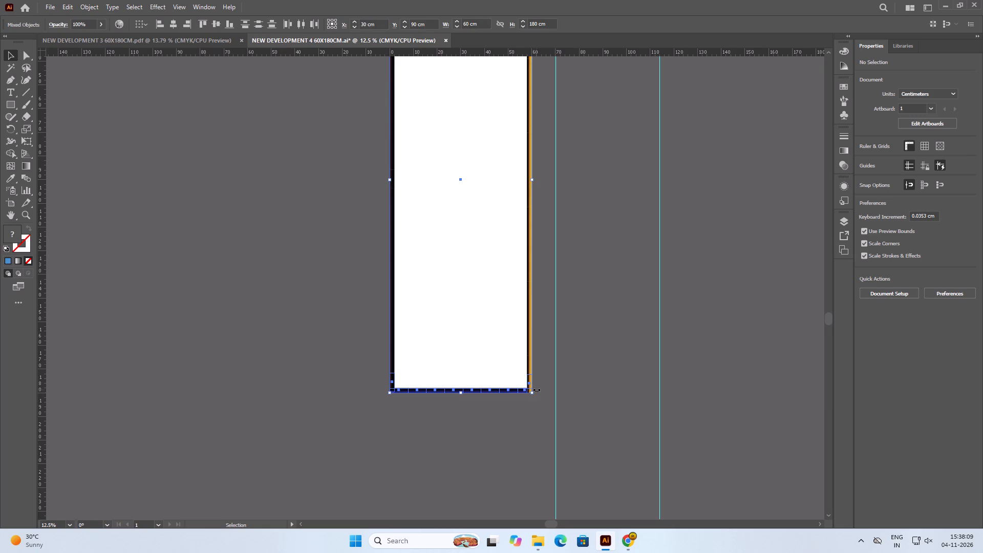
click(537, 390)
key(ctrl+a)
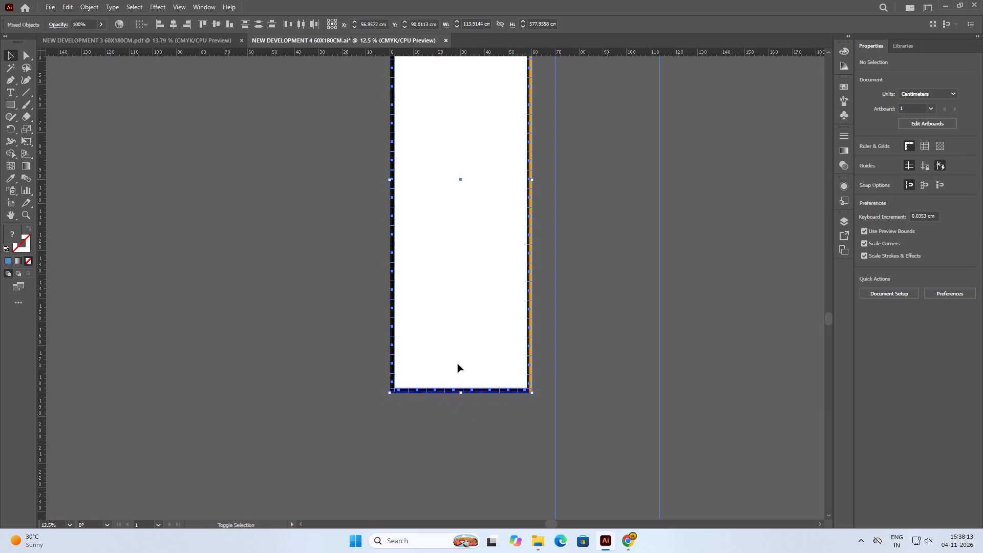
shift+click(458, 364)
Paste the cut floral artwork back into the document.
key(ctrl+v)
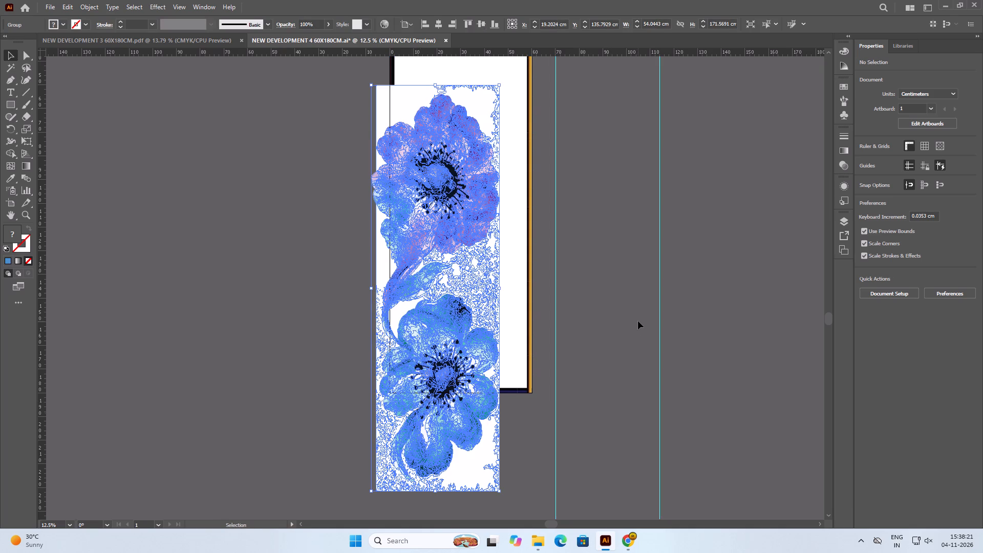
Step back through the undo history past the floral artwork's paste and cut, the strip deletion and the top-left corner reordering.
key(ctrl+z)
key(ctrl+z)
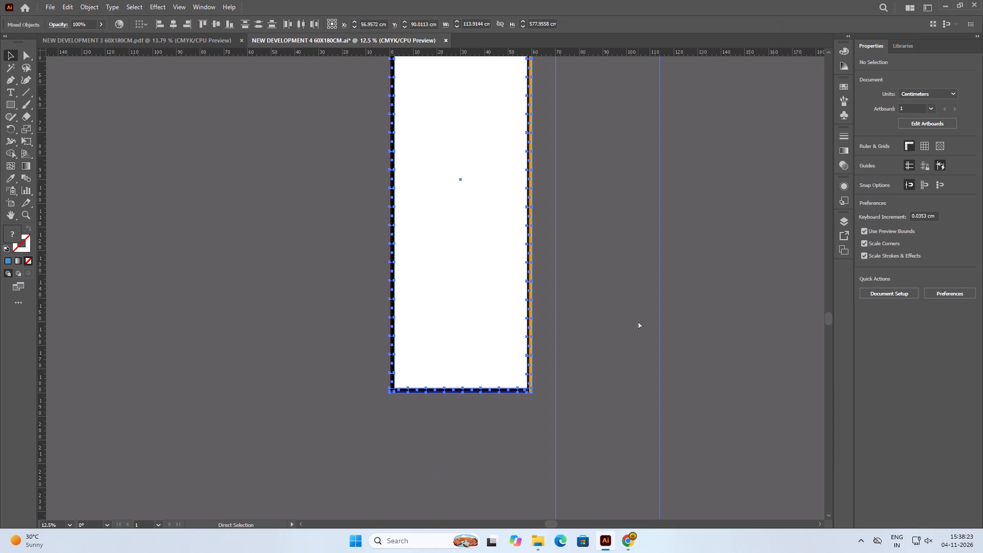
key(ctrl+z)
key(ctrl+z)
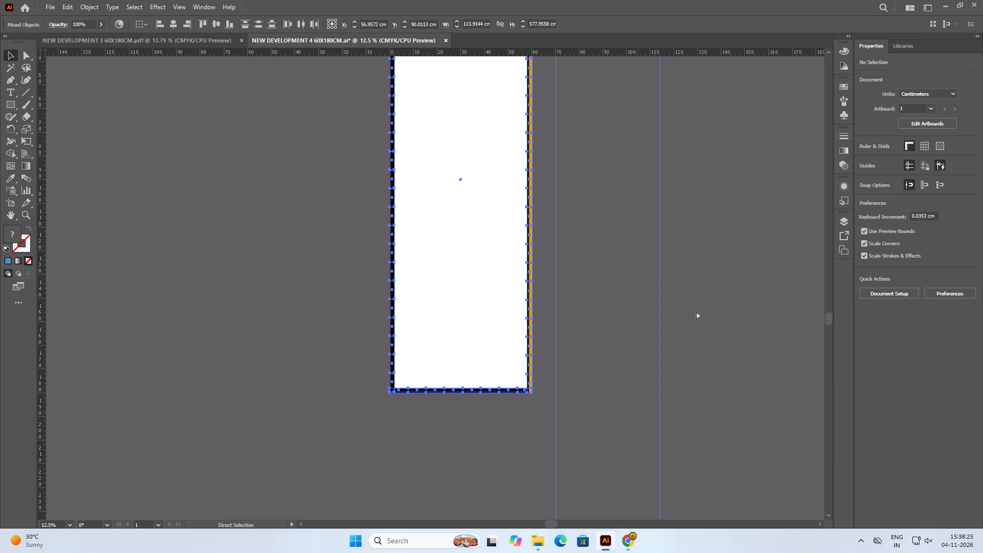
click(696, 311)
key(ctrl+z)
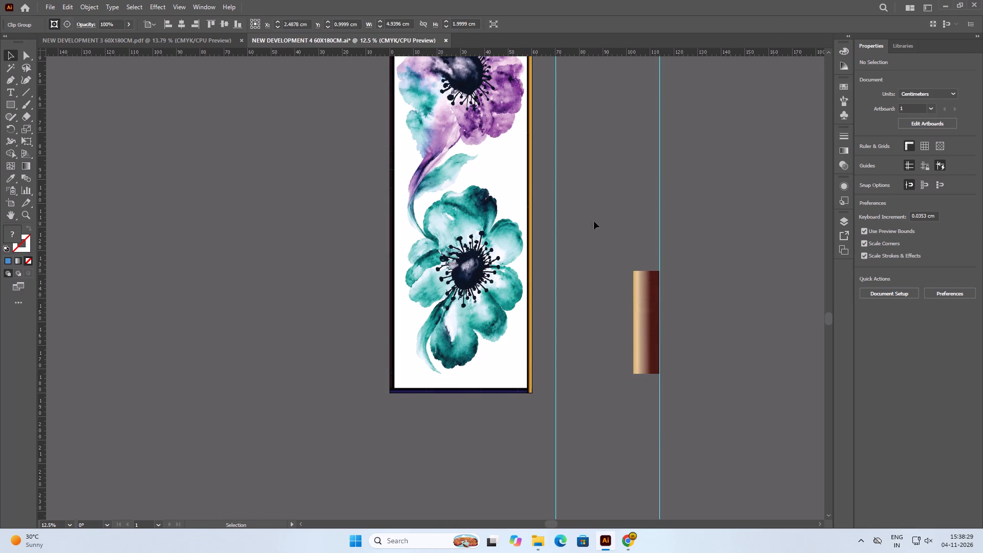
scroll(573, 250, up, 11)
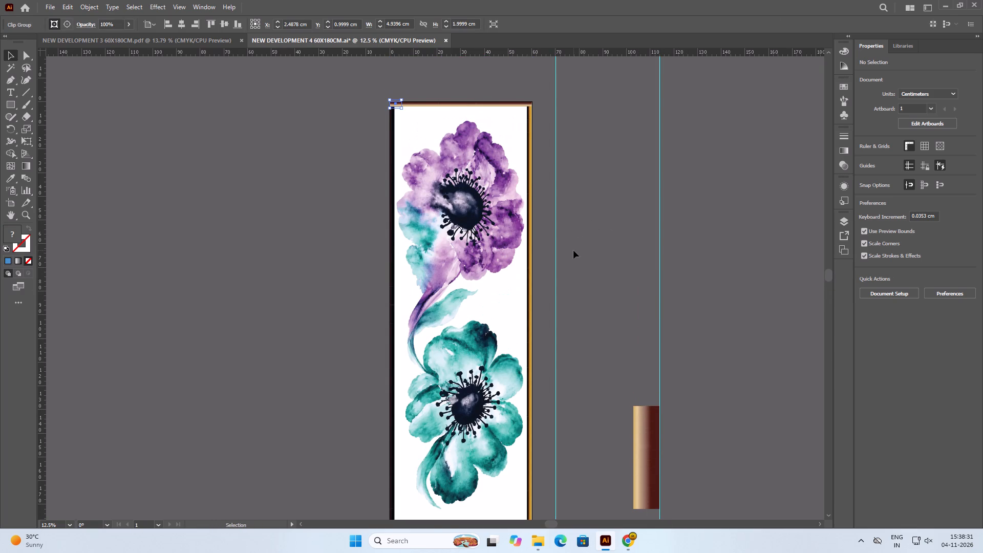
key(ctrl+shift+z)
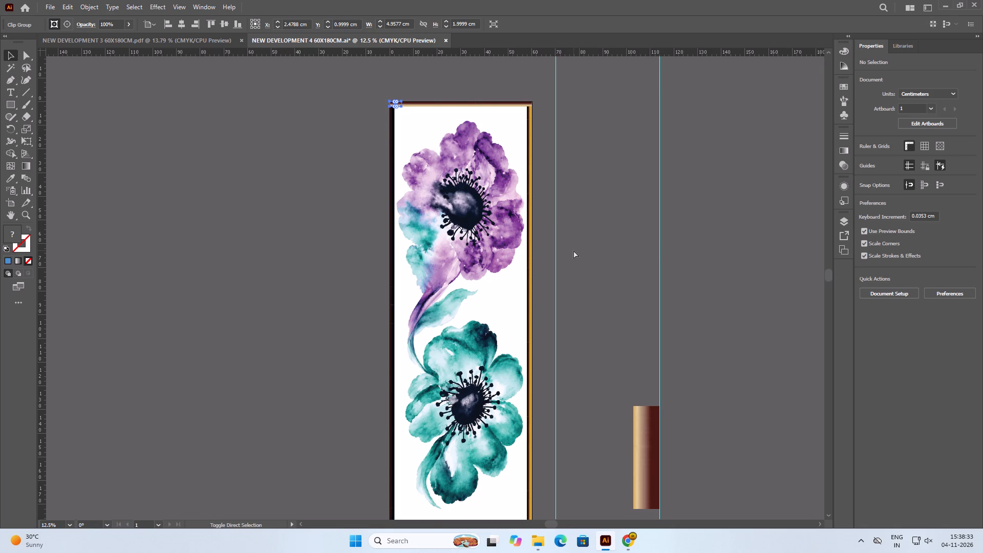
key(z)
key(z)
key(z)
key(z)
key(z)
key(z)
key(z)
Bring the topmost maroon and black strip on the left border in front of the top border at the corner, and deselect it.
scroll(398, 75, up, 5)
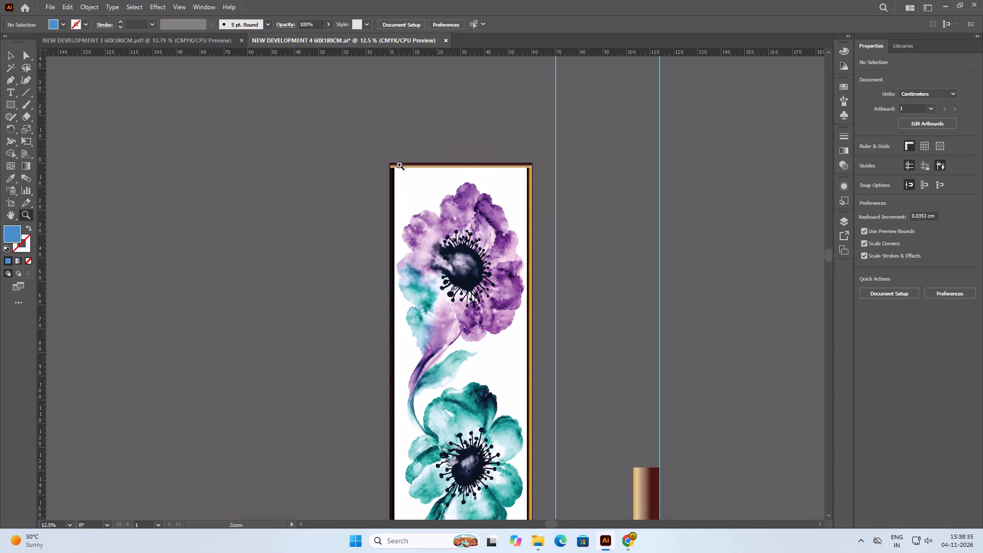
click(7, 52)
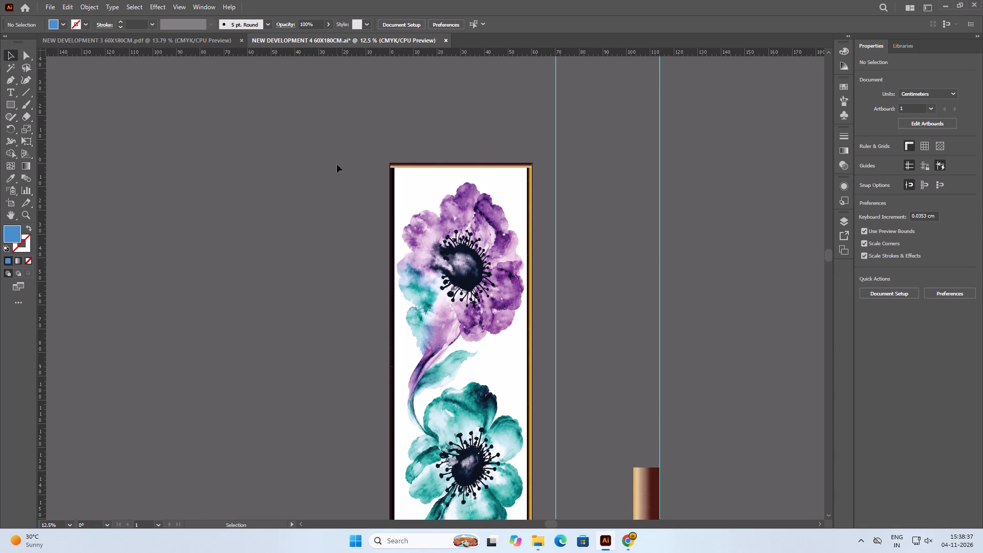
alt+scroll(355, 166, up, 4)
alt+scroll(509, 173, up, 5)
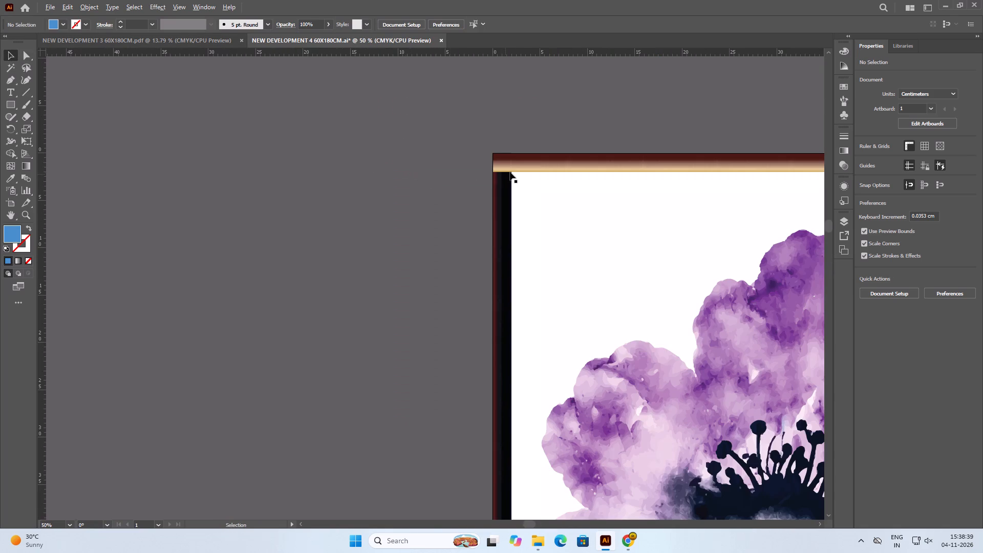
click(503, 180)
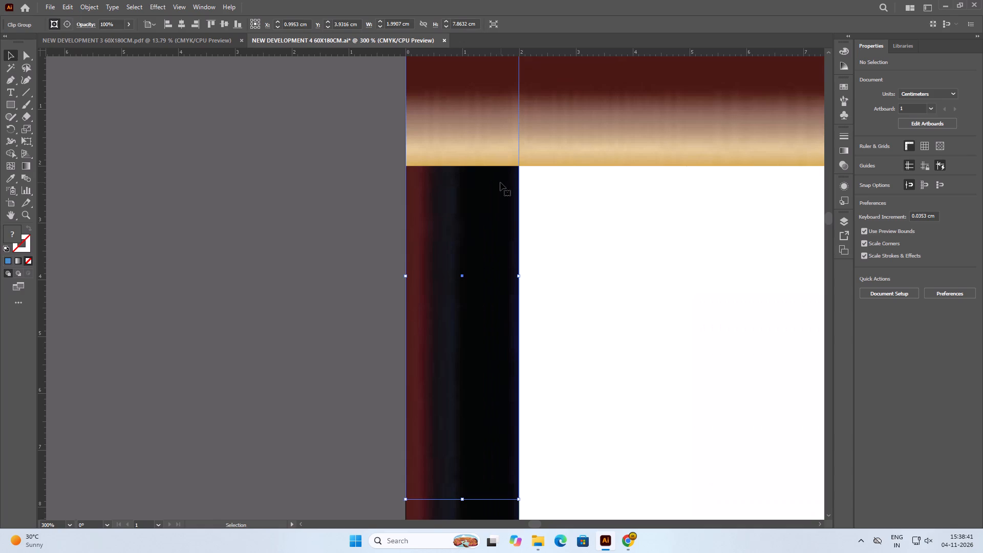
key(ctrl+shift+bracketright)
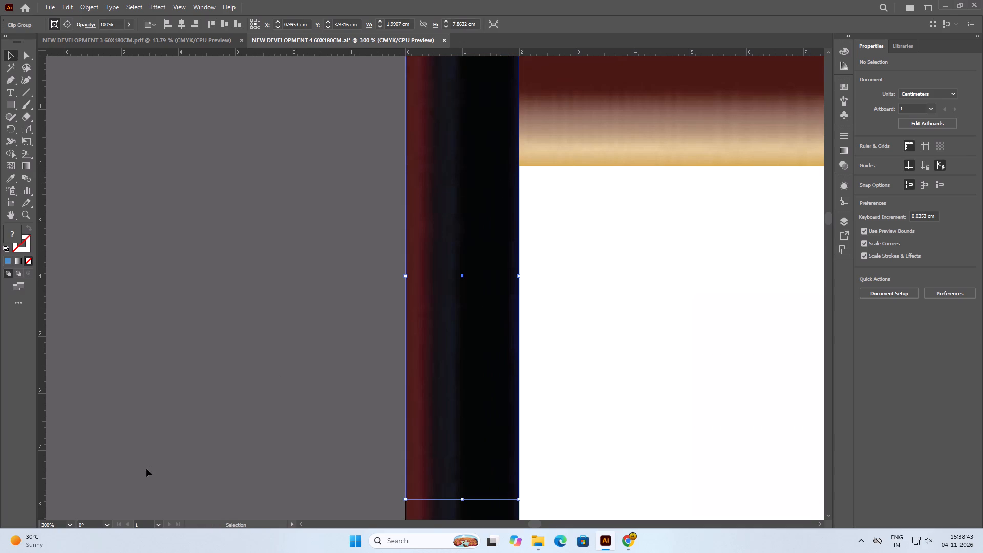
click(146, 469)
scroll(195, 373, down, 3)
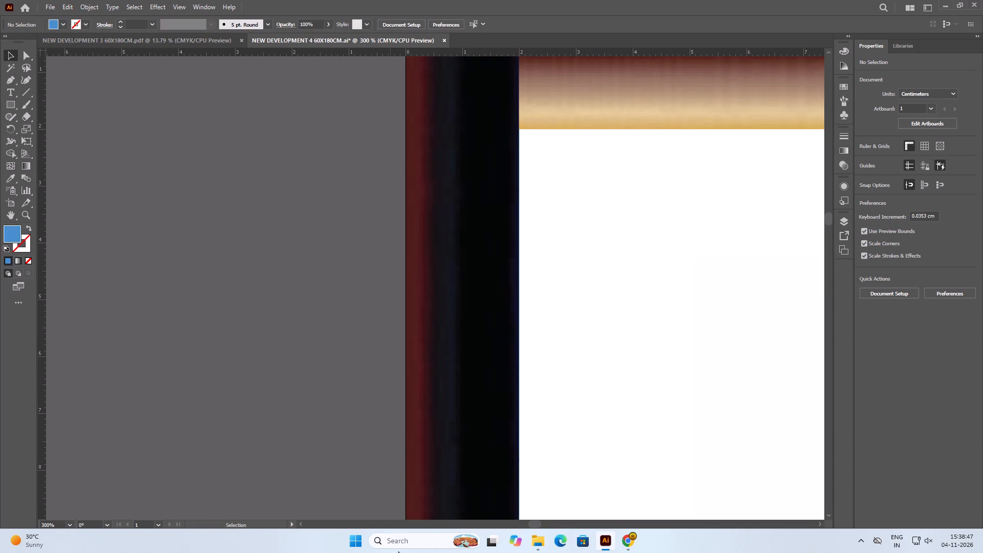
key(ctrl+0)
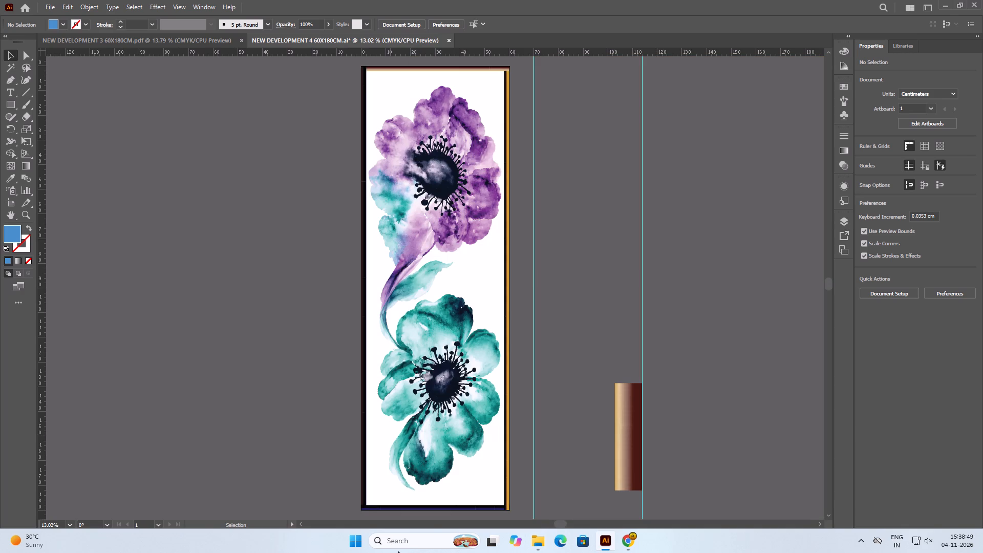
Delete the leftover gold and maroon strip lying beside the artboard.
click(617, 418)
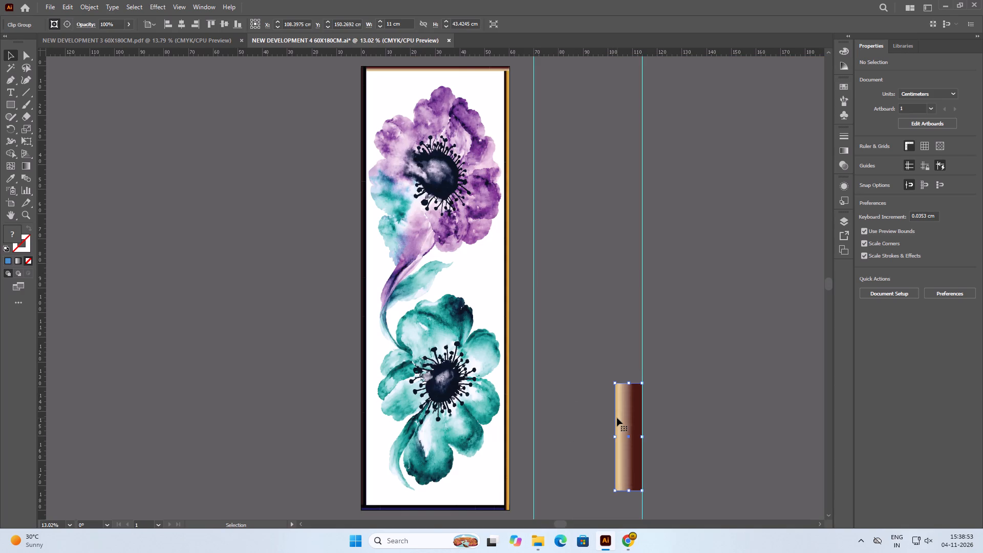
key(Delete)
click(603, 393)
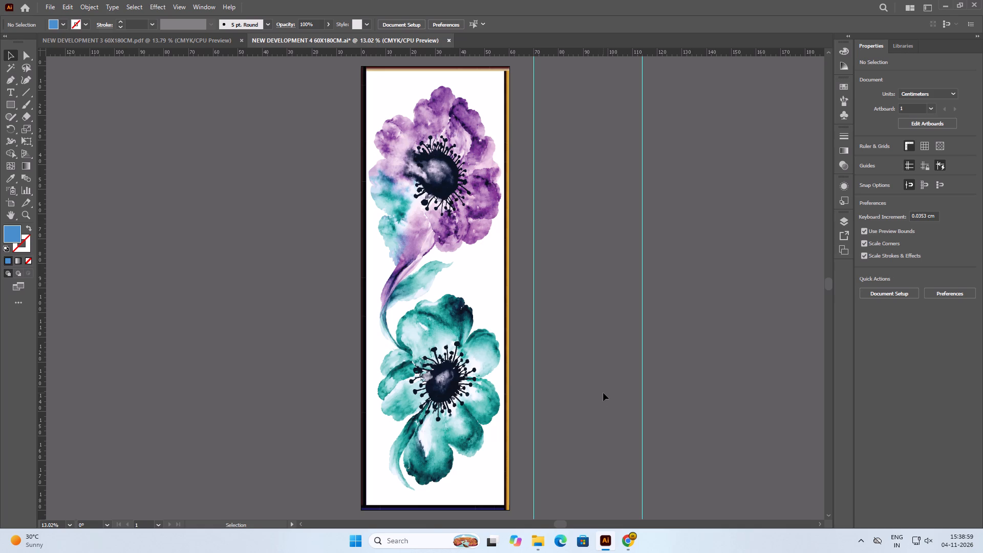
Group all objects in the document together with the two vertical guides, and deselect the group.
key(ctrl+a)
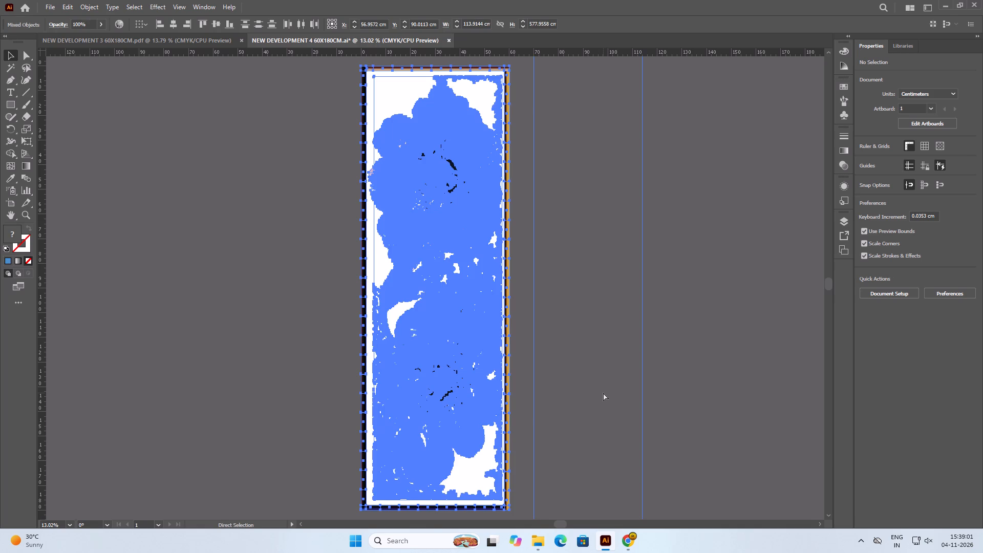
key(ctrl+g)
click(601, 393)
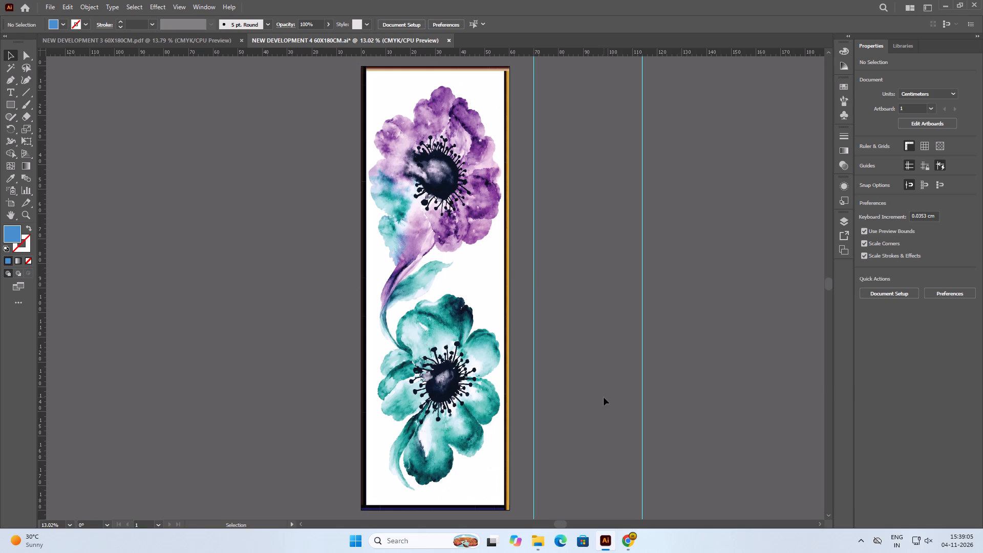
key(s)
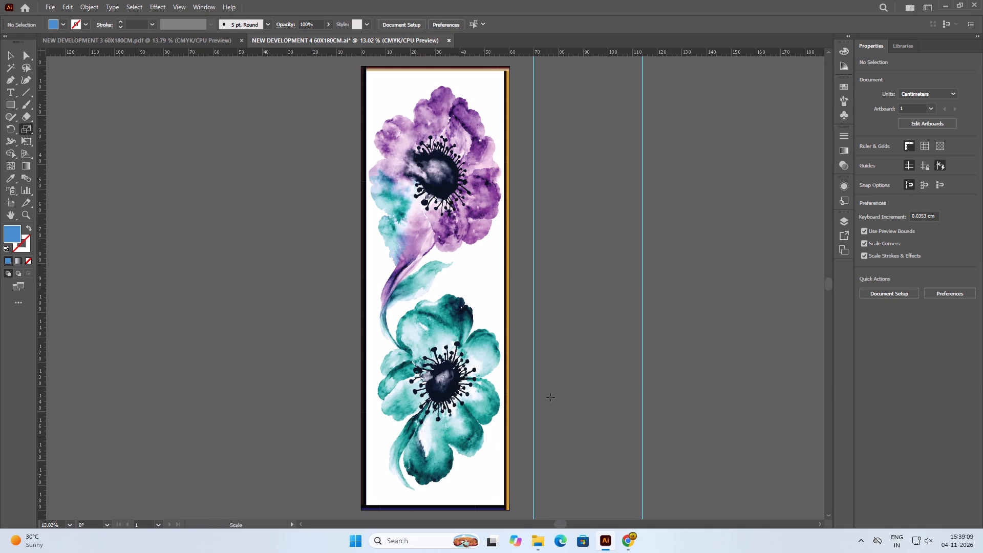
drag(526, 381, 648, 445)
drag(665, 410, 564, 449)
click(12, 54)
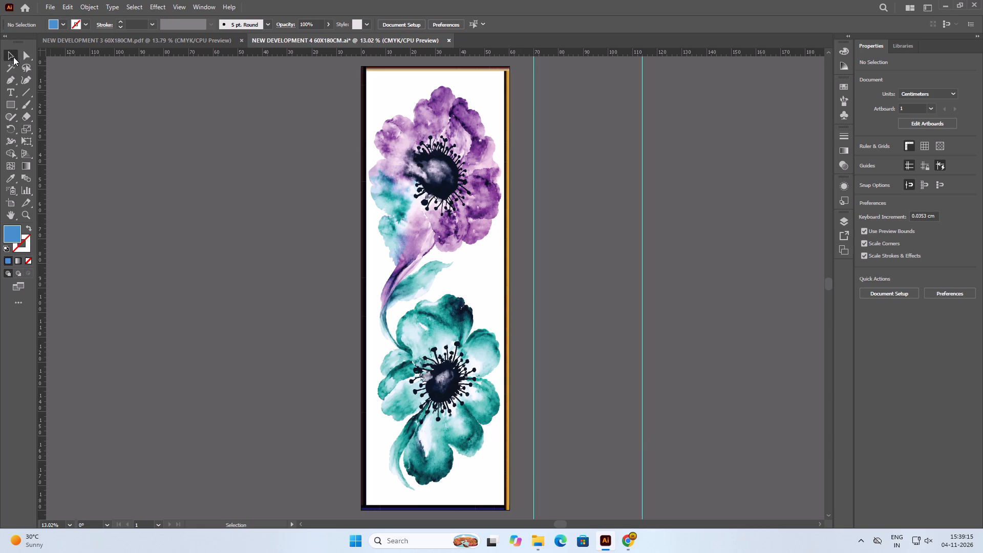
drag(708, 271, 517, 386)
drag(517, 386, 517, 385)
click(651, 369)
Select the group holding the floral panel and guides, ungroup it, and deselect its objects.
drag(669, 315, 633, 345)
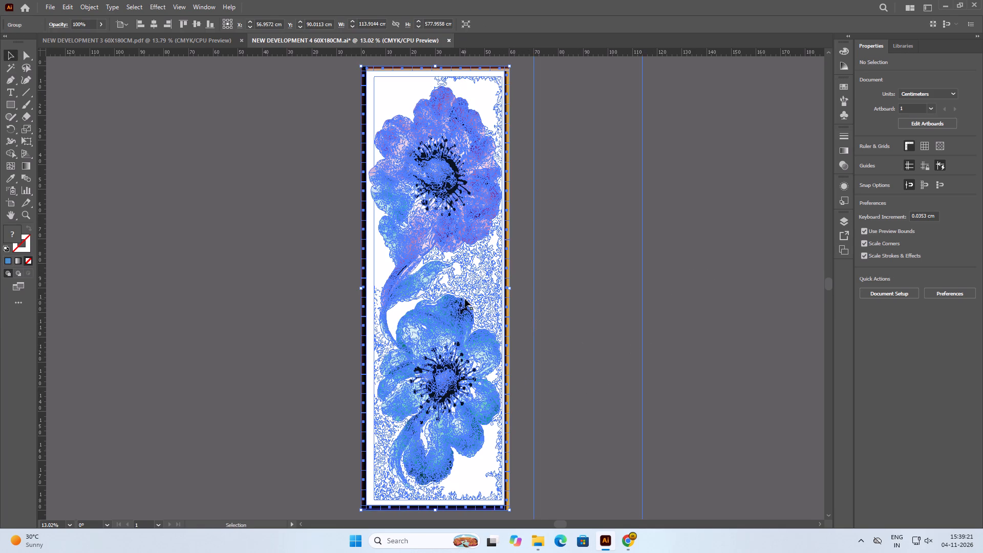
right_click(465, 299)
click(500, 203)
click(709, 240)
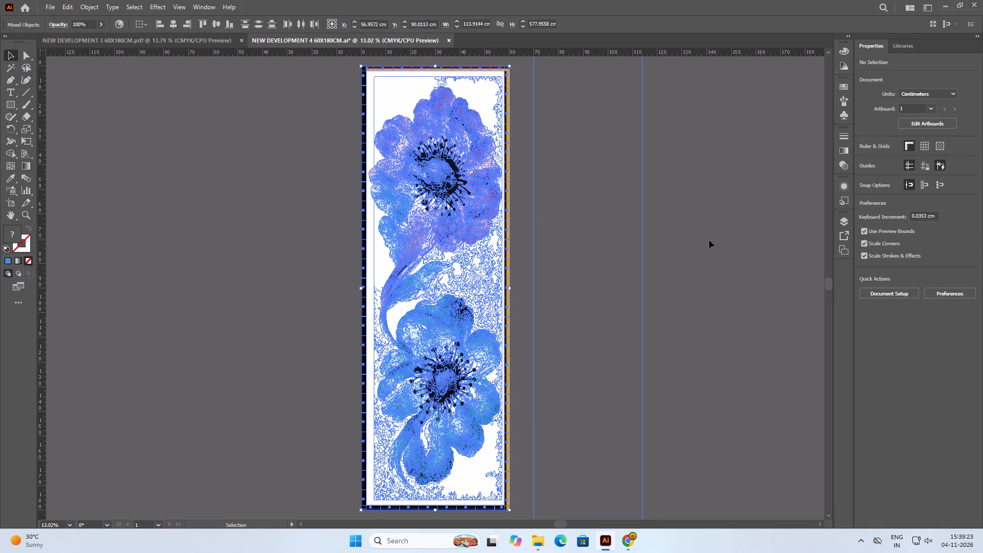
Delete the two vertical guides beside the artboard.
drag(696, 249, 629, 331)
key(Delete)
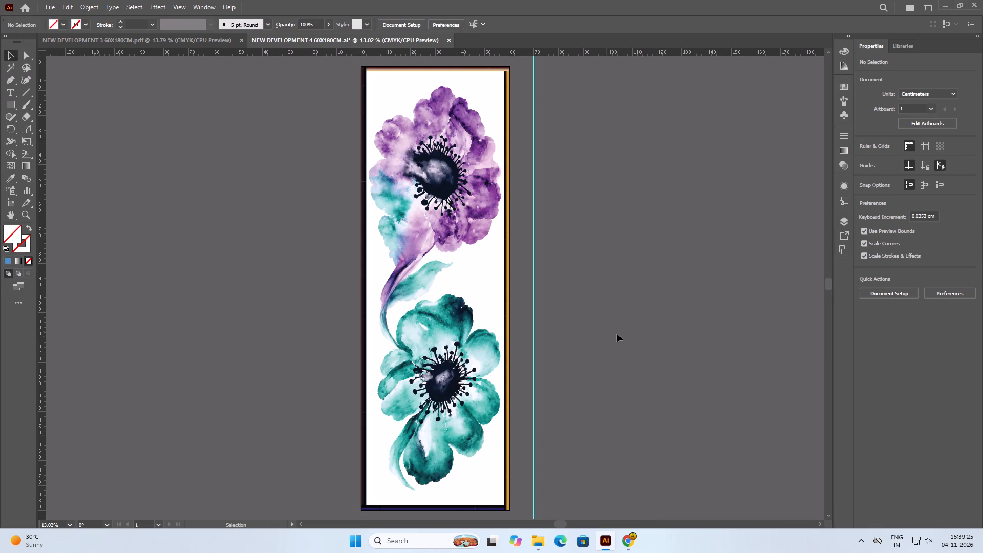
drag(542, 315, 528, 330)
key(Delete)
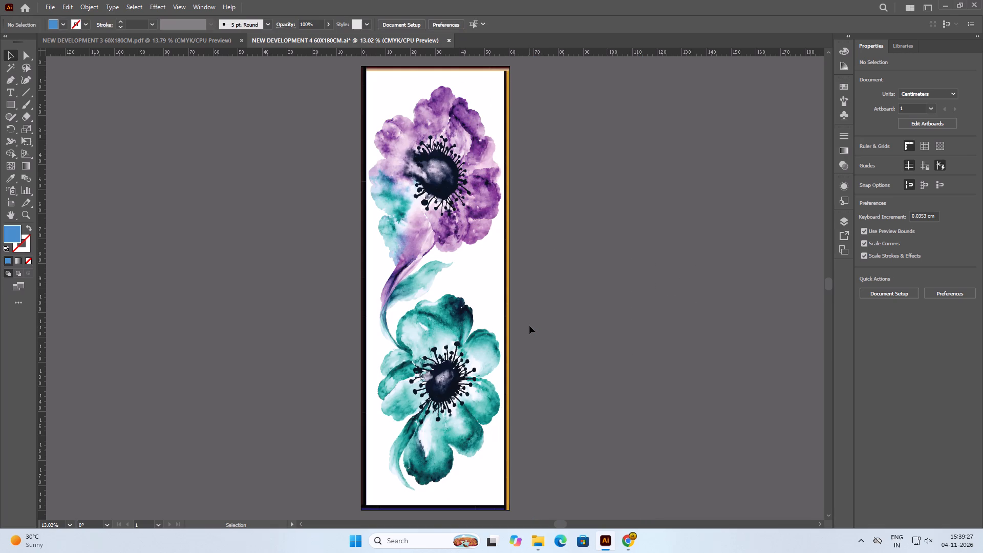
Group all the frame strips and floral artwork of the 60 x 180 cm panel.
key(ctrl+a)
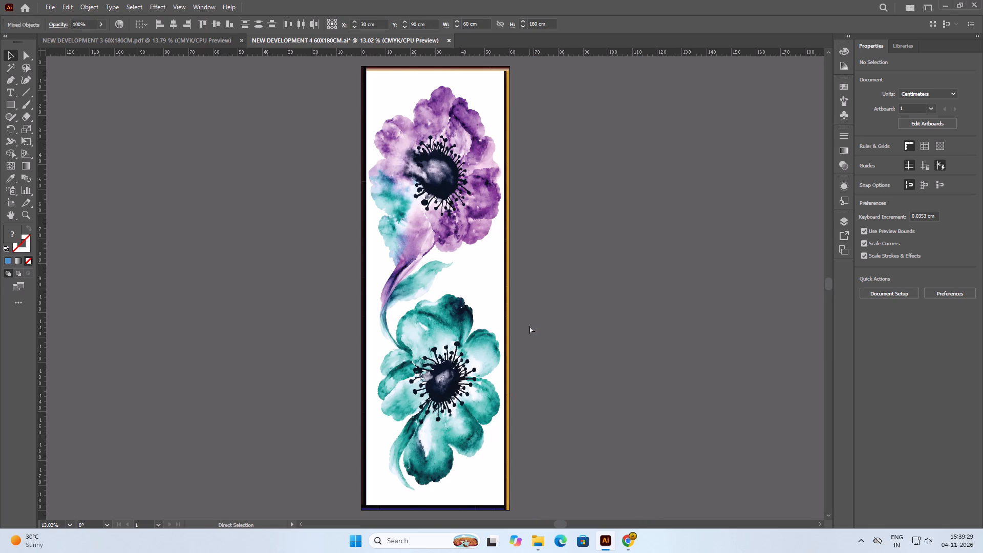
key(ctrl+g)
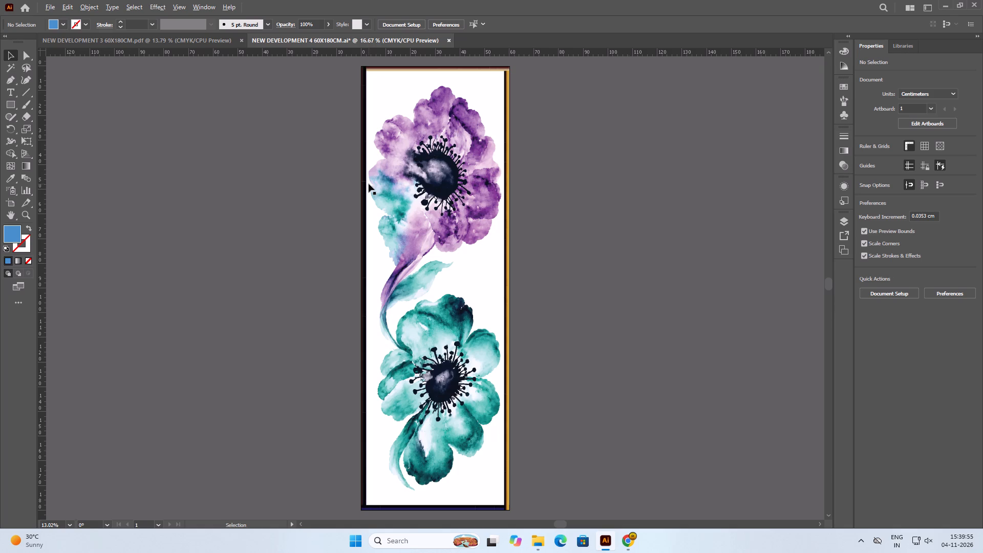
Examine the left border stripes beside the purple flower up close, and review the whole framed panel.
alt+scroll(369, 184, up, 5)
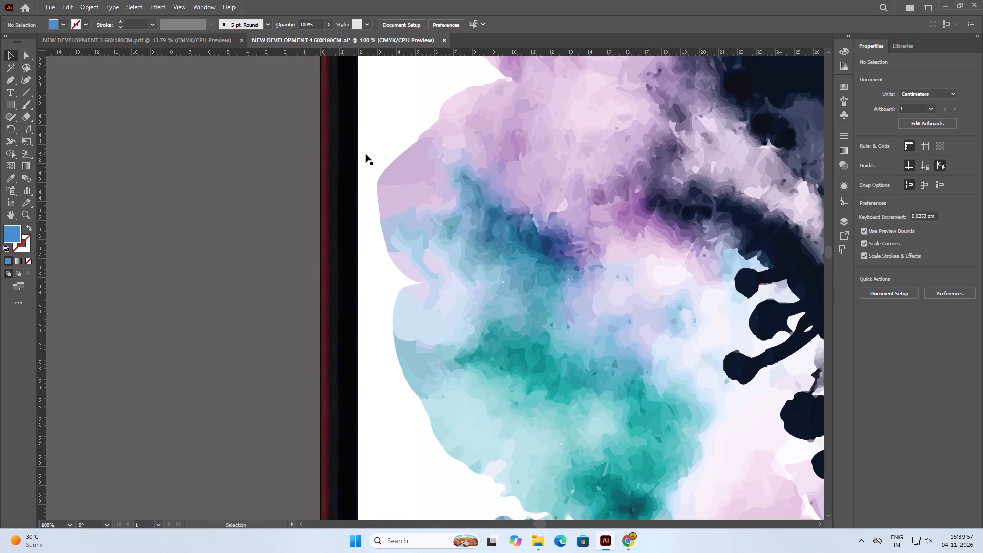
alt+scroll(366, 154, down, 3)
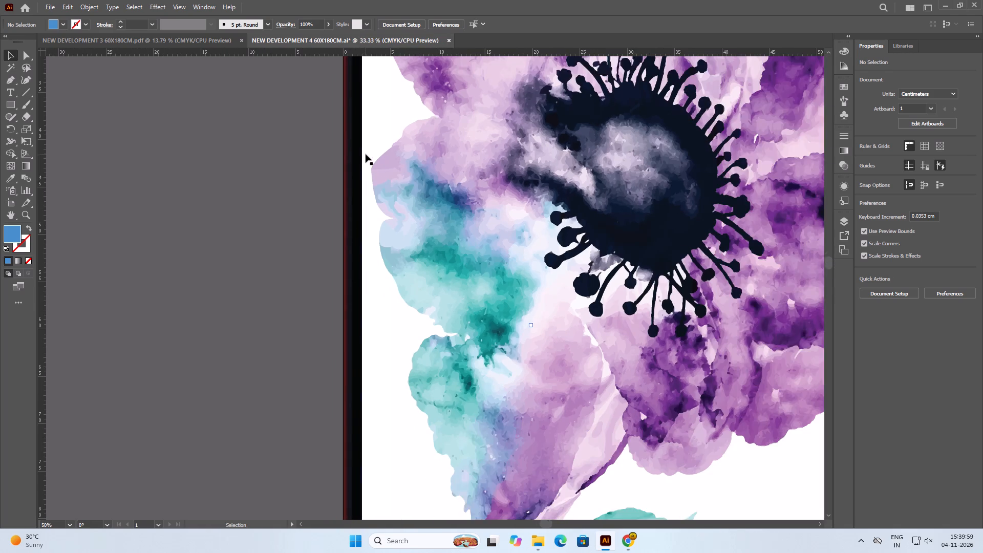
alt+scroll(366, 154, down, 1)
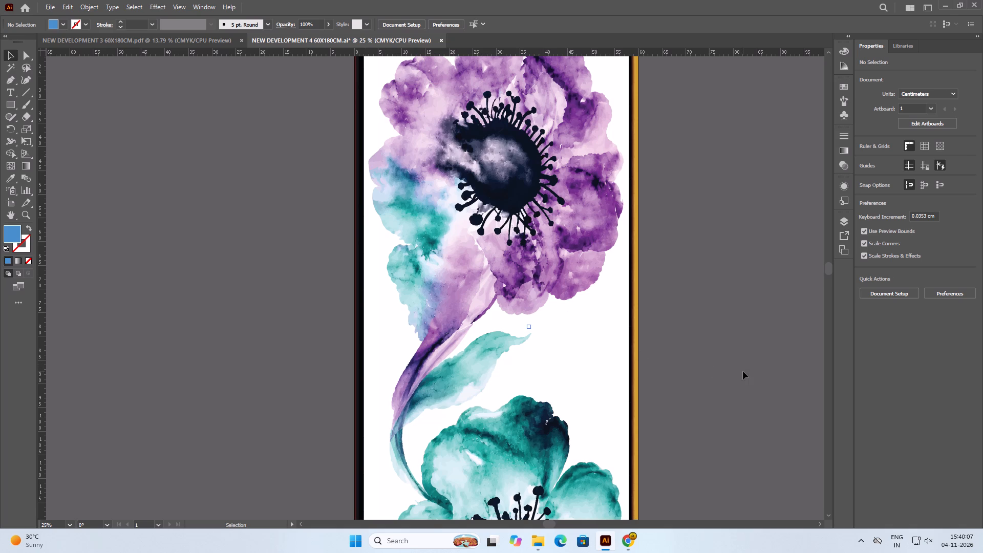
alt+scroll(718, 366, down, 1)
key(ctrl+0)
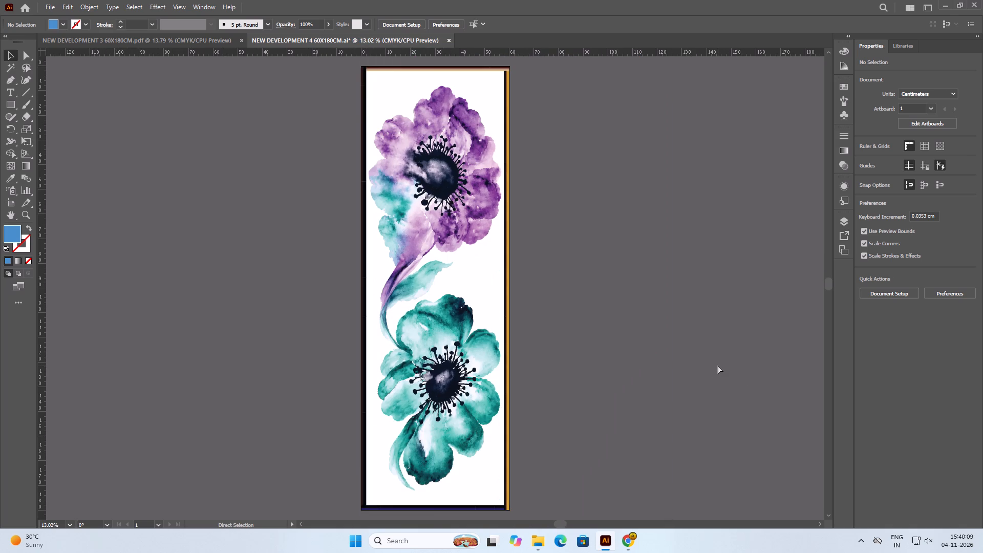
click(710, 375)
Export the panel as a JPEG named NEW DEVELOPMENT 4 60X180CM in the NEW CAD FILE folder, replacing the existing image.
click(44, 0)
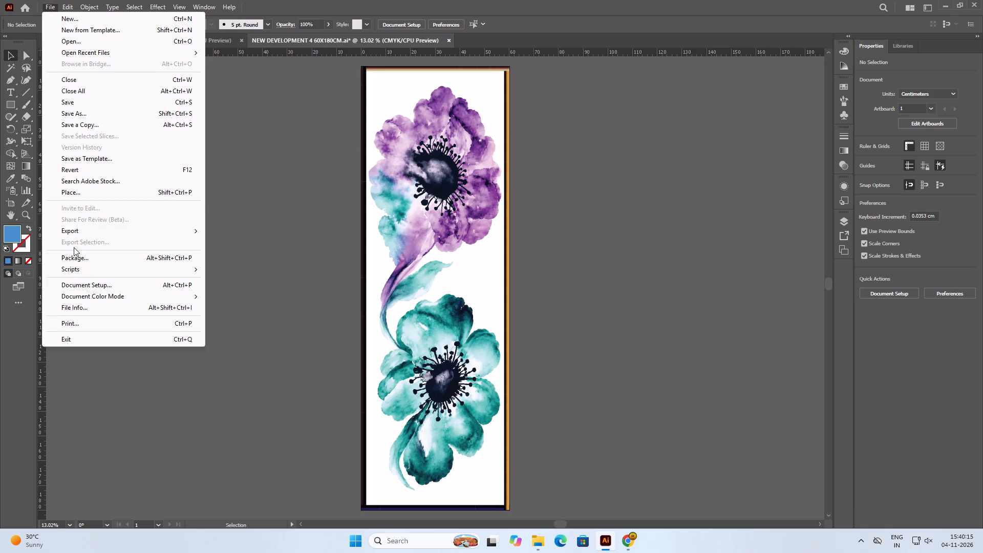
click(76, 235)
click(268, 243)
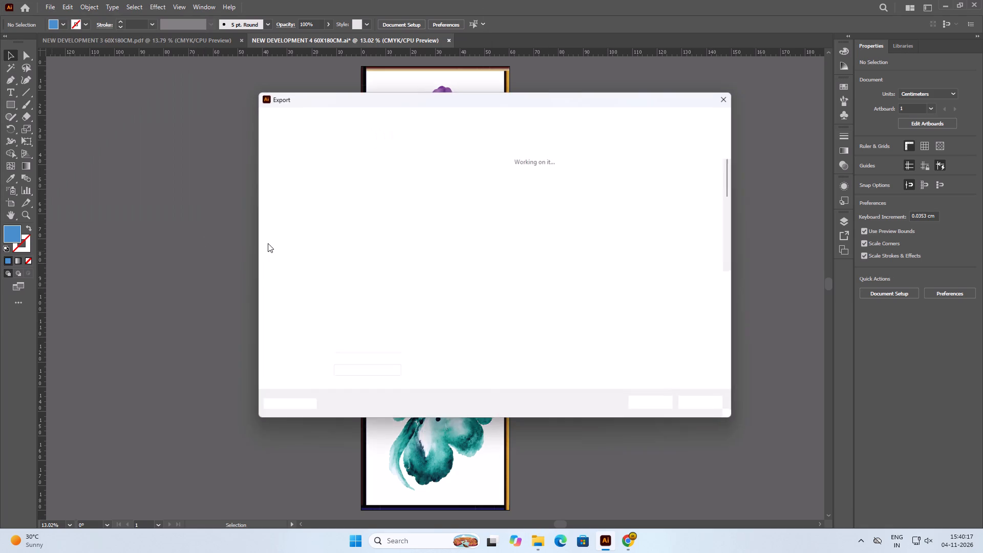
scroll(507, 259, down, 6)
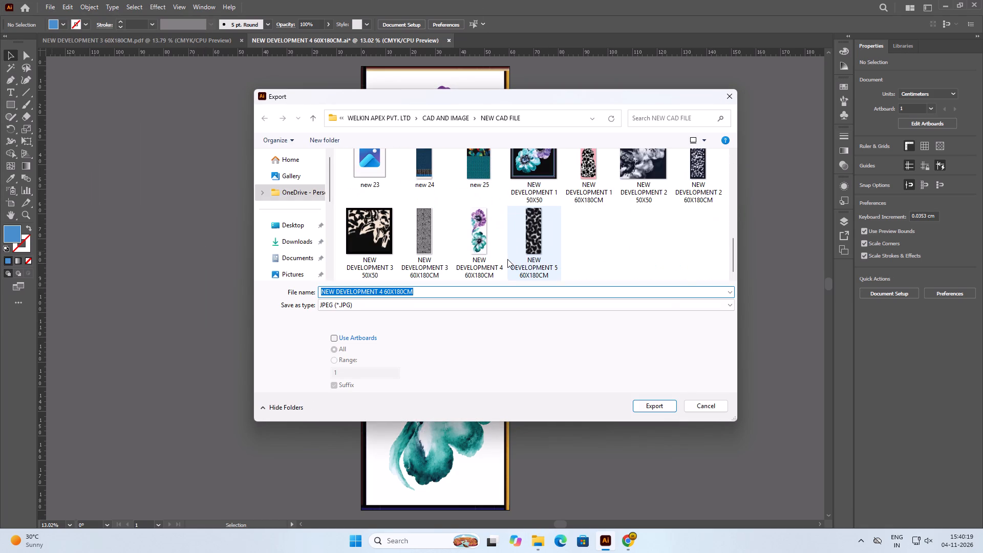
scroll(507, 259, down, 1)
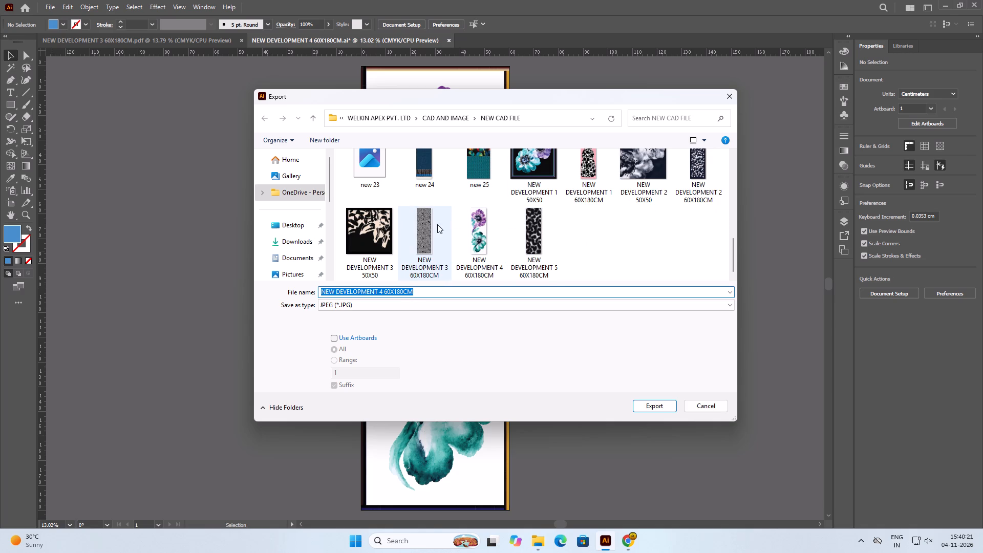
click(664, 410)
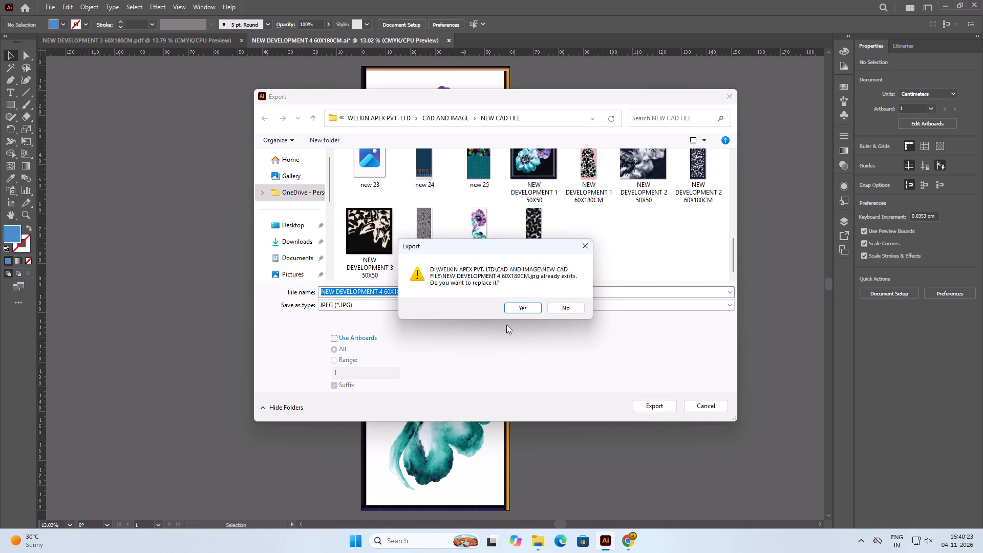
click(517, 316)
click(520, 311)
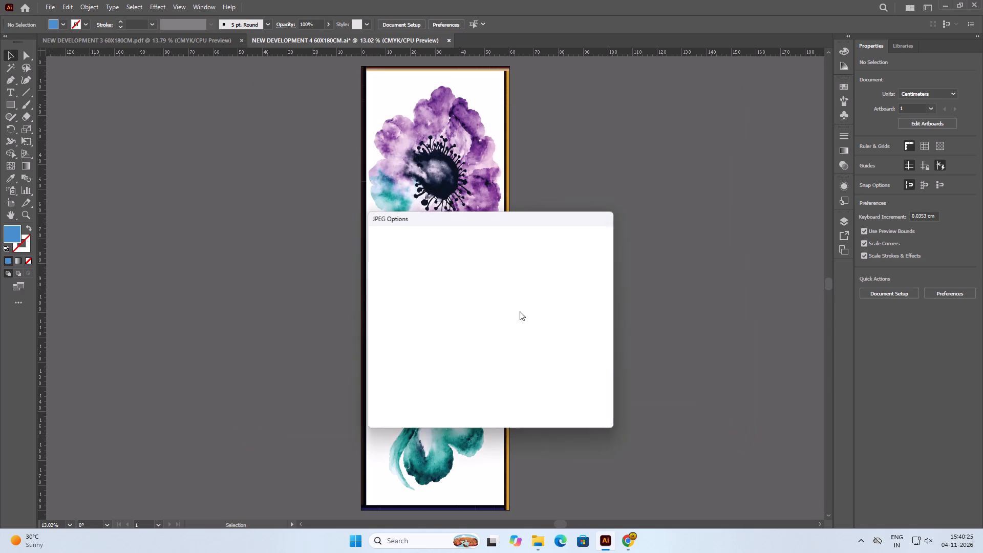
click(538, 405)
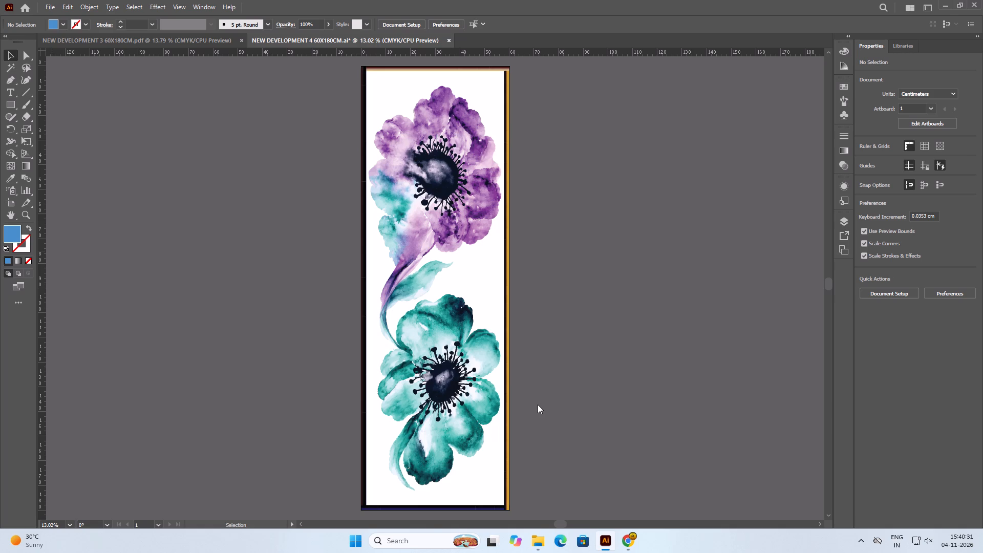
Save the document as an Adobe PDF named NEW DEVELOPMENT 4 60X180CM in the NEW CAD FILE folder, using the Illustrator Default preset.
key(ctrl+shift+s)
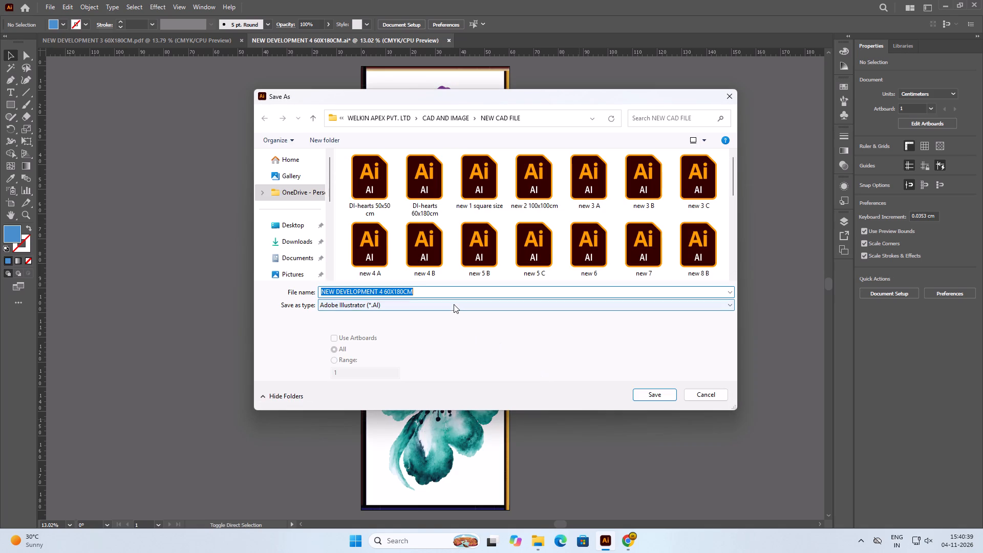
click(454, 304)
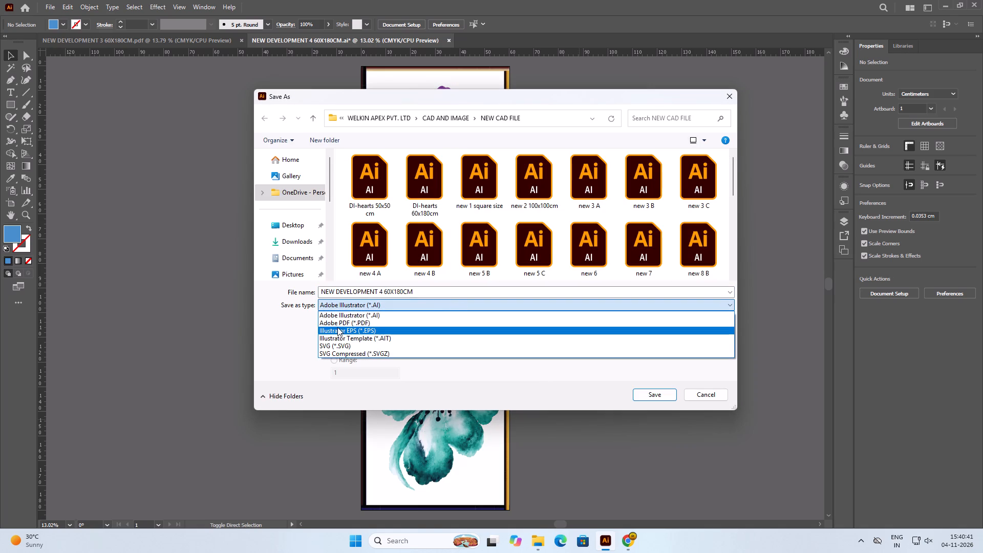
click(340, 324)
click(645, 392)
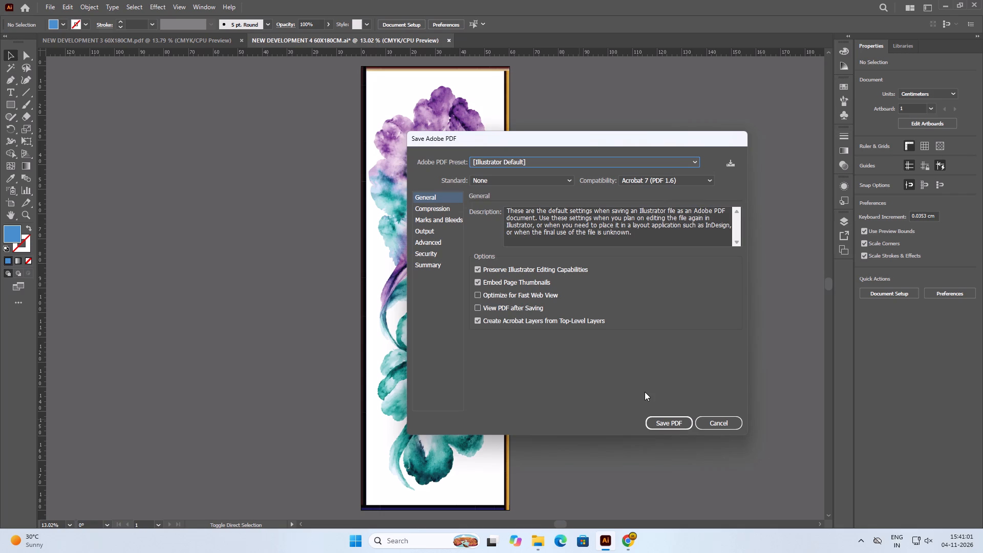
click(668, 422)
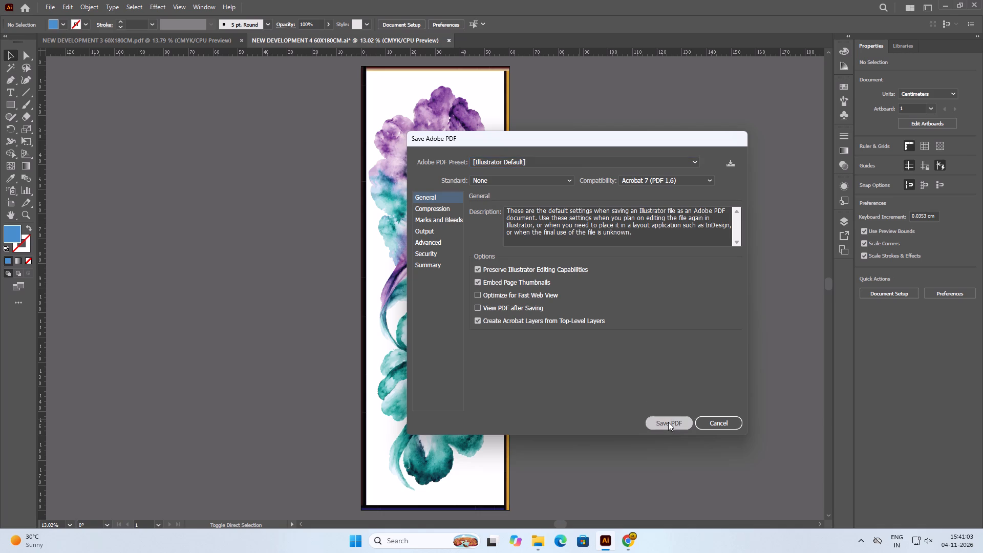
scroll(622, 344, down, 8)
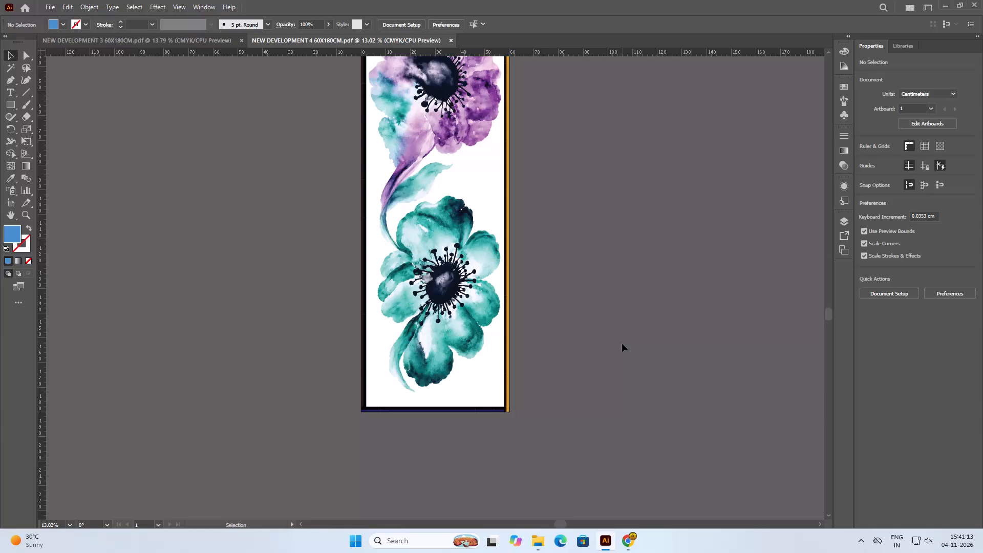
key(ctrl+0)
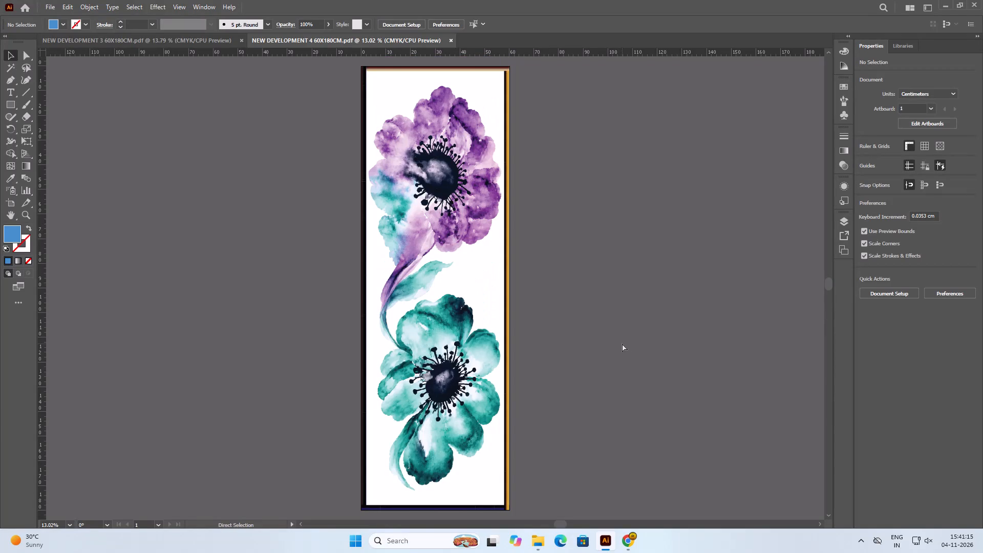
Switch to File Explorer and check the NEW CAD FILE folder for the NEW DEVELOPMENT 4 60X180CM files.
click(540, 546)
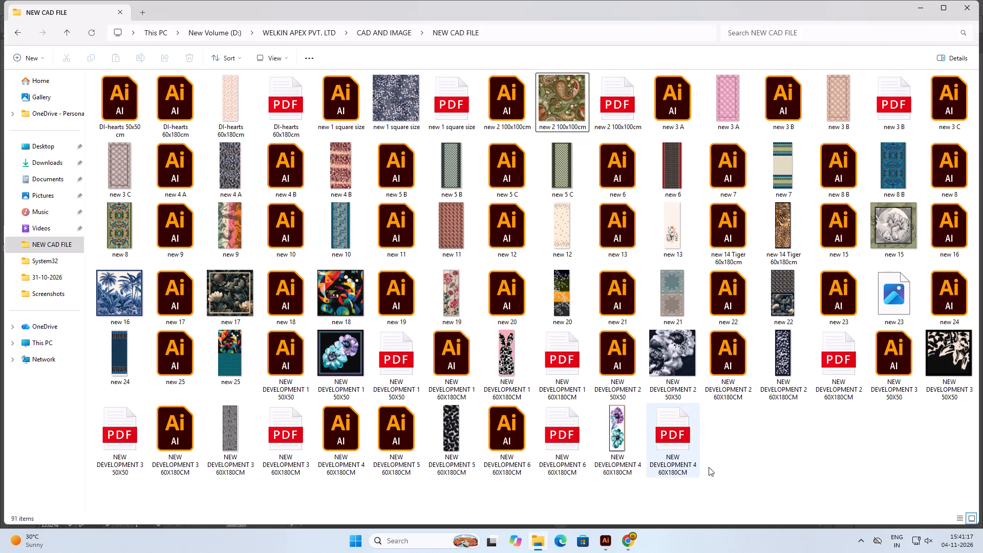
click(731, 465)
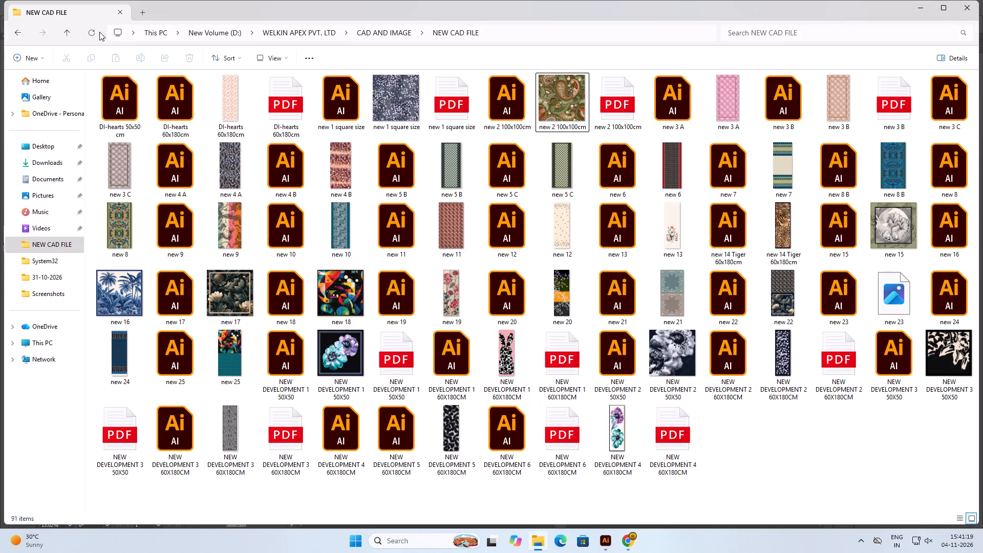
Refresh the NEW CAD FILE folder, then open the NEW DEVELOPMENT 4 60X180CM image and inspect the framed panel up close.
click(93, 32)
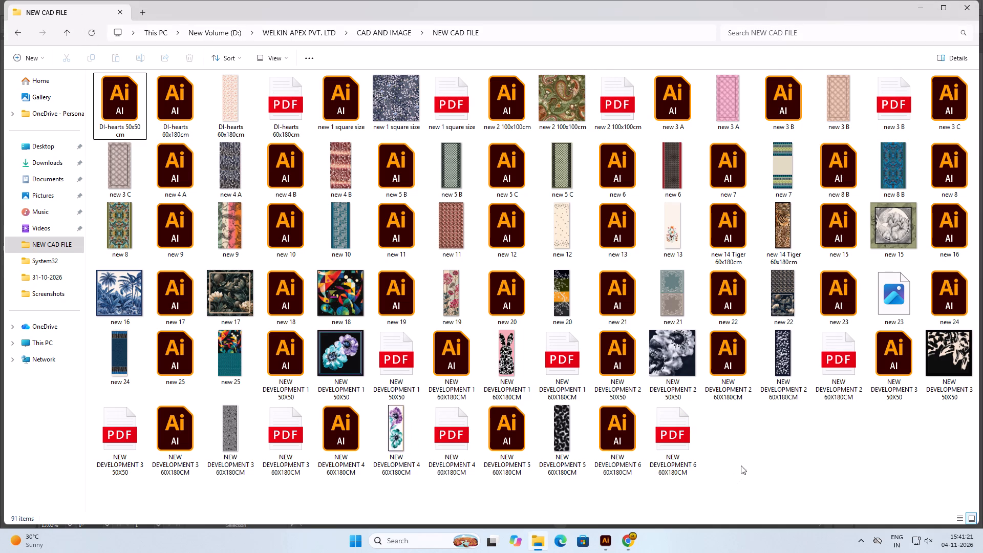
click(756, 459)
double_click(392, 431)
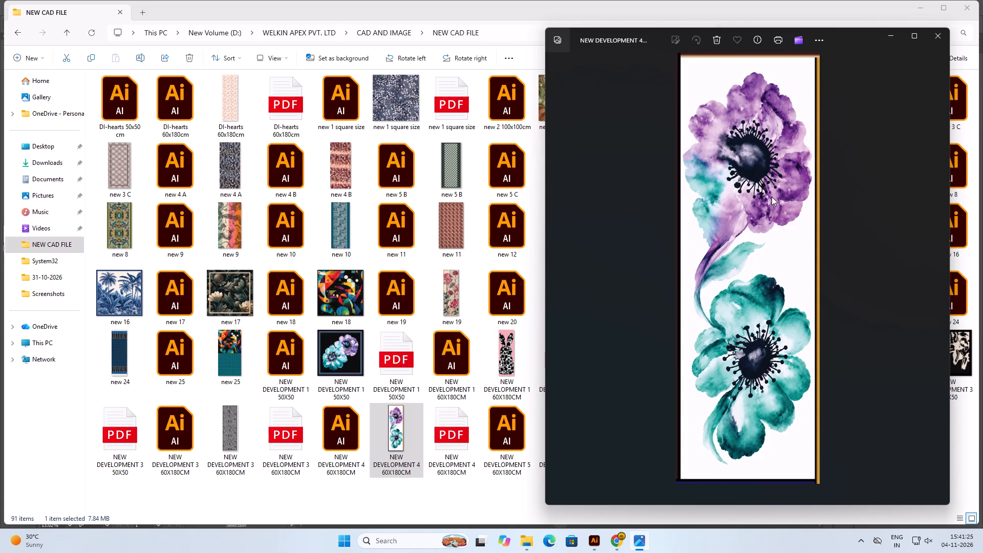
alt+scroll(772, 197, up, 3)
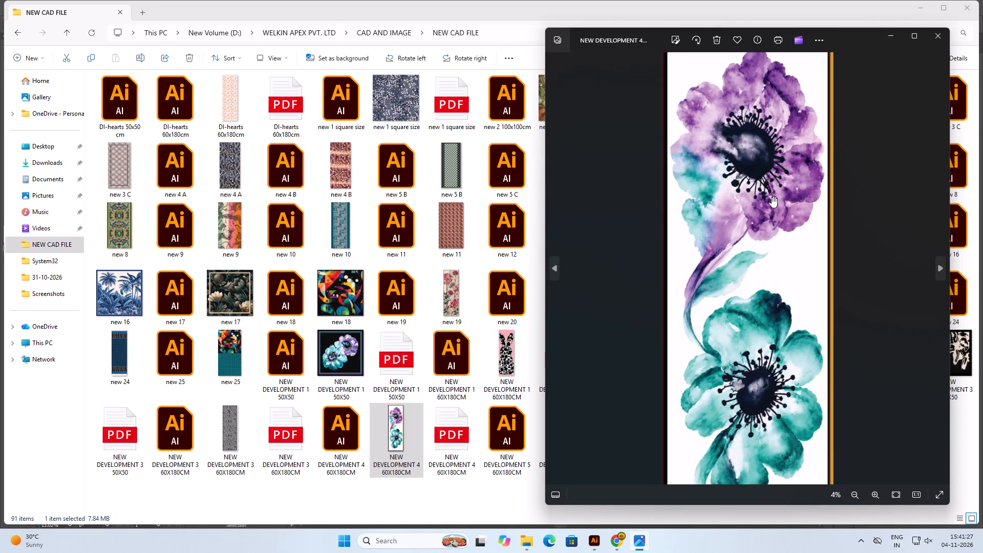
alt+scroll(772, 197, up, 1)
alt+scroll(772, 197, down, 12)
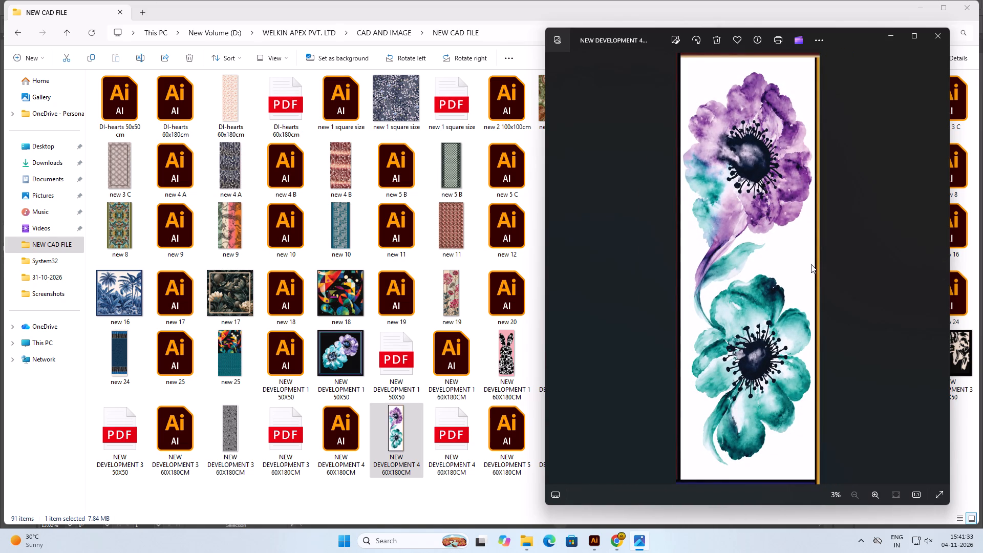
click(937, 35)
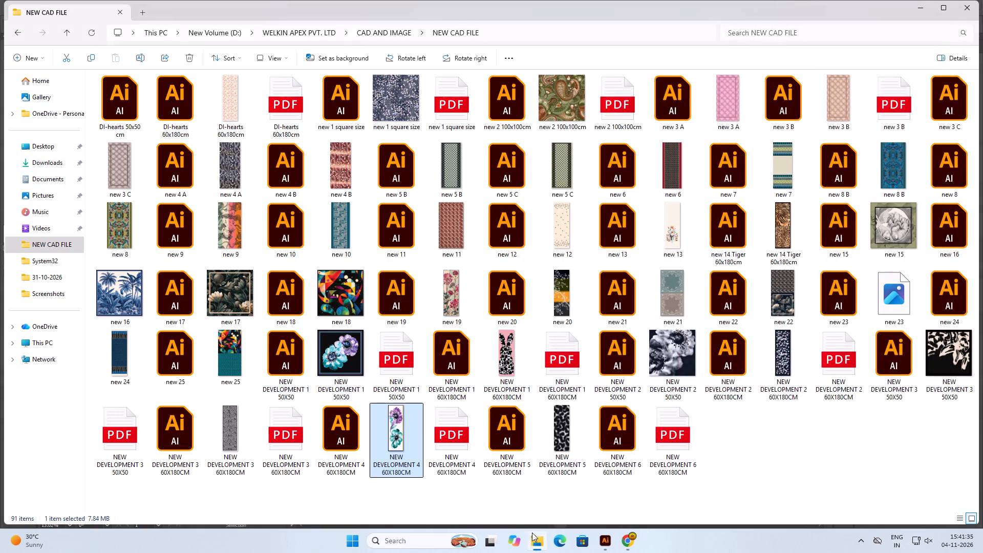
Look over the NEW DEVELOPMENT 4 60X180CM PDF and the NEW DEVELOPMENT 5 60X180CM files in the folder.
click(520, 504)
click(462, 453)
click(498, 430)
click(460, 436)
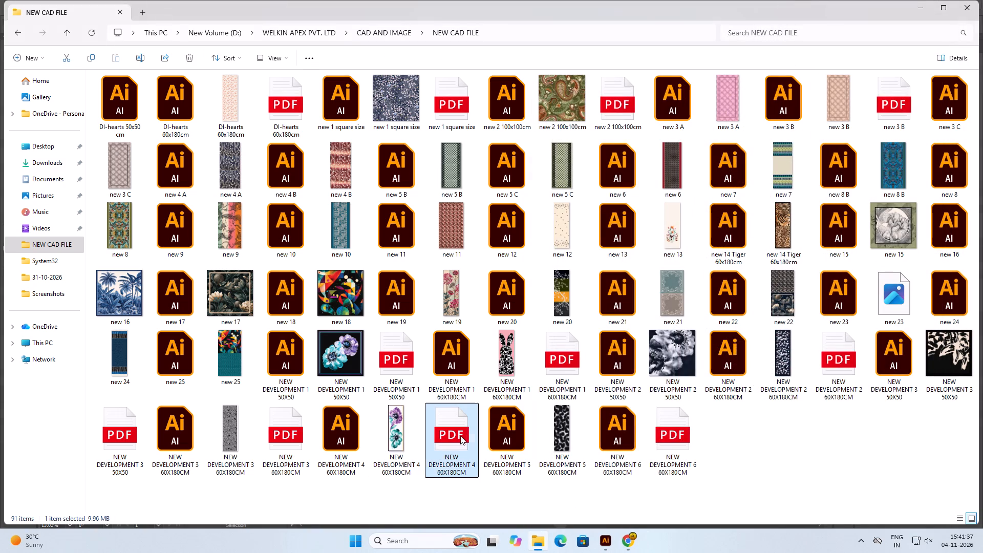
click(509, 438)
click(581, 434)
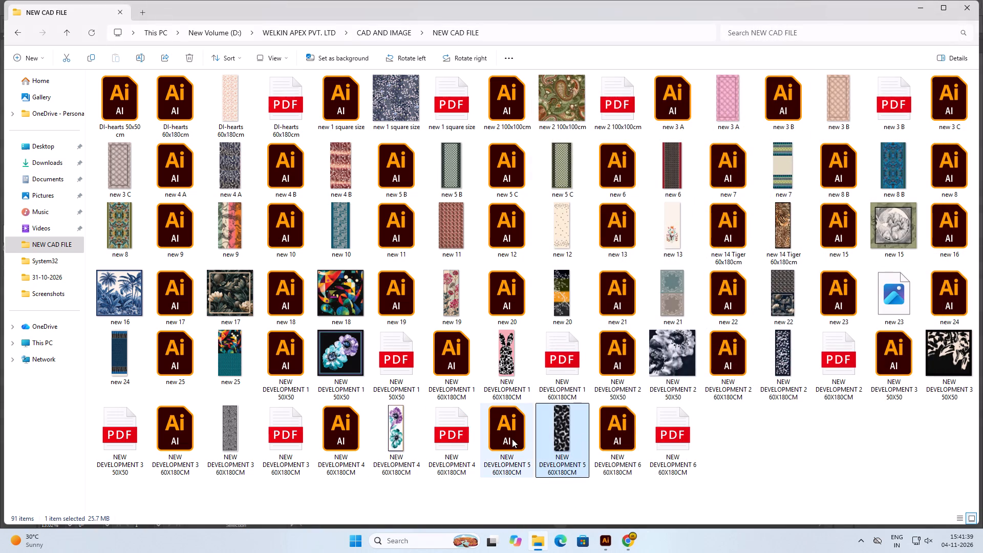
click(512, 439)
click(516, 436)
Switch to Illustrator and close the NEW DEVELOPMENT 3 60X180CM and NEW DEVELOPMENT 4 60X180CM PDF documents.
click(610, 552)
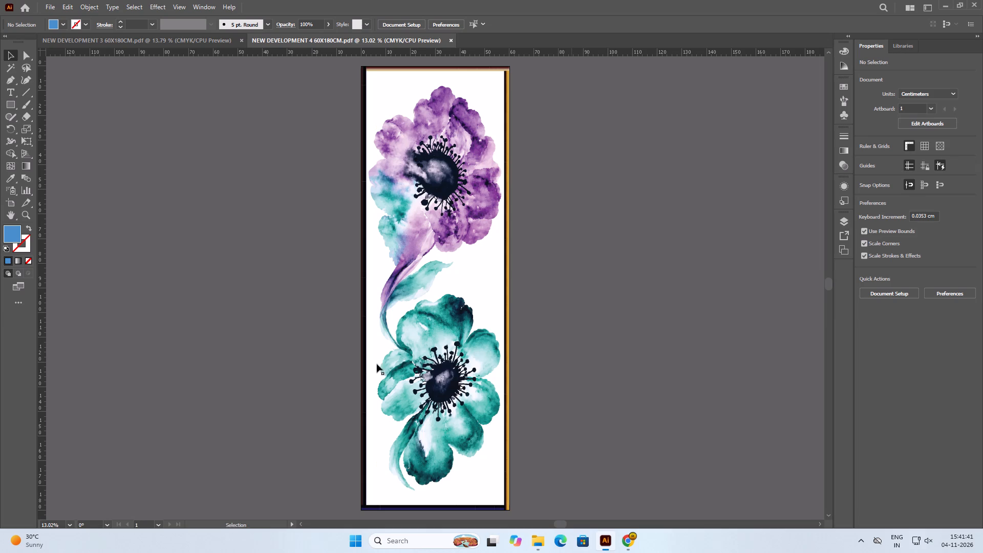
click(195, 44)
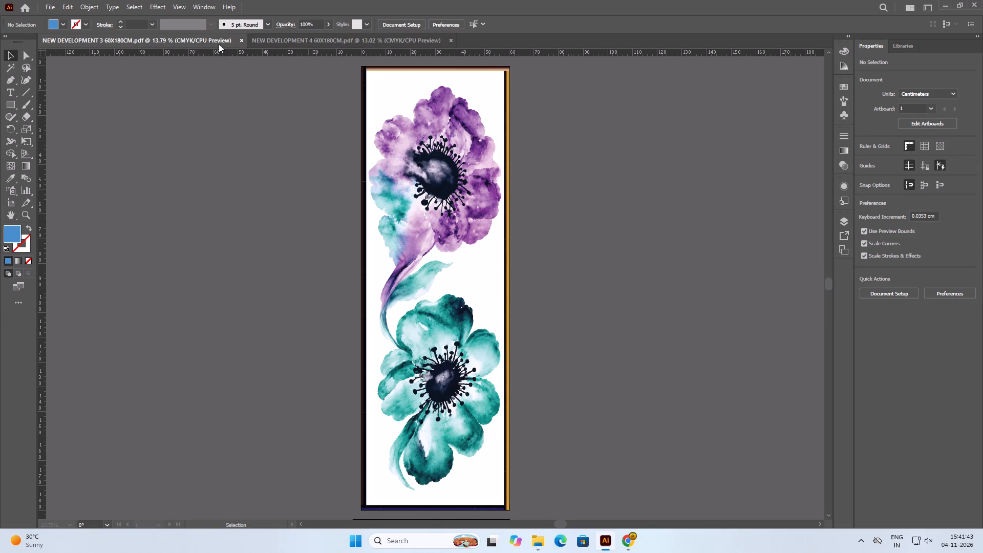
click(241, 41)
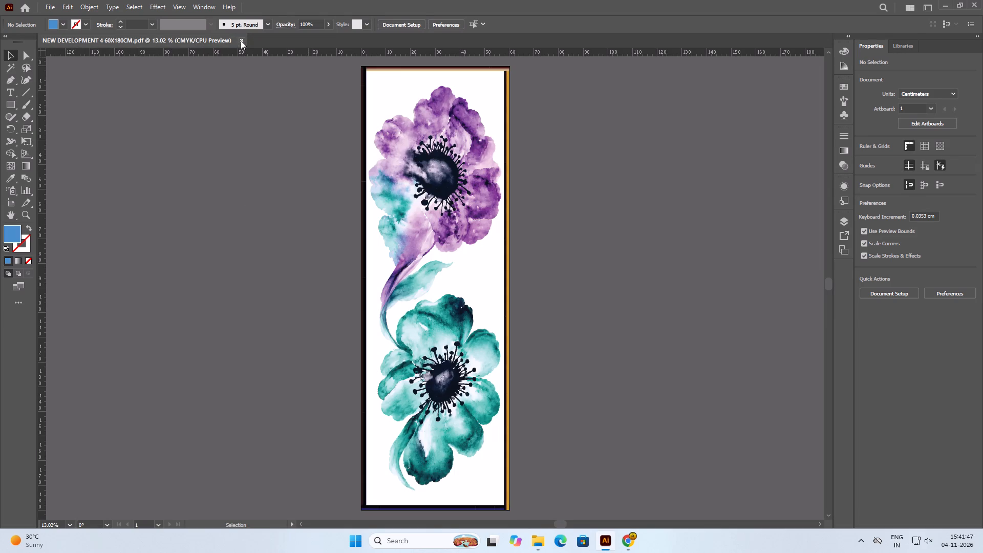
click(241, 40)
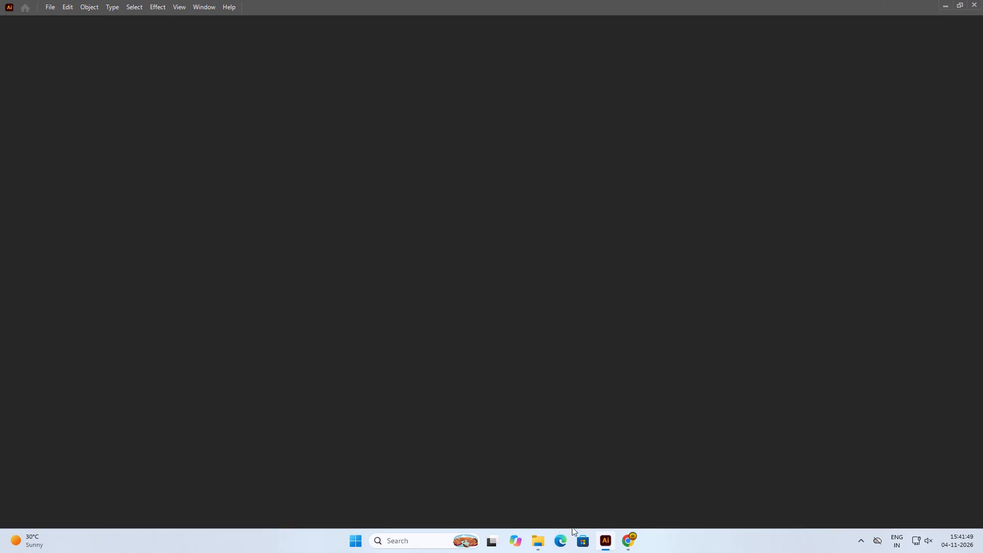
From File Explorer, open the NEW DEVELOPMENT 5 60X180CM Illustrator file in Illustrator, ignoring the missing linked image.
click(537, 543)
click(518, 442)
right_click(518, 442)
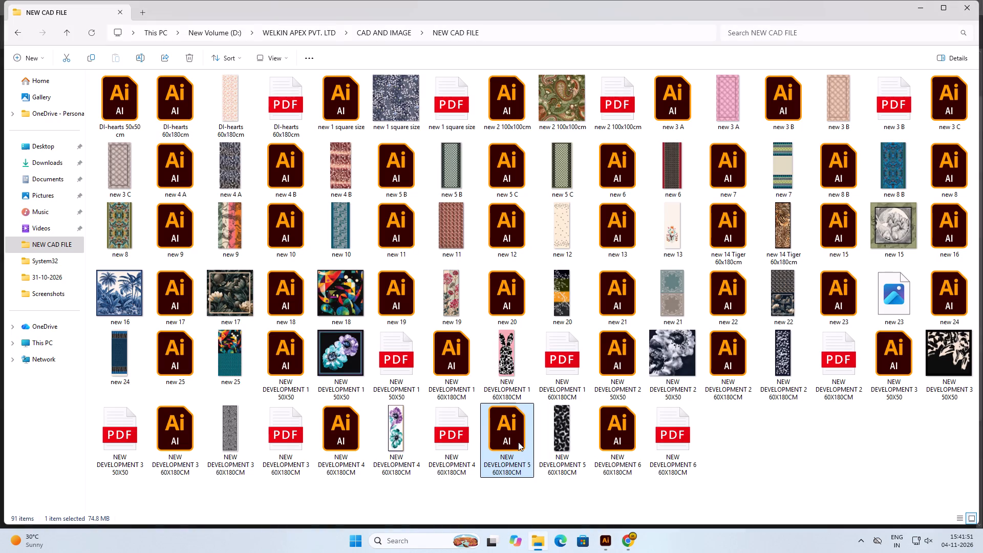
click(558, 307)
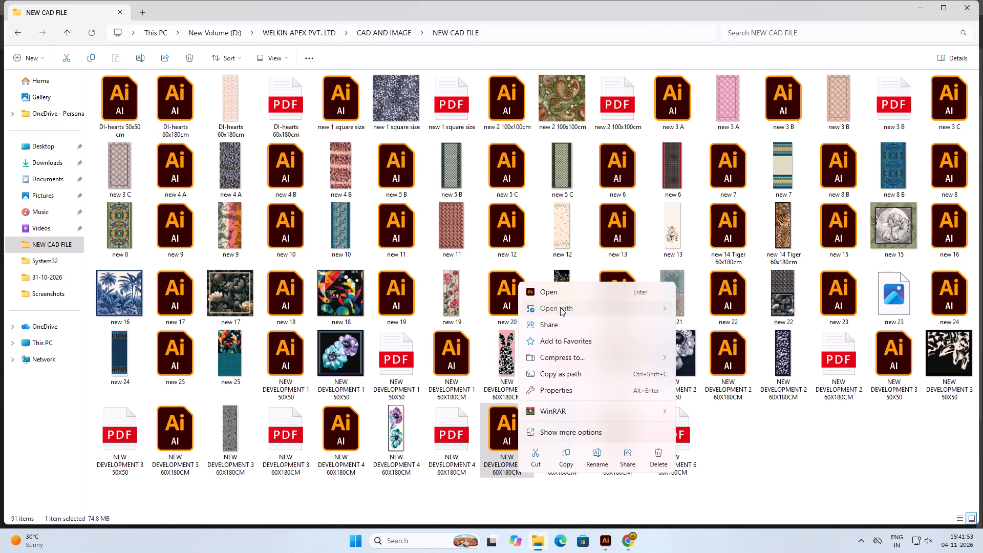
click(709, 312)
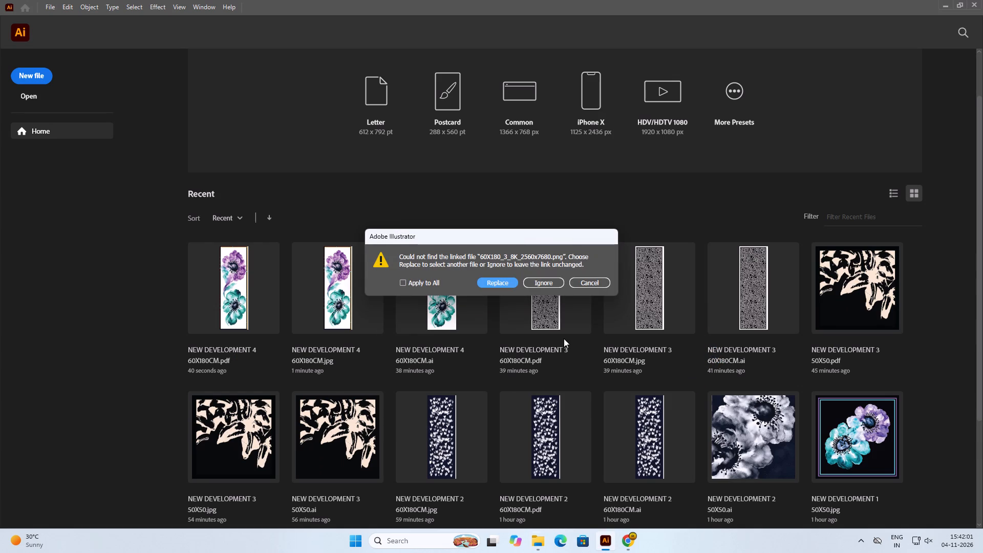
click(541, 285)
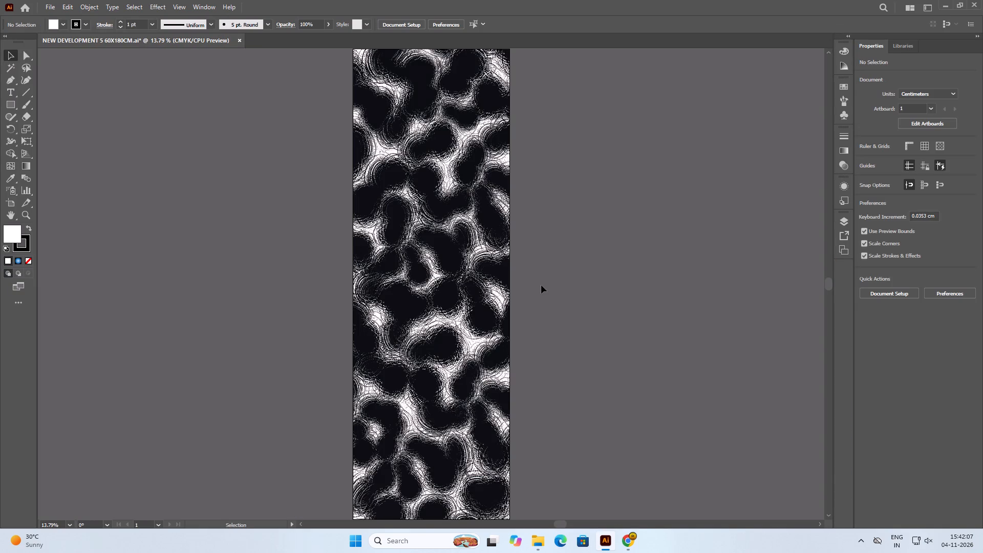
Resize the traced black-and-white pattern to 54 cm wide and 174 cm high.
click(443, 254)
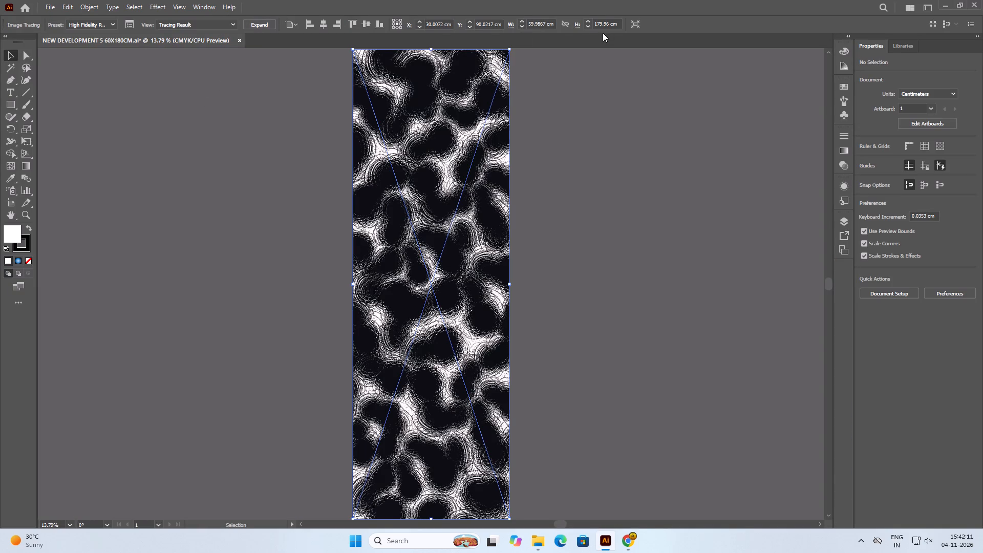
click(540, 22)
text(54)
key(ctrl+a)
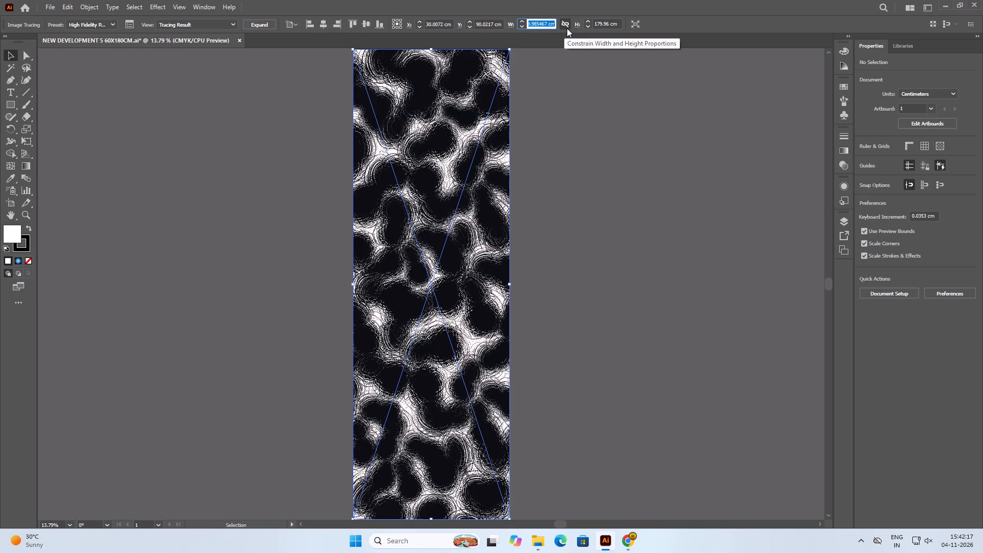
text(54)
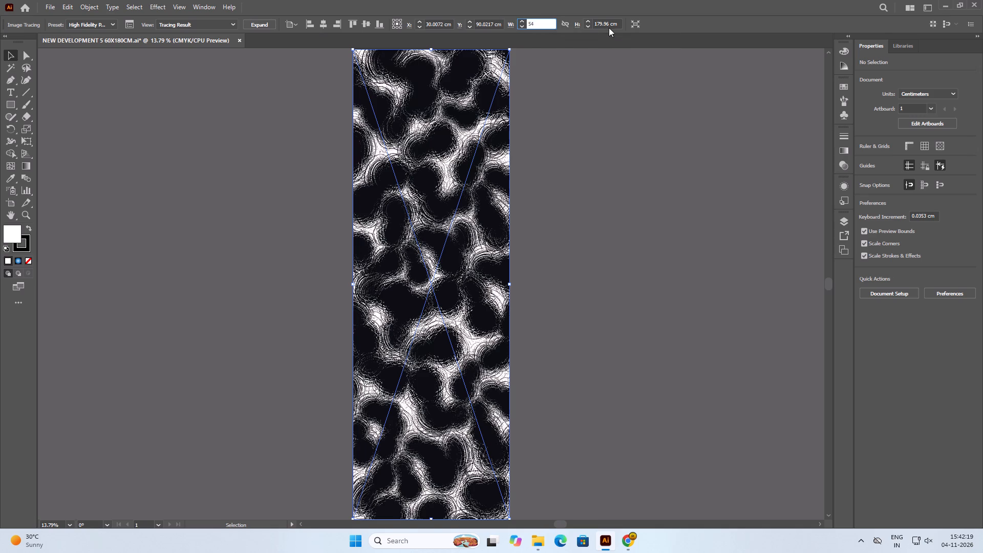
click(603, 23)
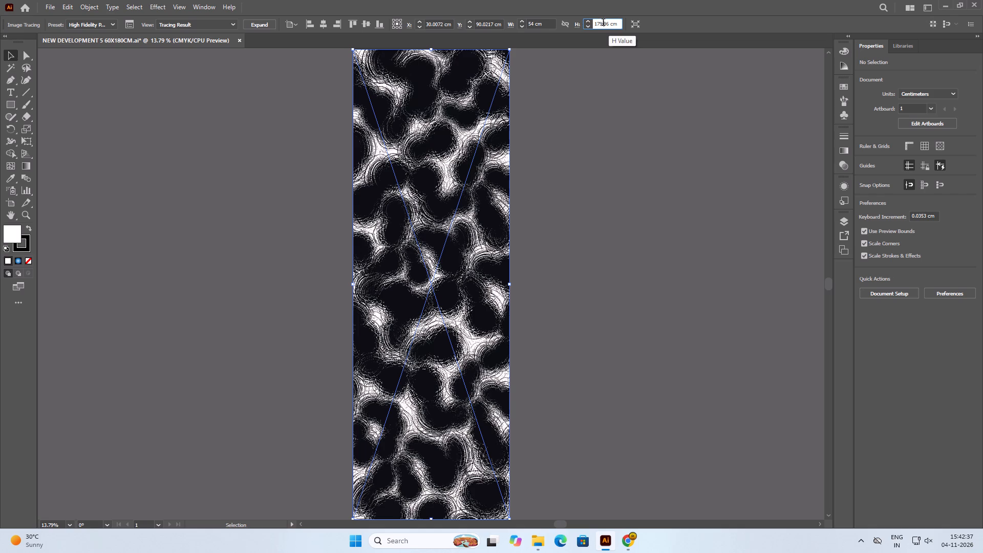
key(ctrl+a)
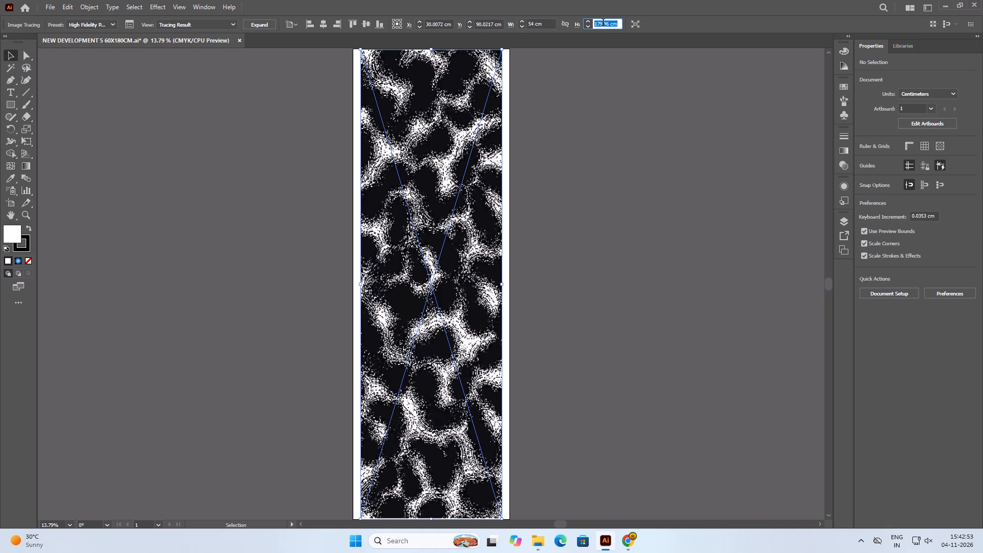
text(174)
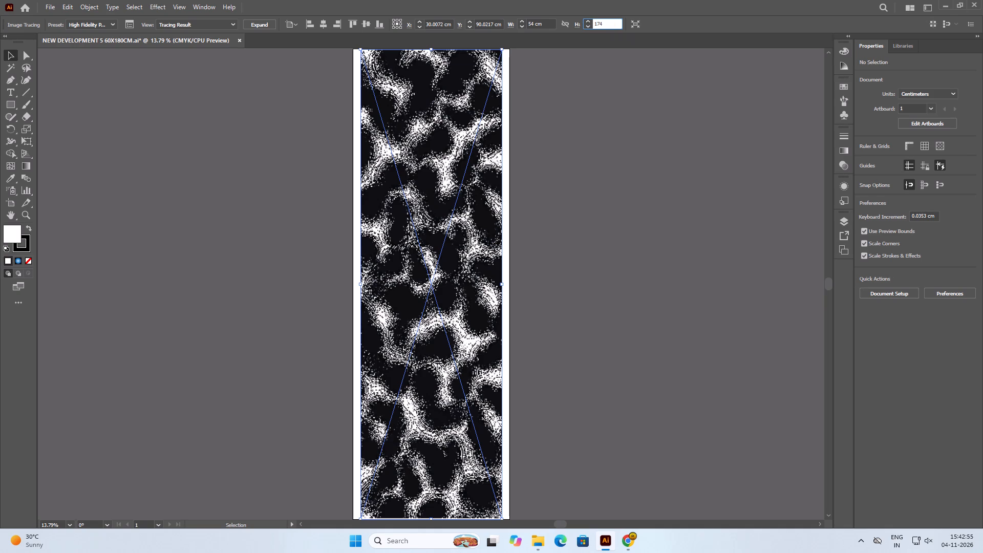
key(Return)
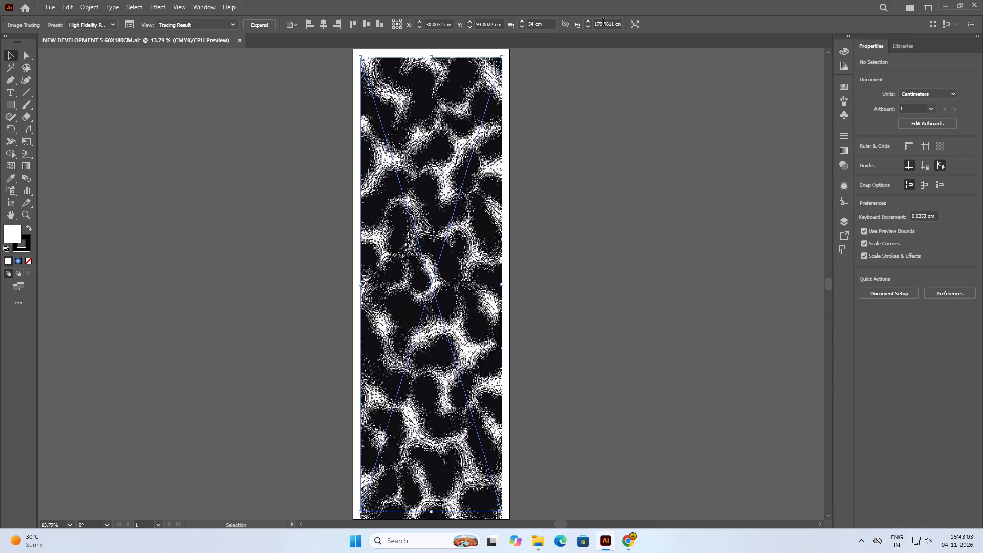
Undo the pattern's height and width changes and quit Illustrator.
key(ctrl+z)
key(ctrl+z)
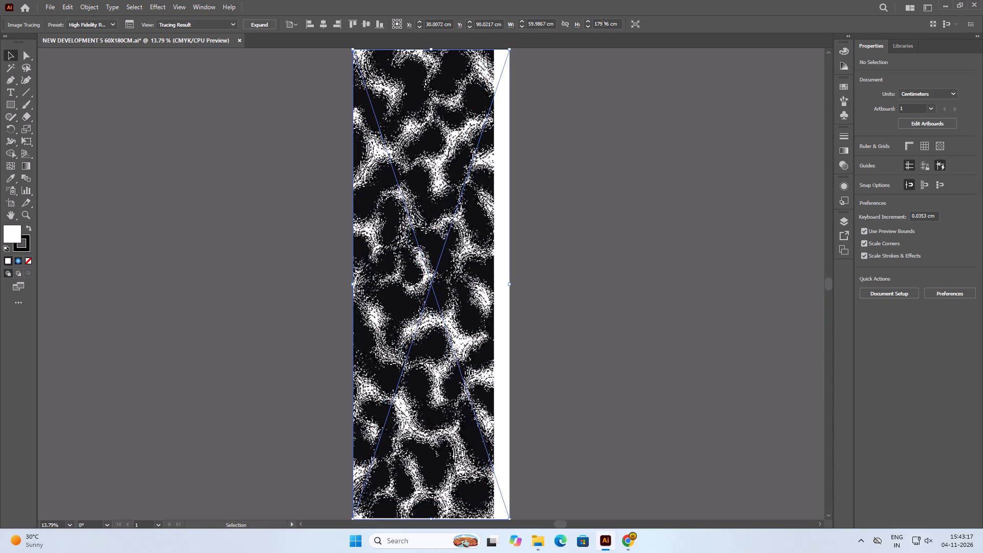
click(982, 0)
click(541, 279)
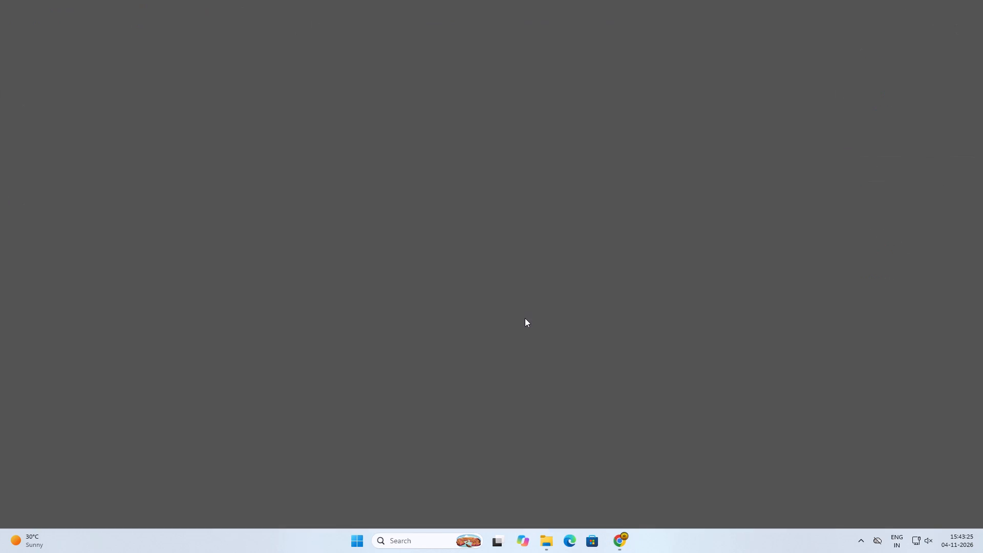
Reopen the NEW DEVELOPMENT 5 60X180CM Illustrator file from the NEW CAD FILE folder, ignoring the missing linked image.
click(819, 461)
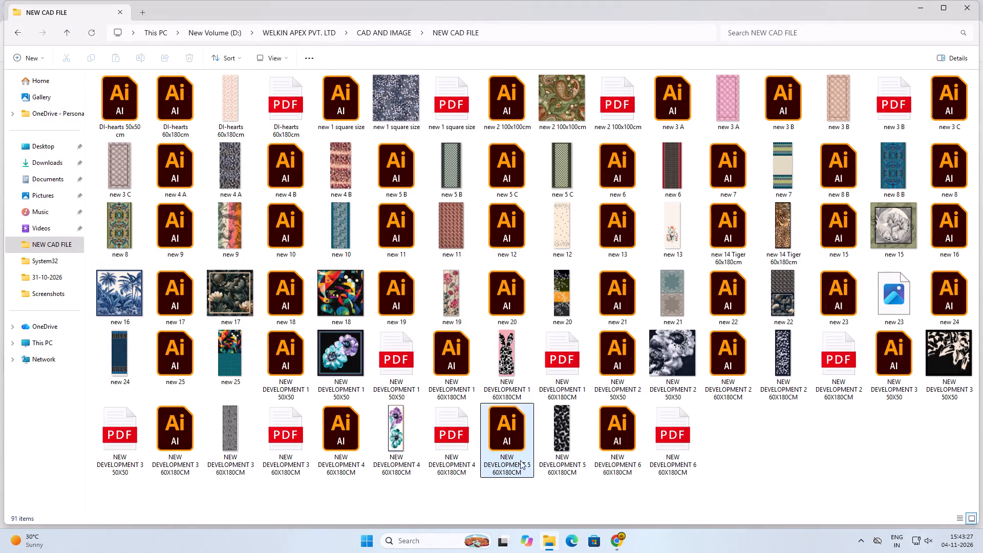
click(539, 435)
double_click(520, 437)
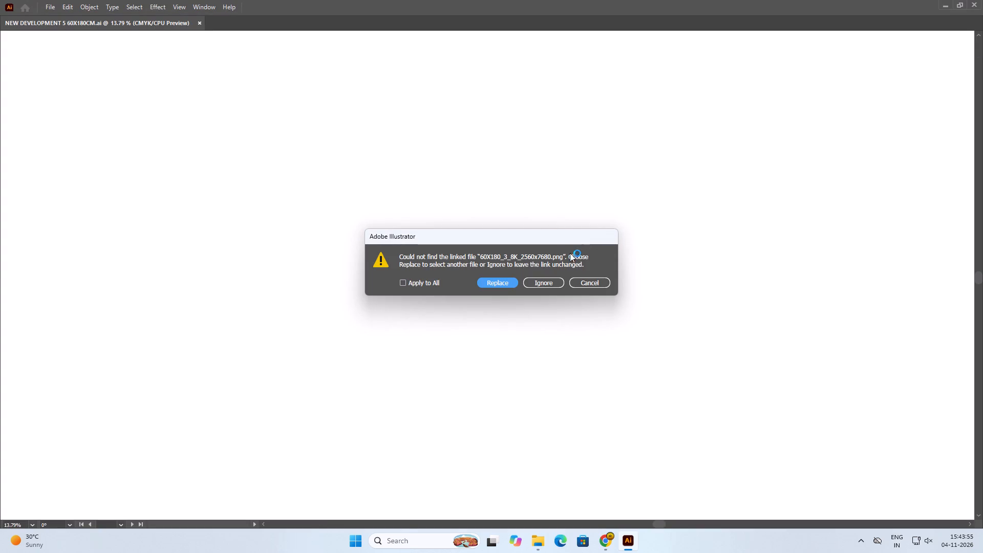
click(409, 281)
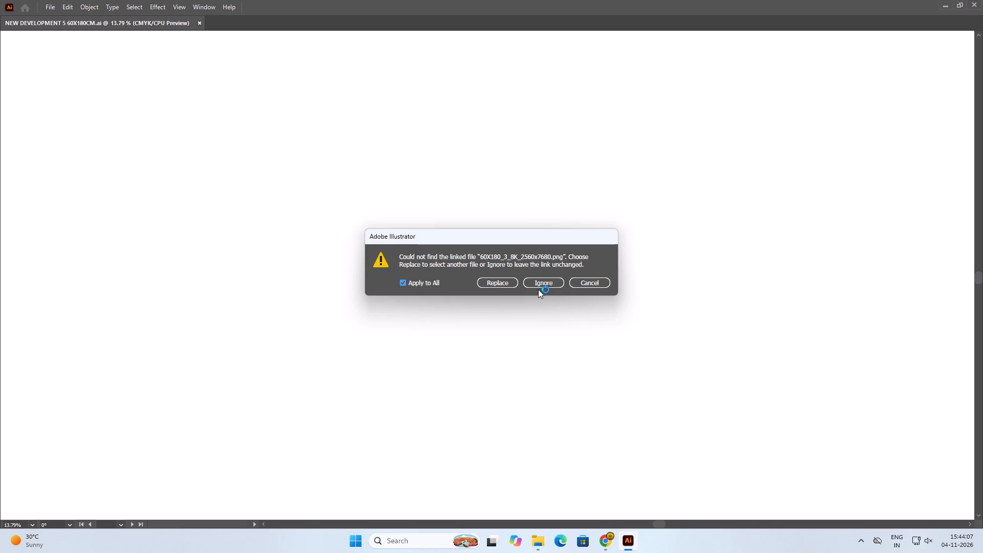
click(426, 280)
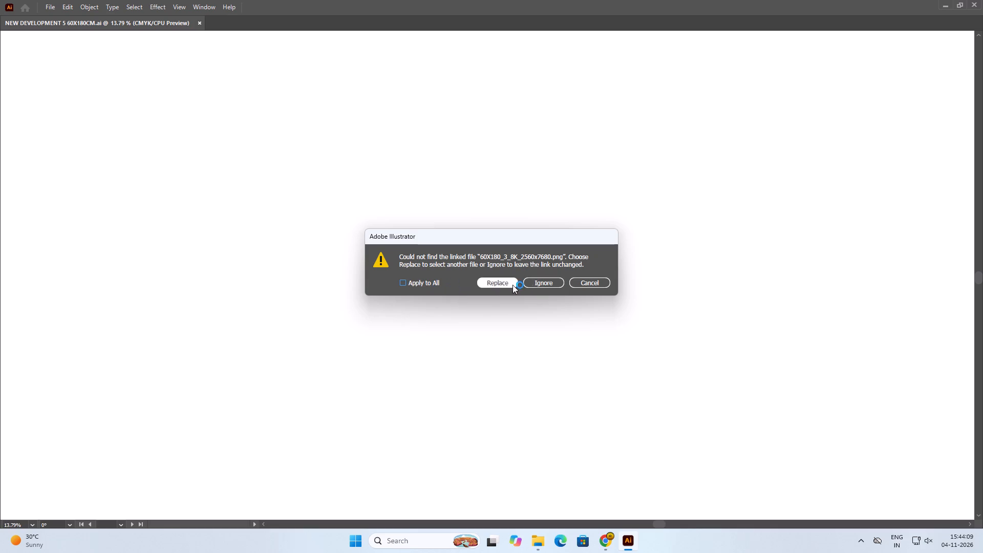
click(546, 281)
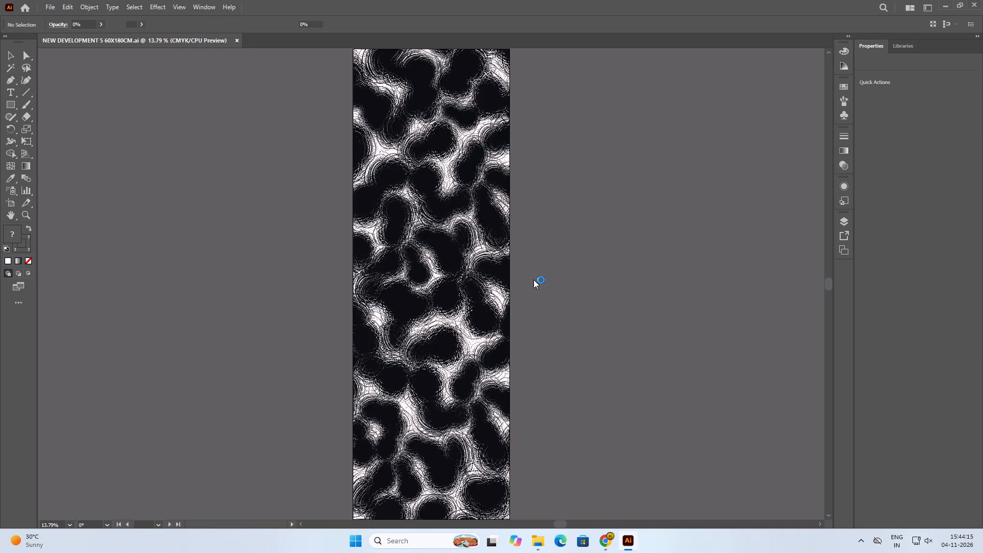
Expand the image-traced black-and-white pattern on the artboard into editable vector paths.
click(444, 246)
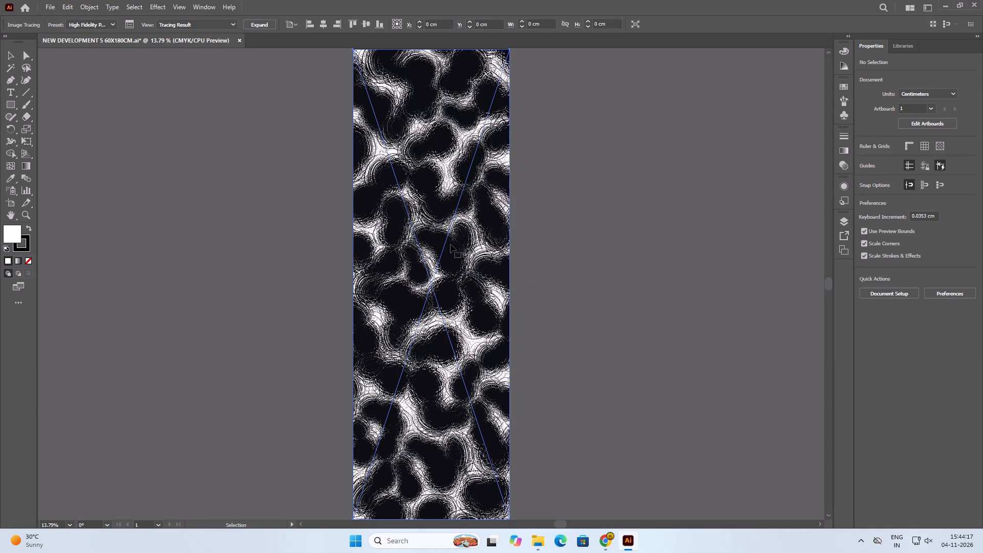
click(229, 25)
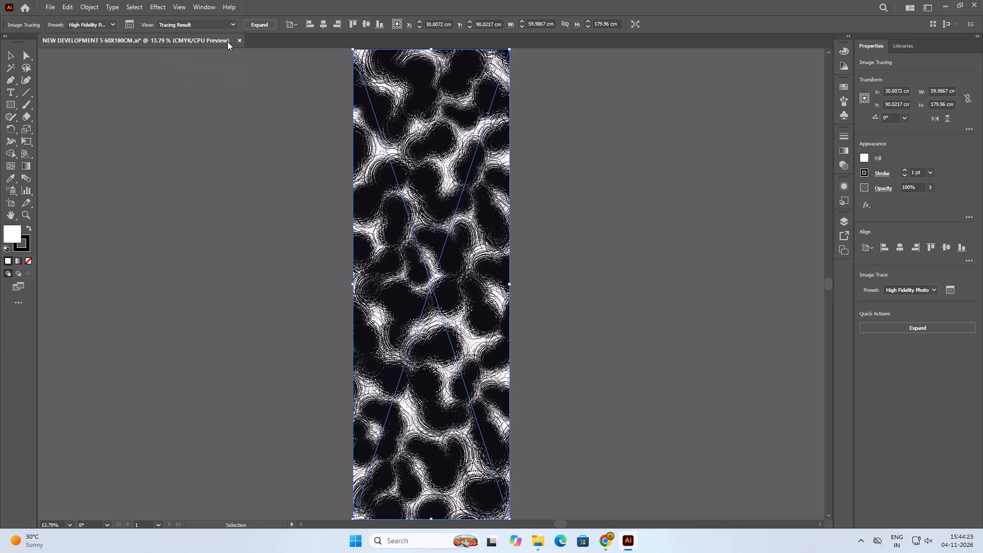
click(233, 22)
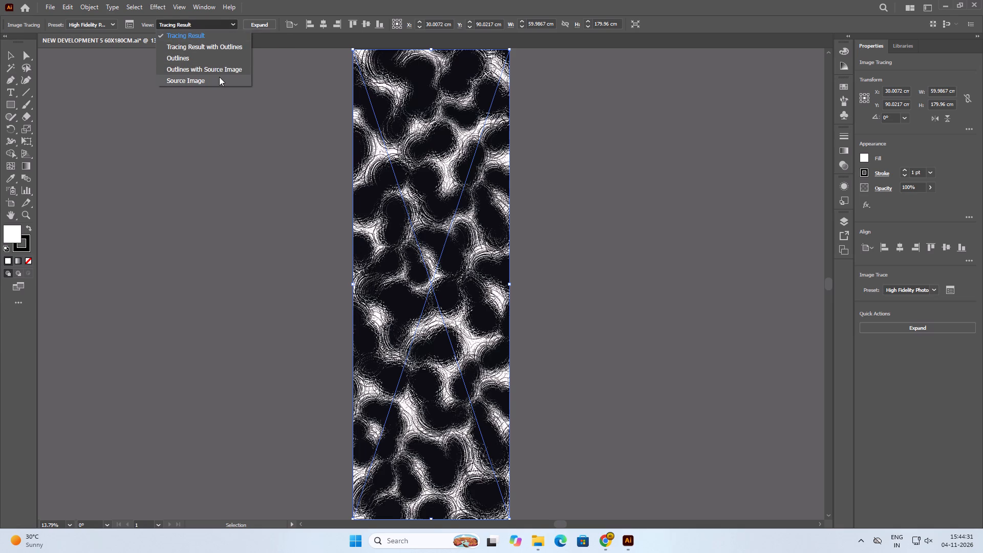
click(251, 98)
click(417, 98)
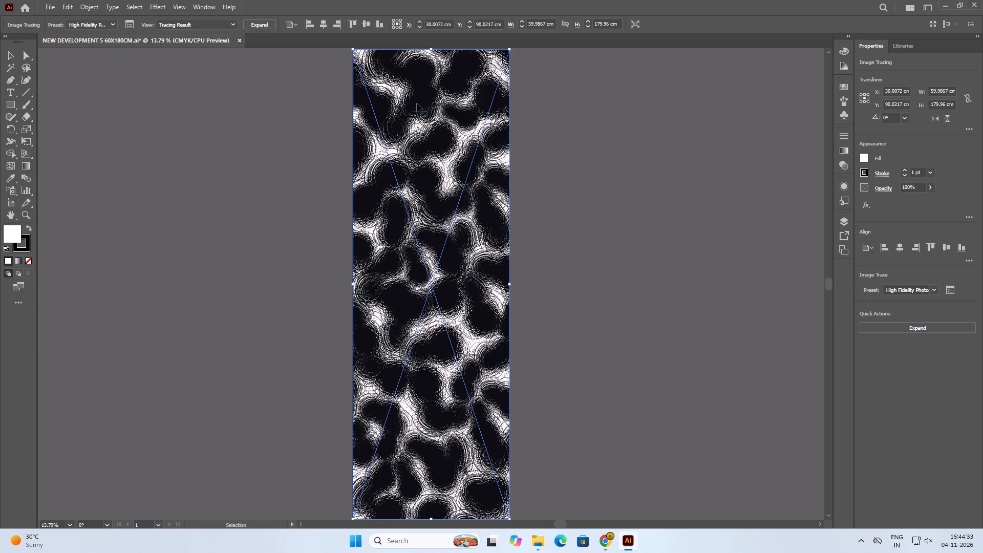
right_click(419, 100)
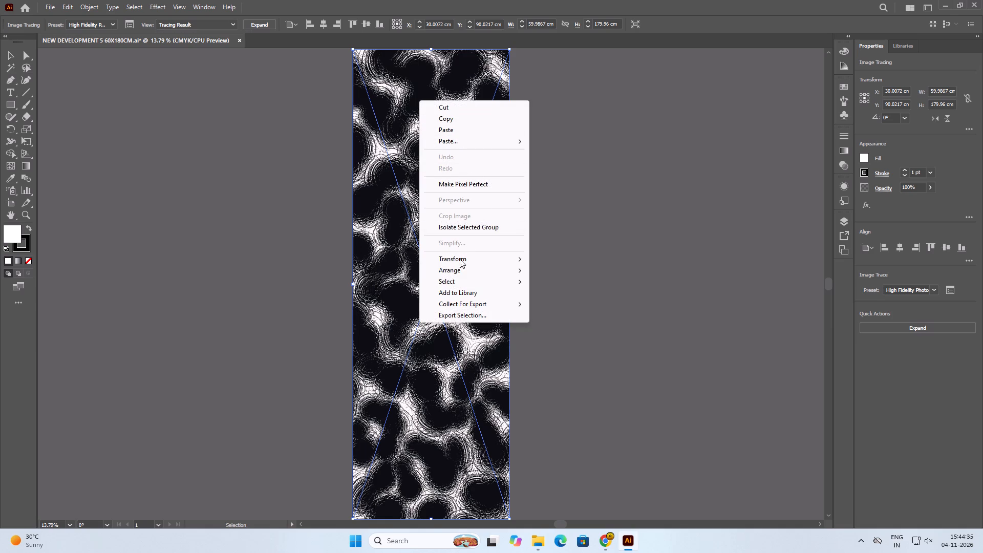
click(261, 179)
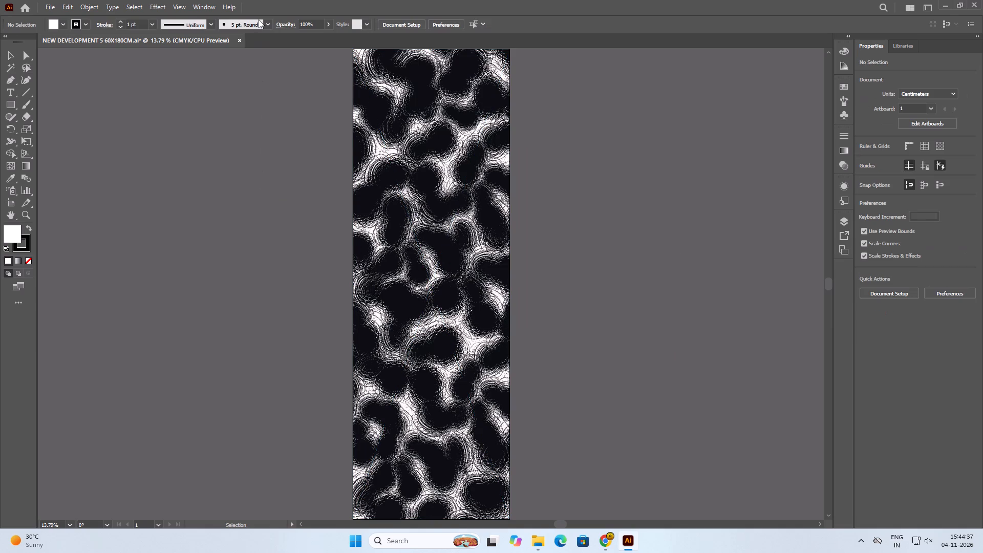
click(427, 184)
click(261, 25)
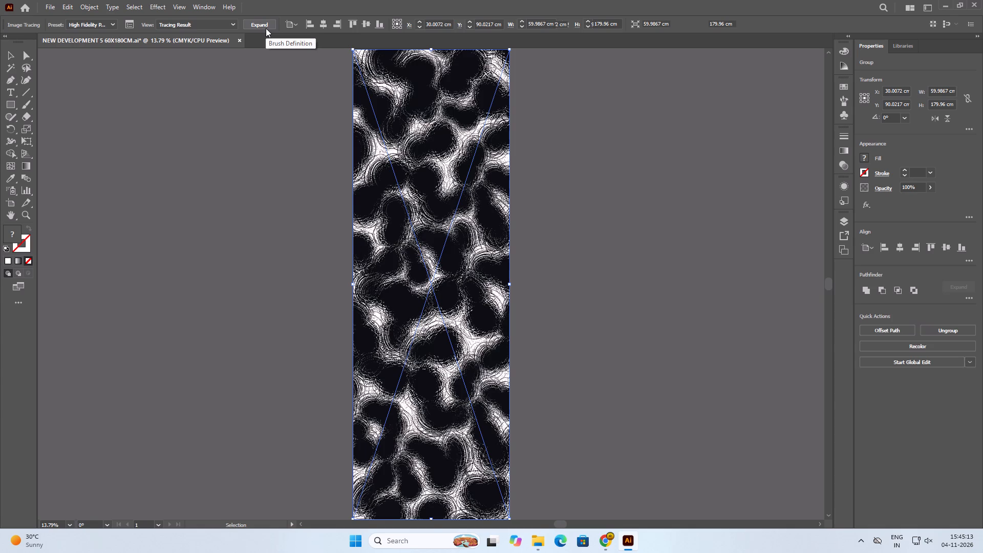
click(625, 247)
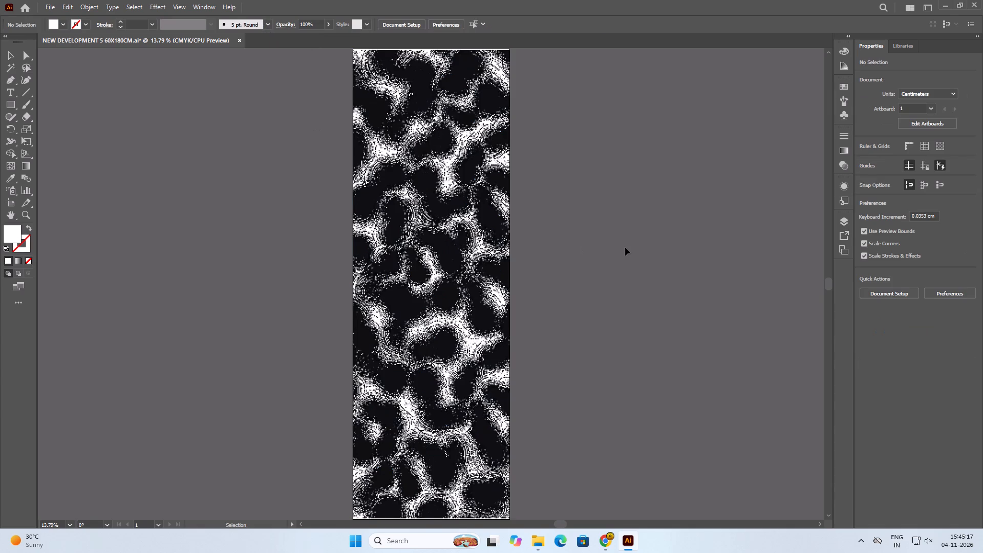
Examine the expanded pattern's vector paths and small grey and white shapes up close.
click(373, 158)
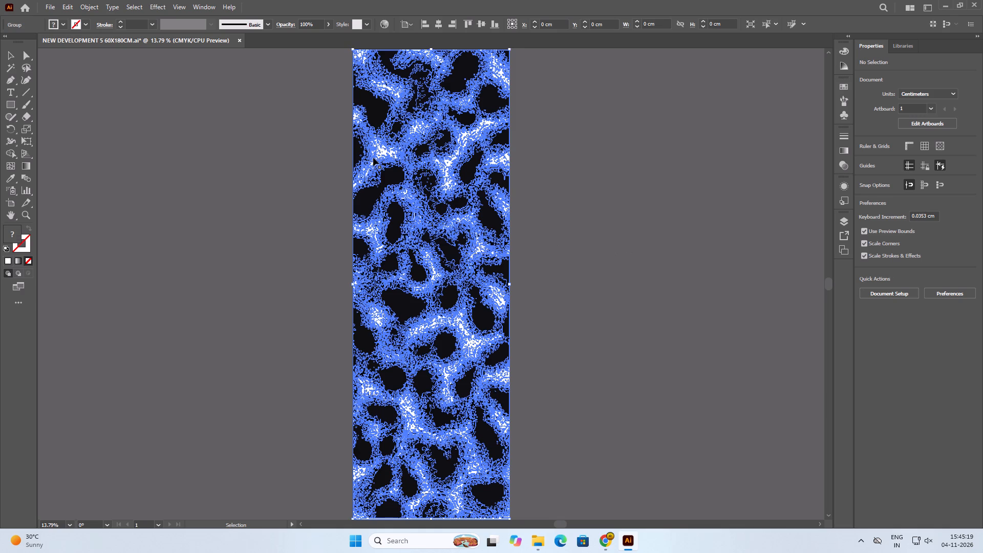
alt+scroll(388, 185, up, 4)
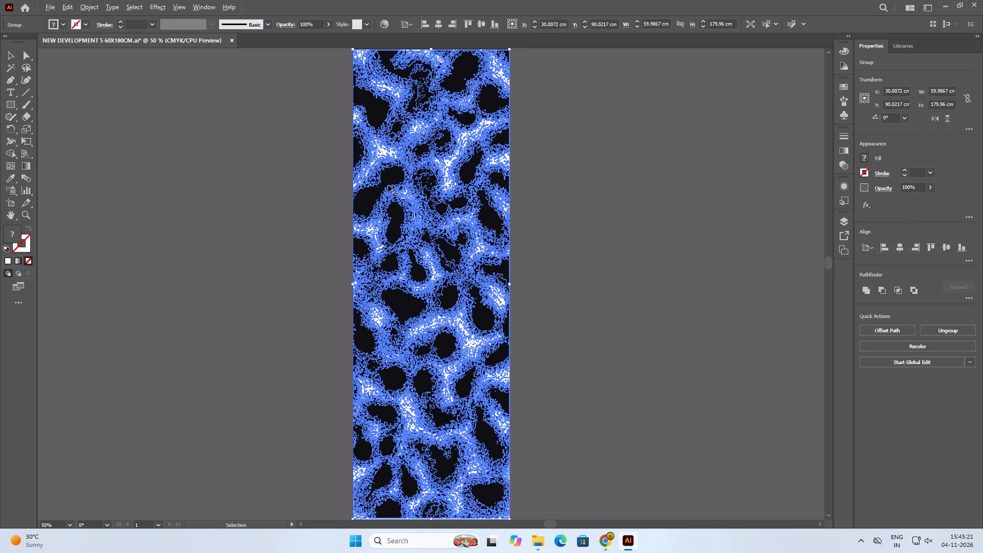
alt+scroll(388, 185, up, 3)
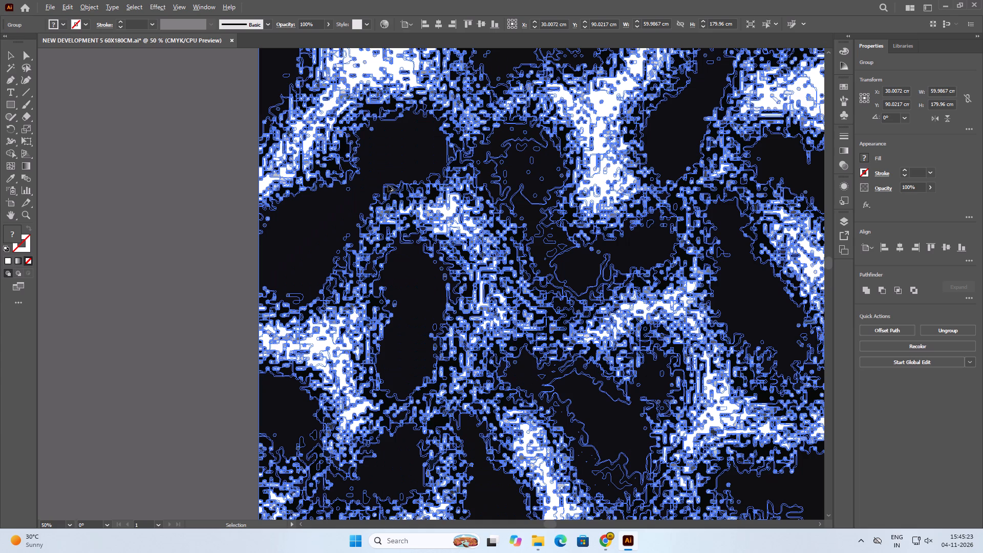
alt+scroll(388, 185, up, 1)
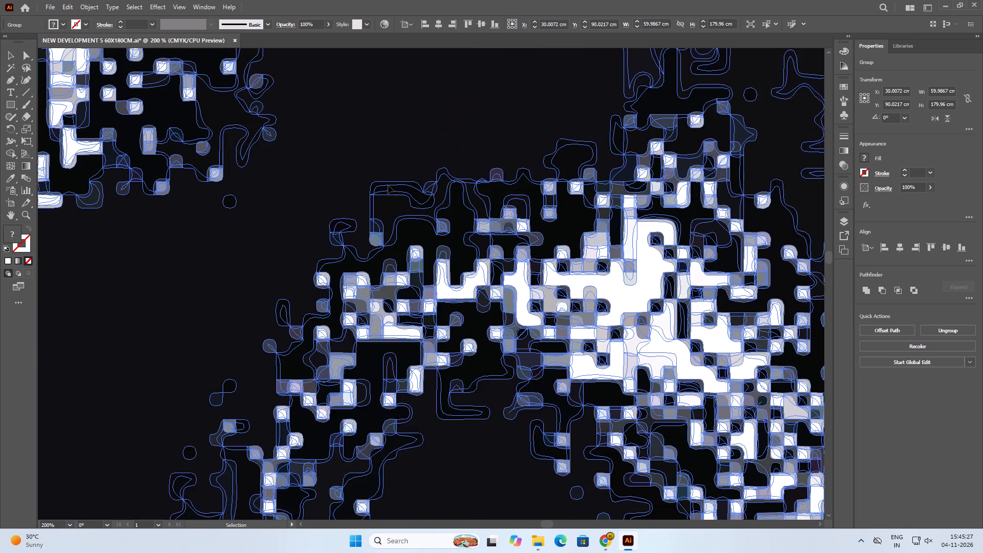
key(ctrl+0)
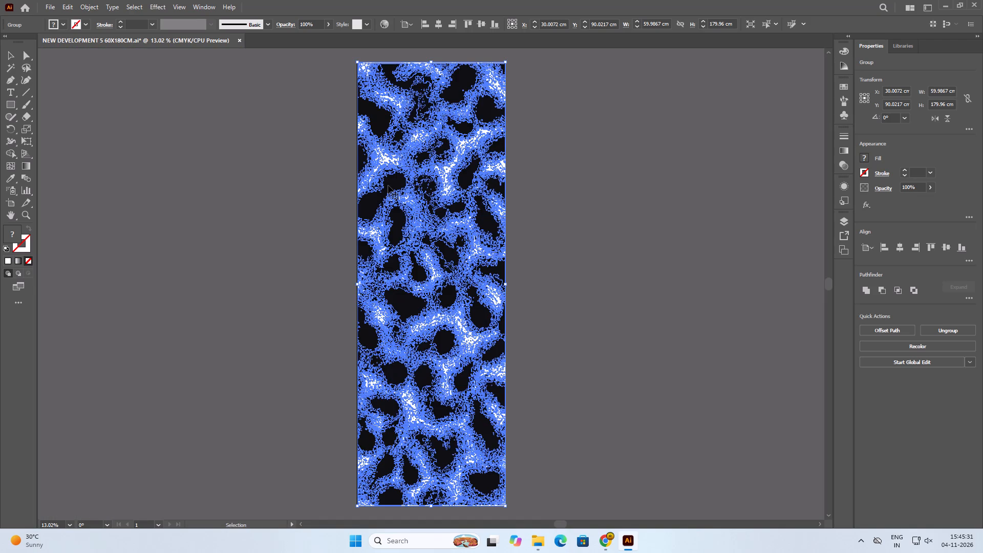
scroll(388, 185, up, 2)
click(579, 252)
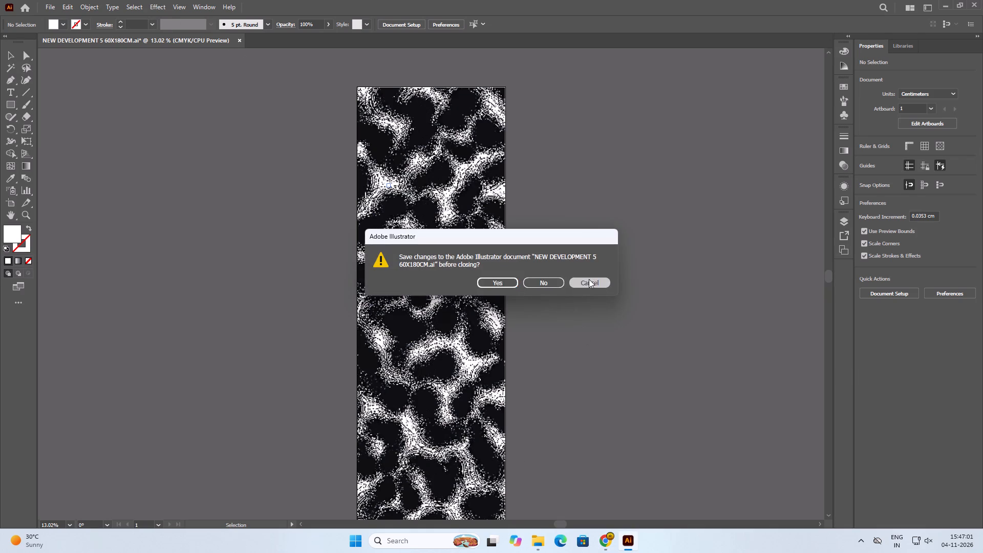
click(982, 0)
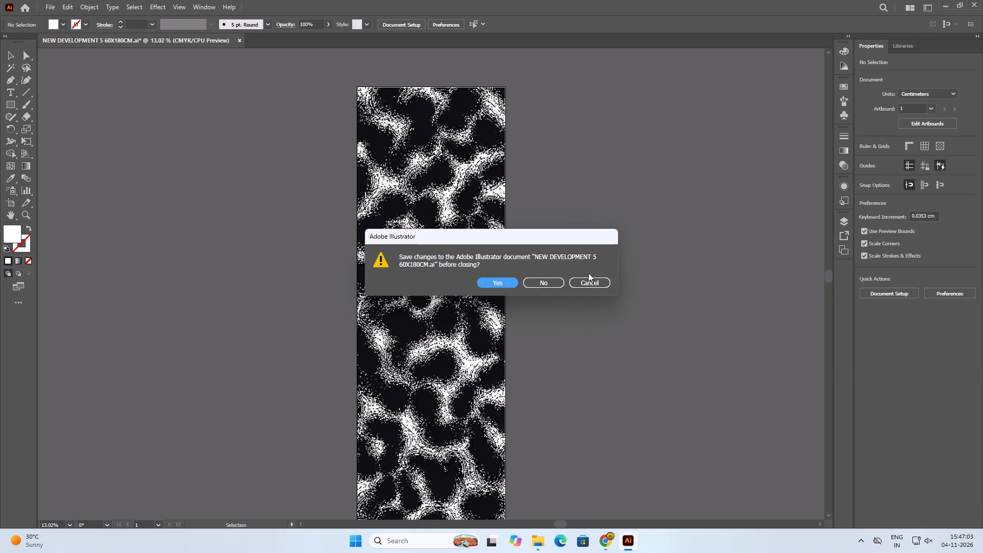
click(529, 280)
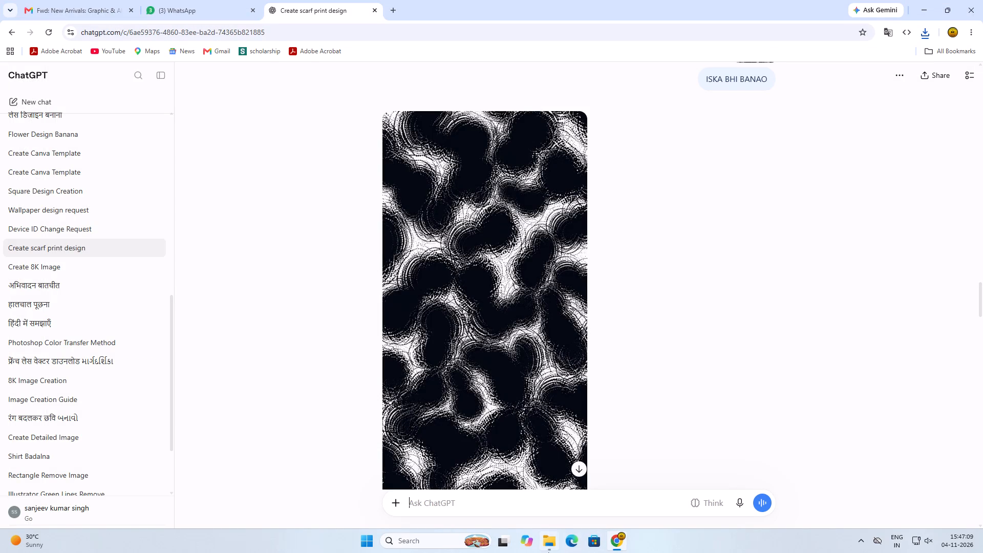
Reopen NEW DEVELOPMENT 5 60X180CM.ai in Illustrator from File Explorer.
click(548, 546)
double_click(515, 426)
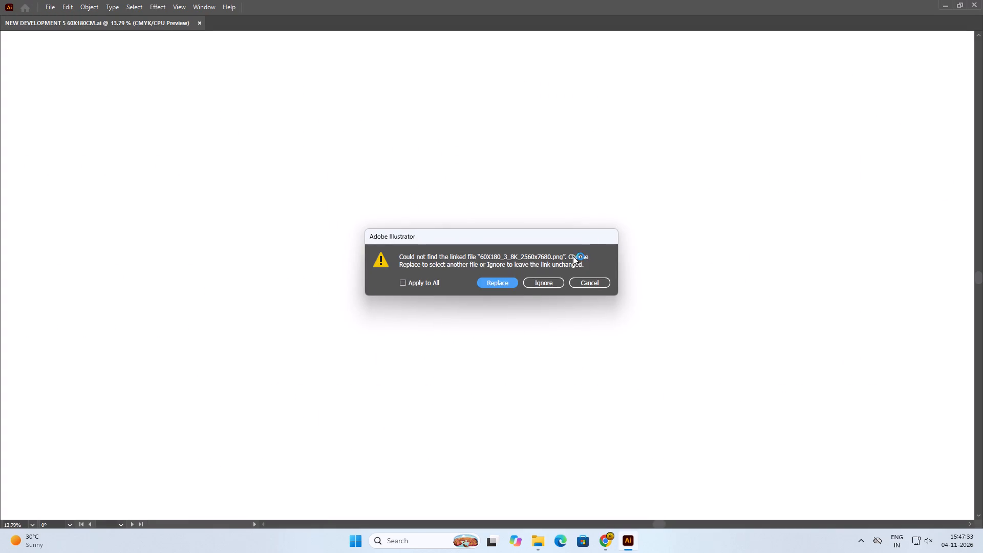
Replace the missing linked file 60X180_3_8K_2560x7680.png with the Monochrome Stippled Amoeba Waves image from the Downloads folder.
click(509, 282)
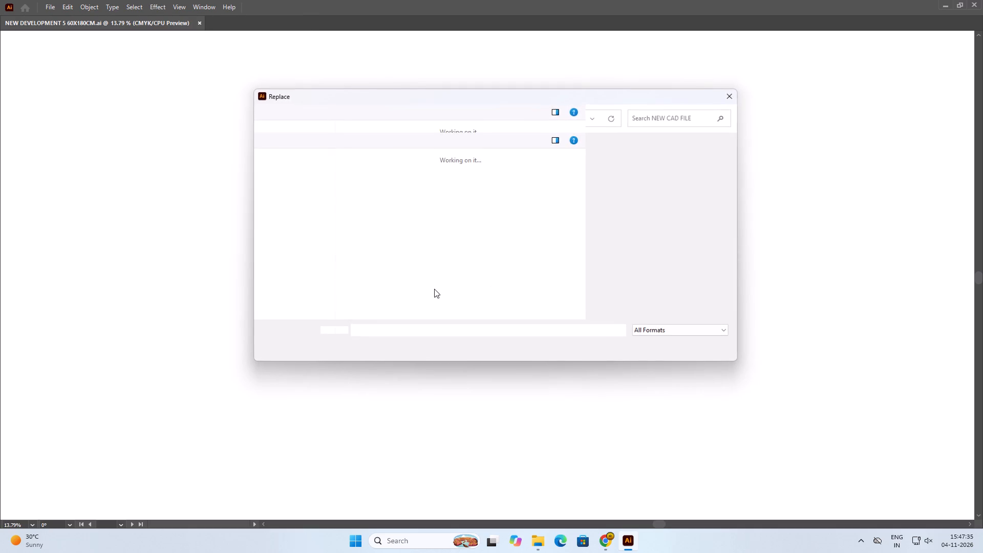
click(290, 245)
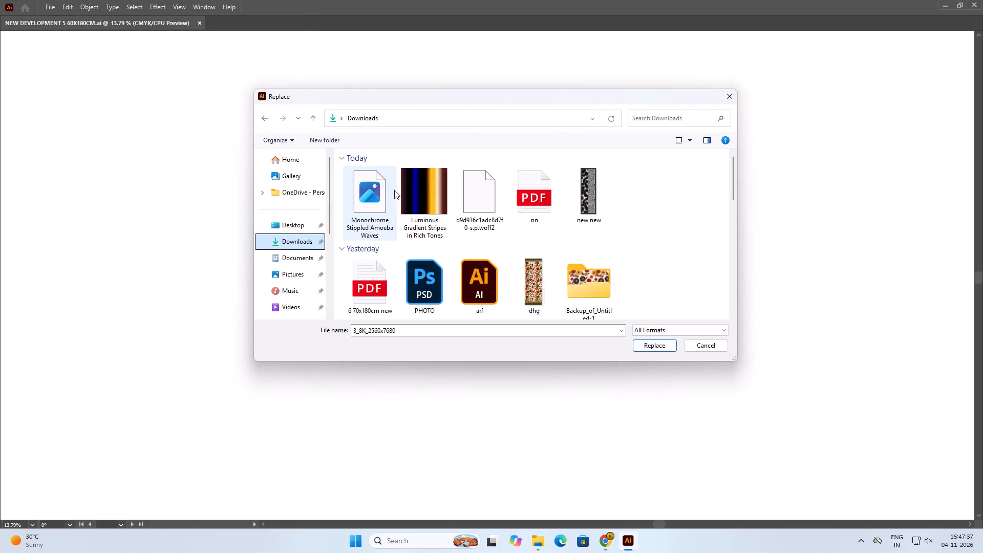
double_click(372, 188)
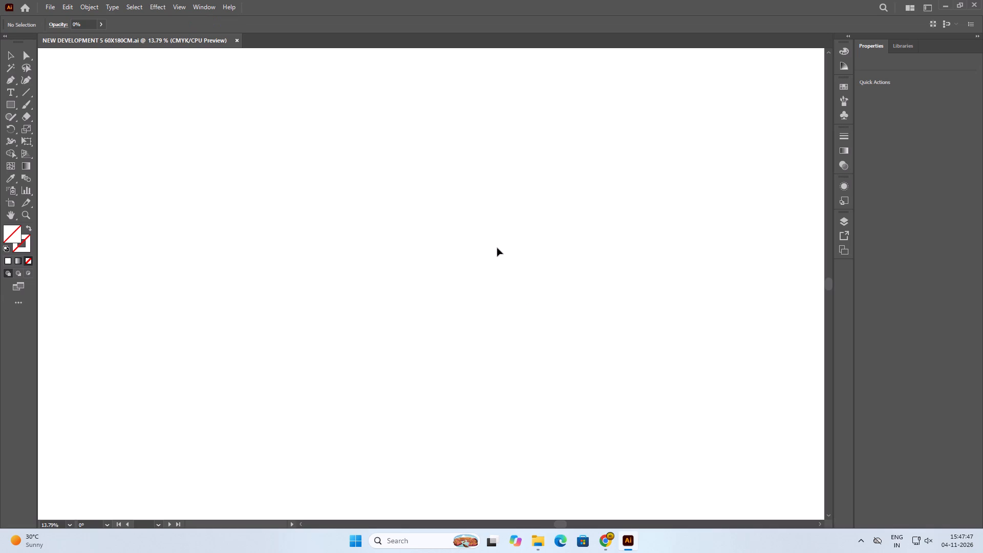
scroll(497, 248, down, 1)
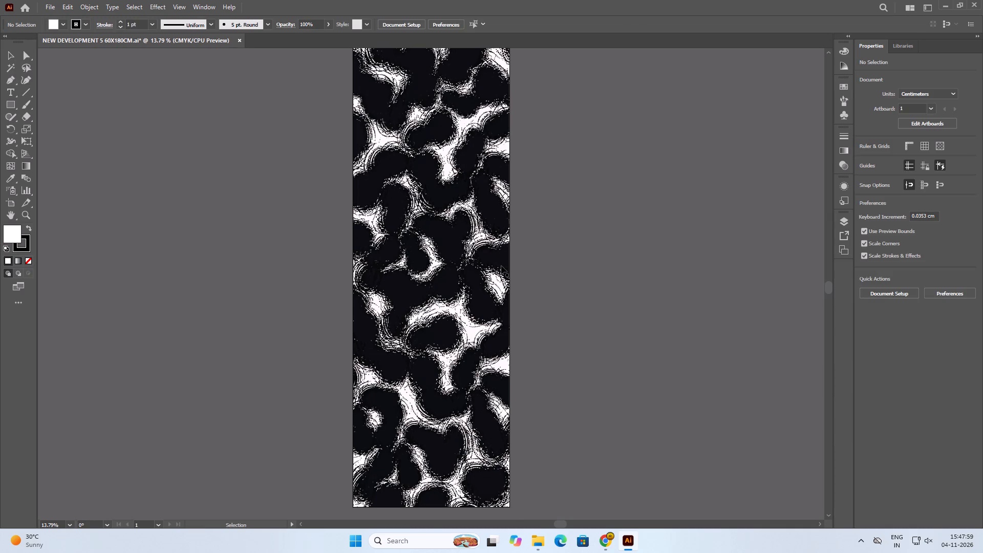
Expand the High Fidelity Photo image tracing of the amoeba pattern into vector paths.
click(501, 266)
click(596, 282)
alt+scroll(447, 371, up, 3)
alt+scroll(439, 243, up, 3)
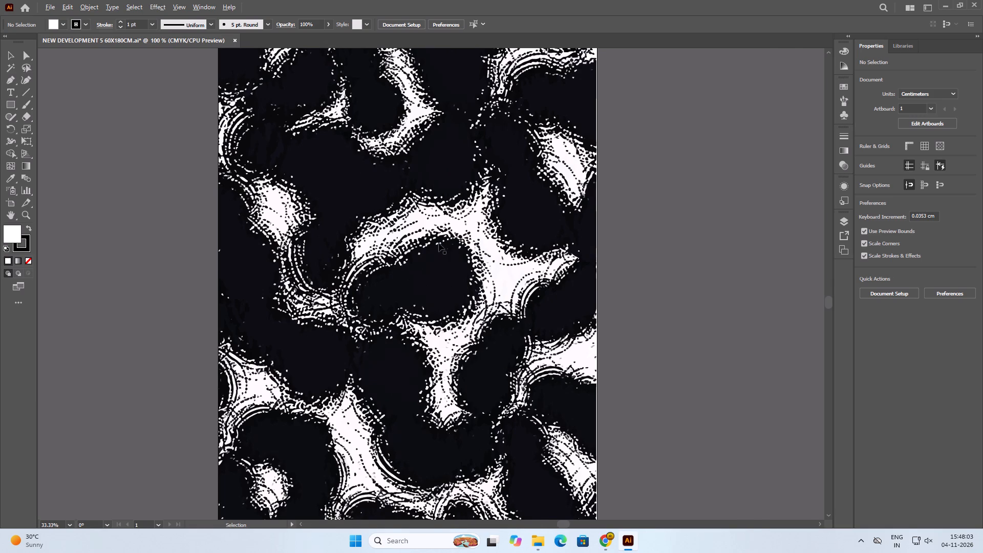
alt+scroll(439, 243, down, 4)
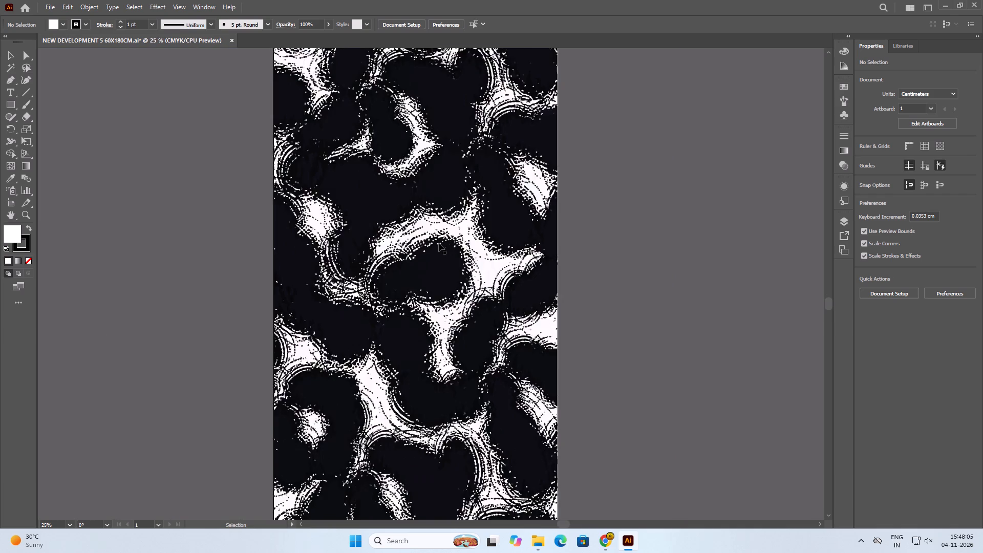
alt+scroll(439, 243, down, 2)
click(558, 214)
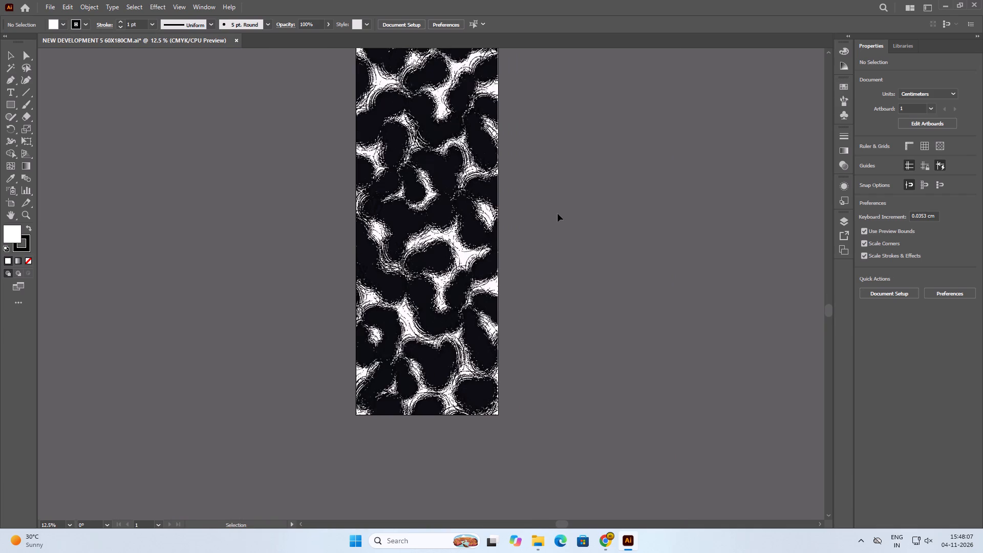
scroll(555, 213, up, 8)
click(422, 181)
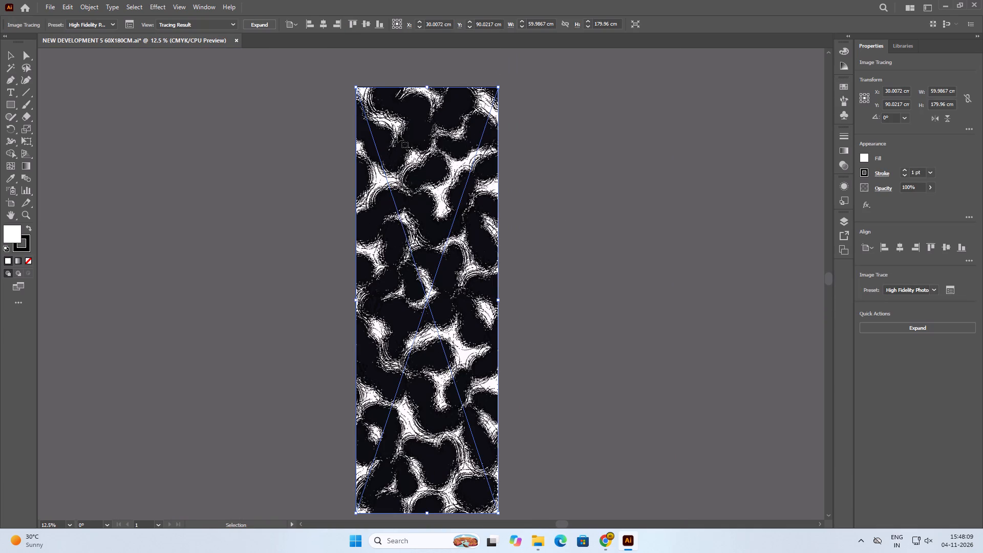
click(263, 22)
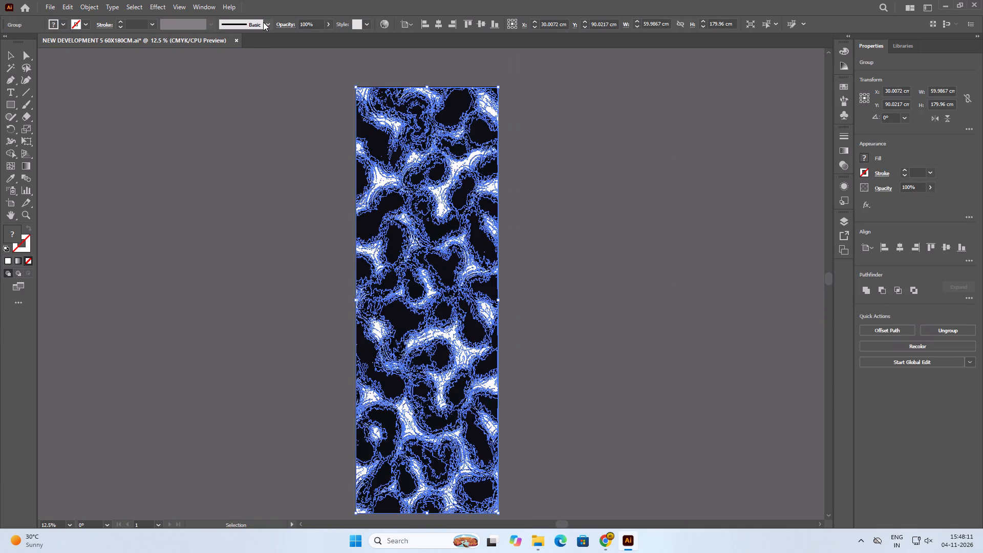
click(571, 161)
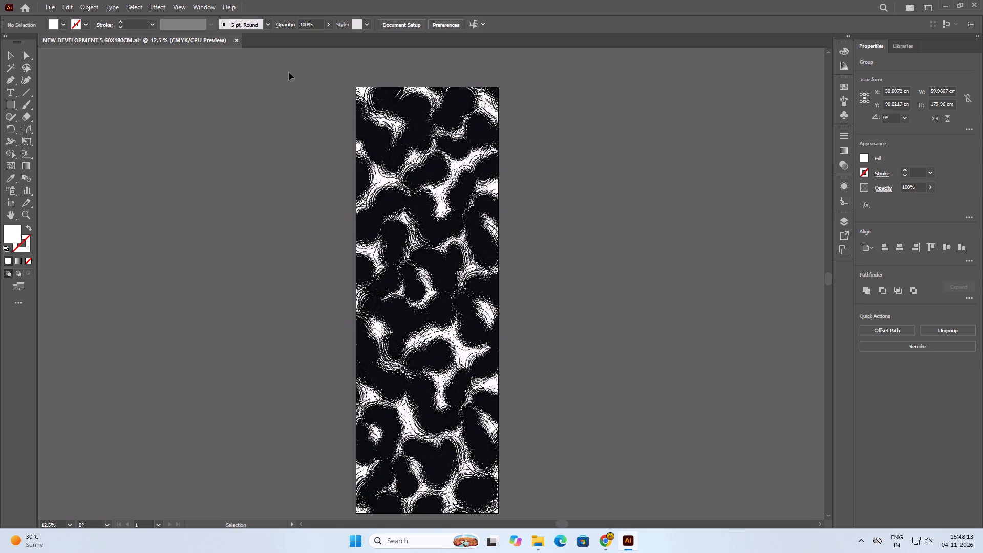
Resize the expanded pattern group to 54 cm wide and 174 cm high, without constrained proportions.
click(318, 63)
drag(342, 74, 420, 245)
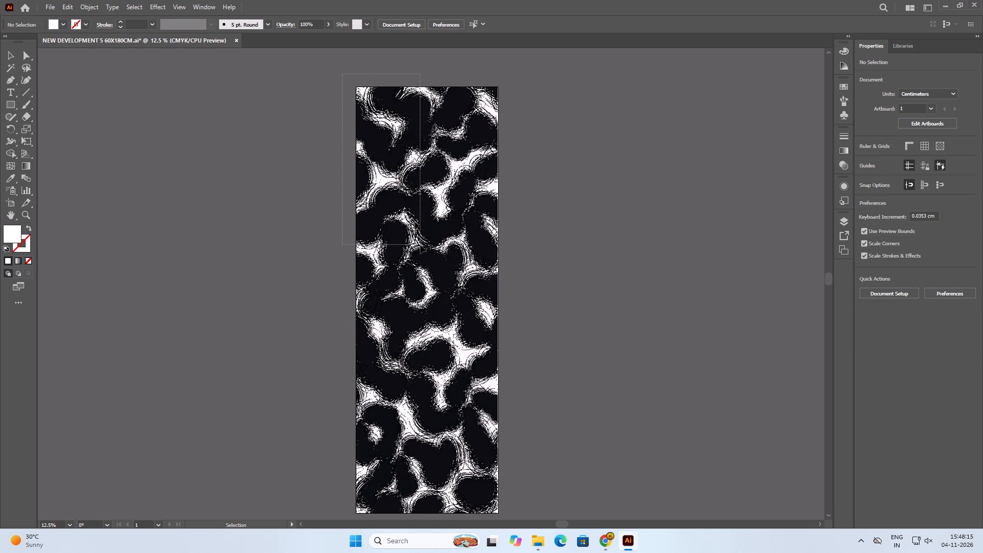
scroll(420, 245, down, 1)
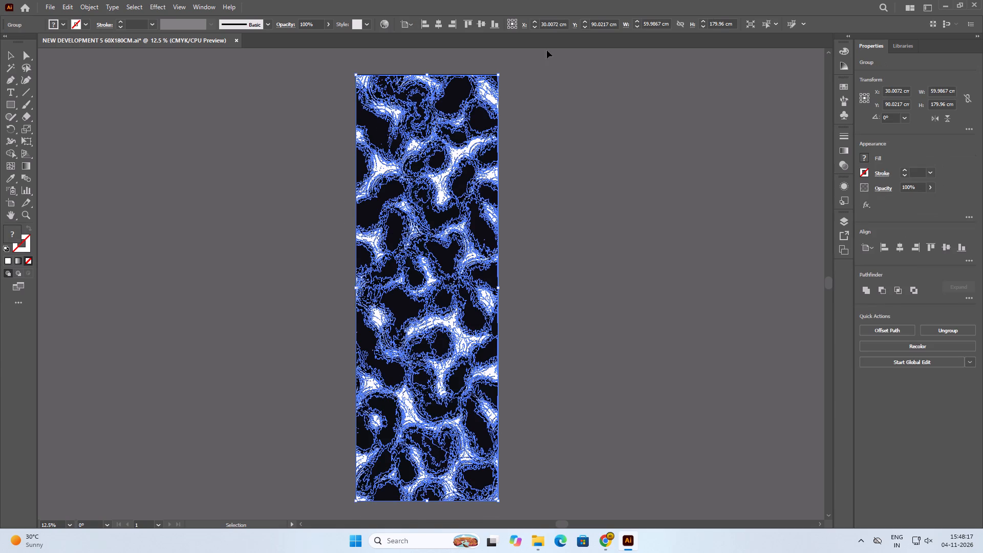
click(590, 78)
click(448, 99)
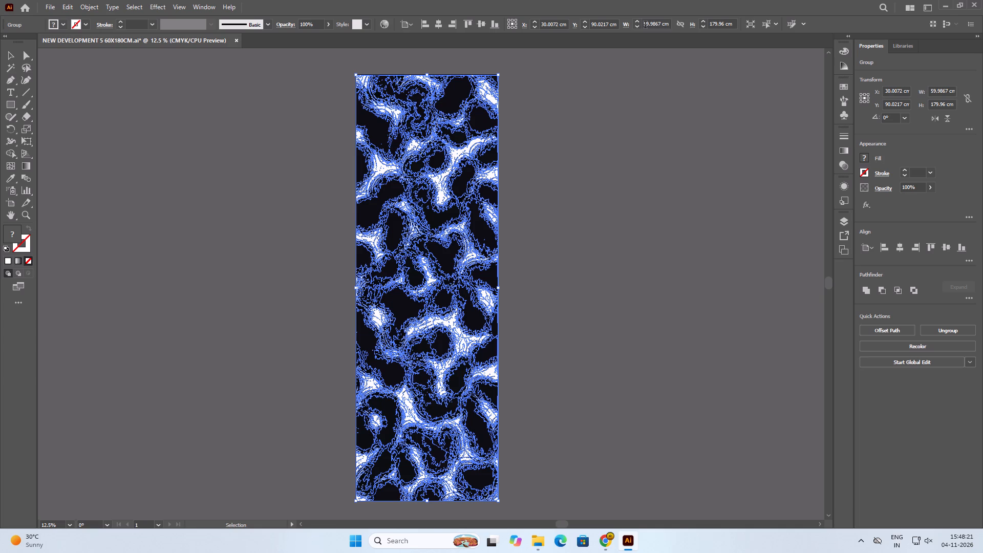
drag(645, 26, 681, 26)
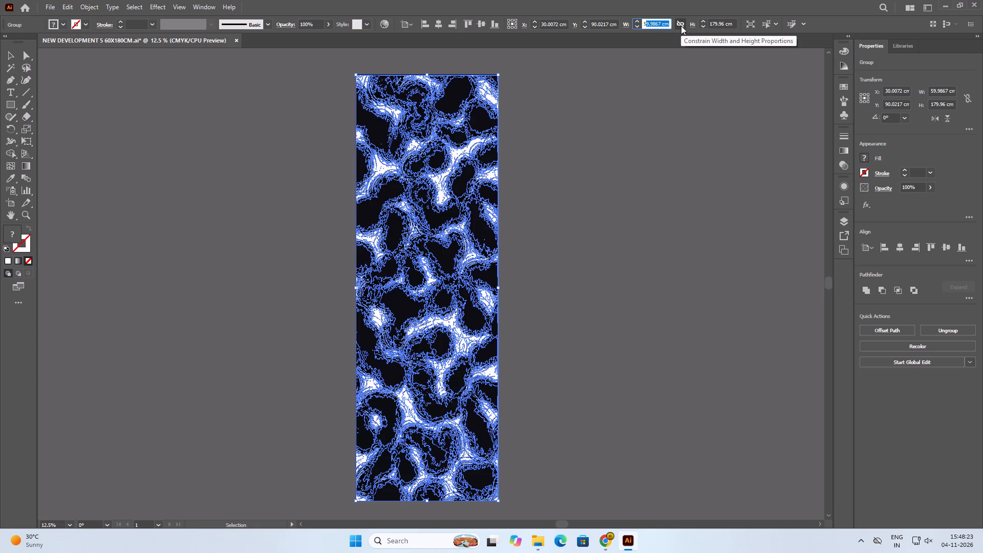
key(4)
key(Return)
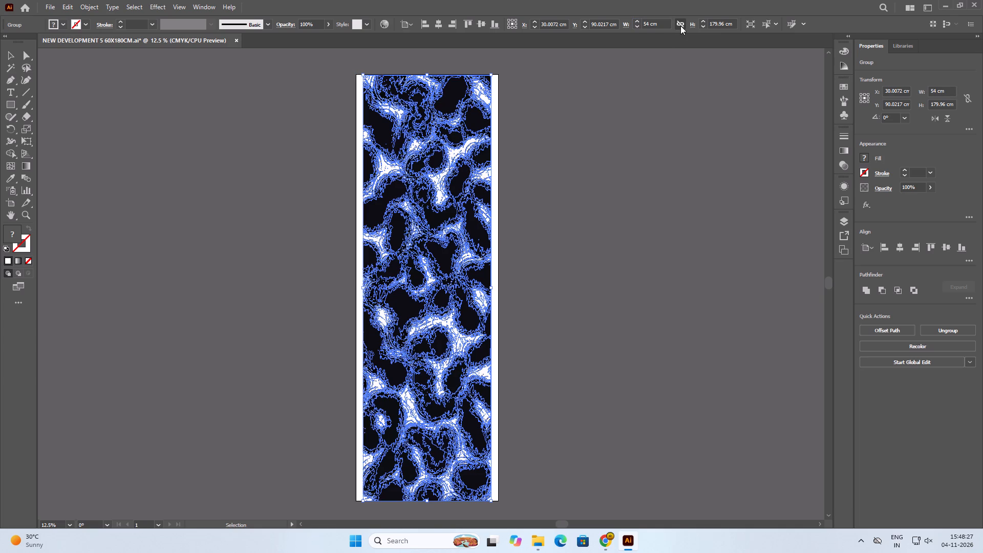
drag(716, 24, 732, 27)
key(BackSpace)
key(BackSpace)
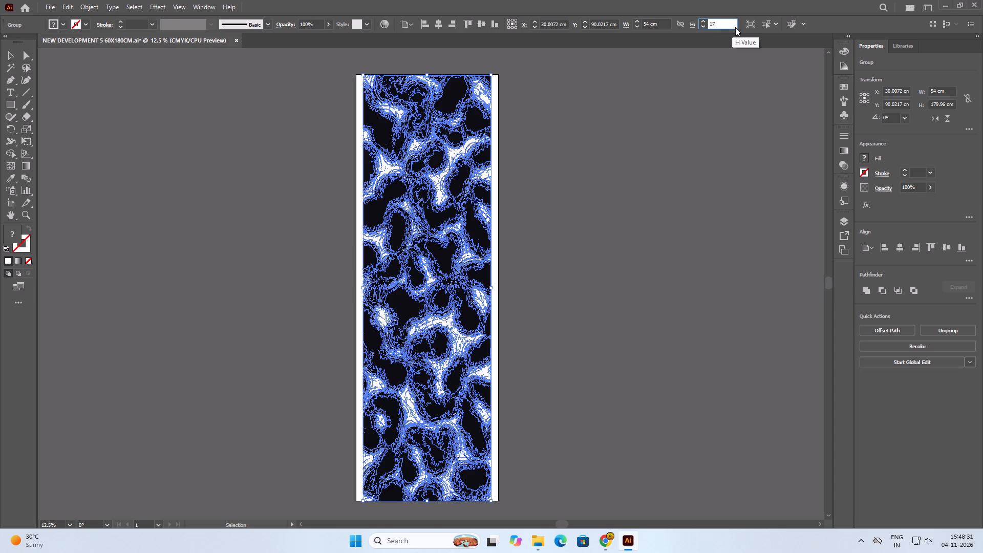
key(4)
key(Return)
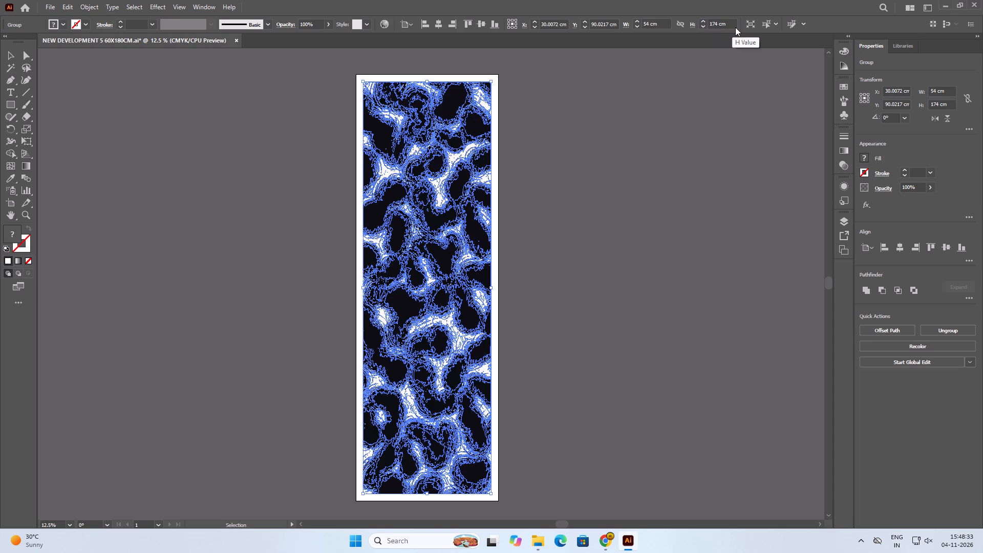
click(601, 169)
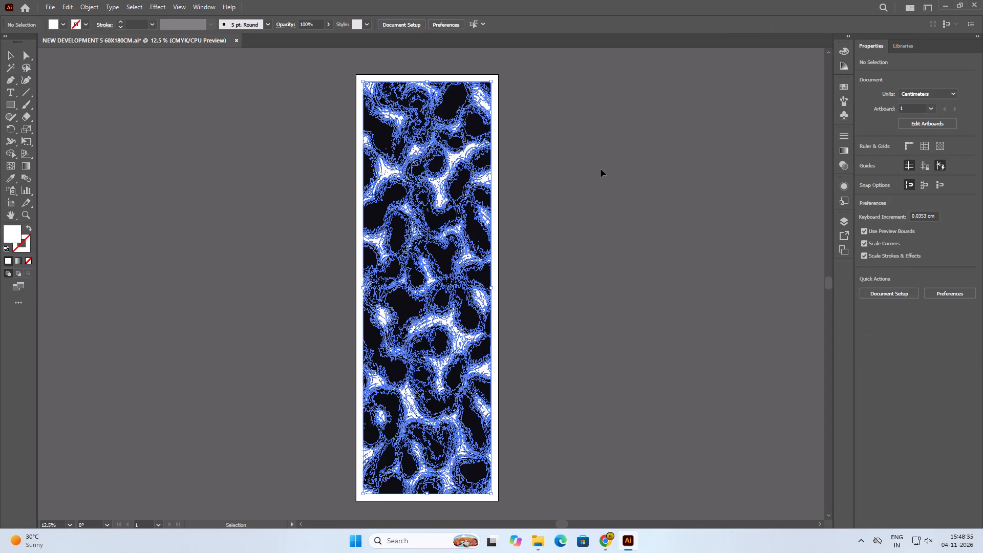
click(571, 213)
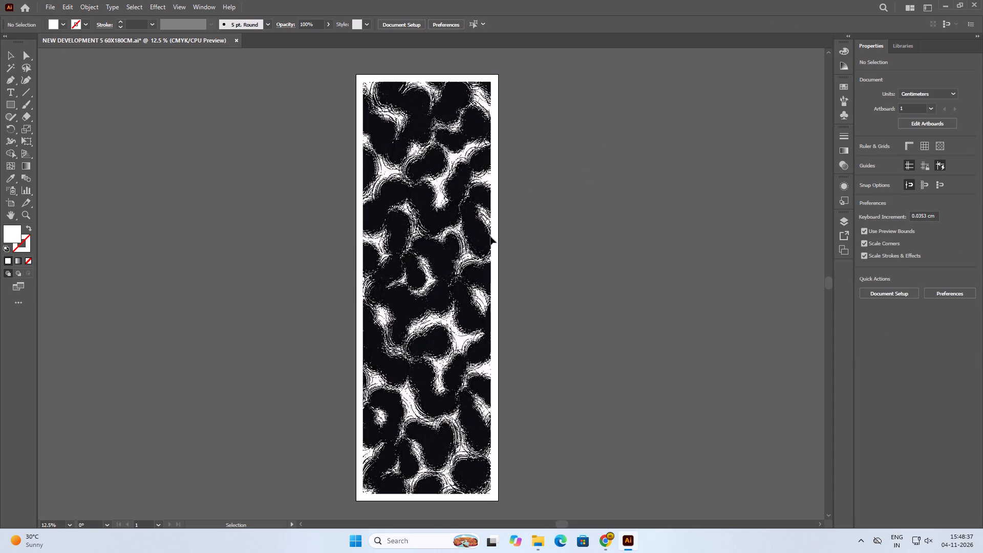
click(592, 216)
Create a rectangle 55 cm wide and 175 cm high over the pattern.
click(13, 101)
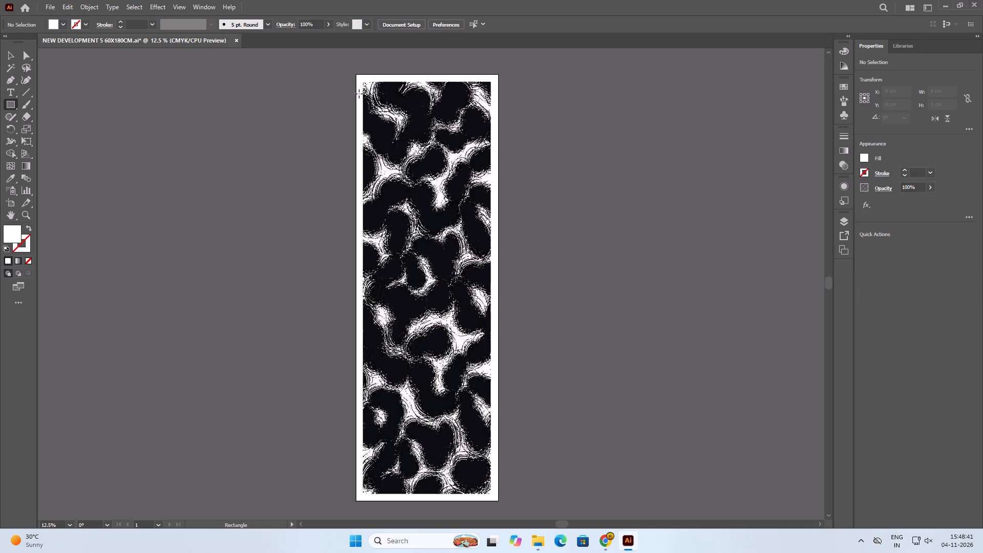
click(350, 77)
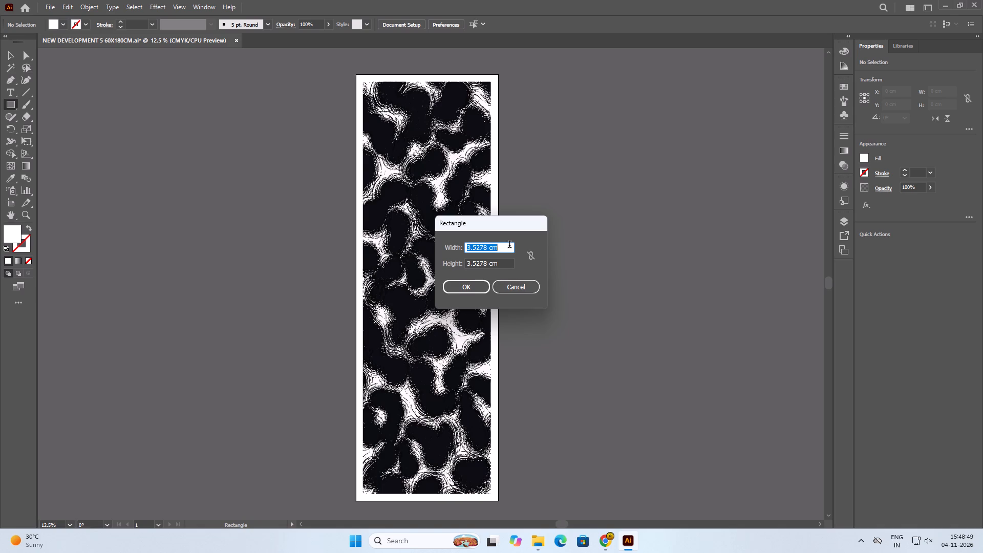
text(65)
key(BackSpace)
key(BackSpace)
text(56)
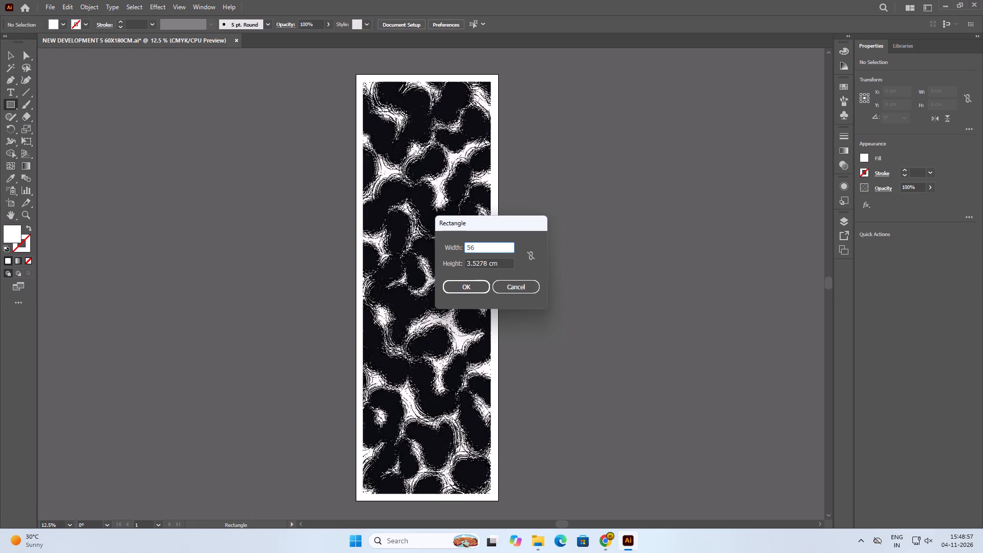
key(BackSpace)
key(5)
key(Tab)
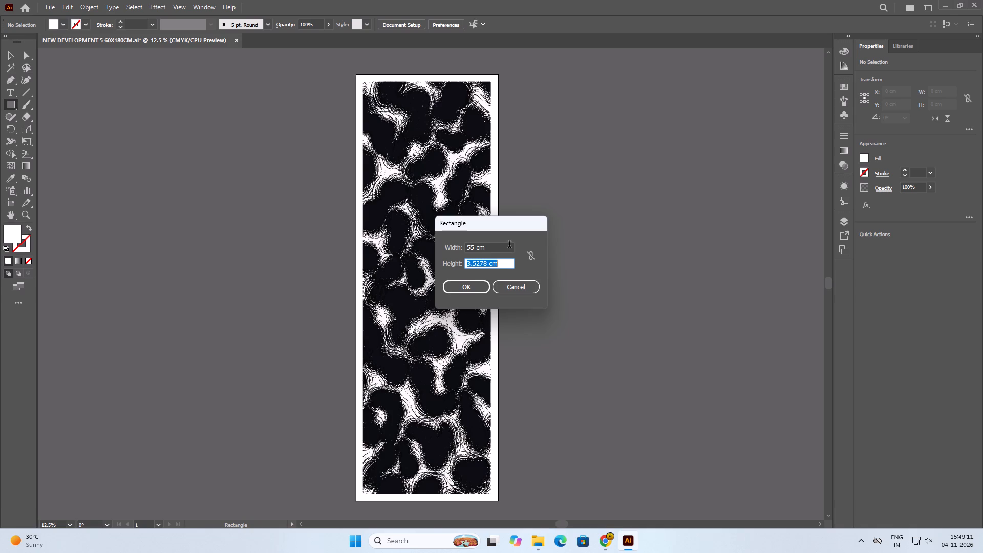
text(175)
key(Return)
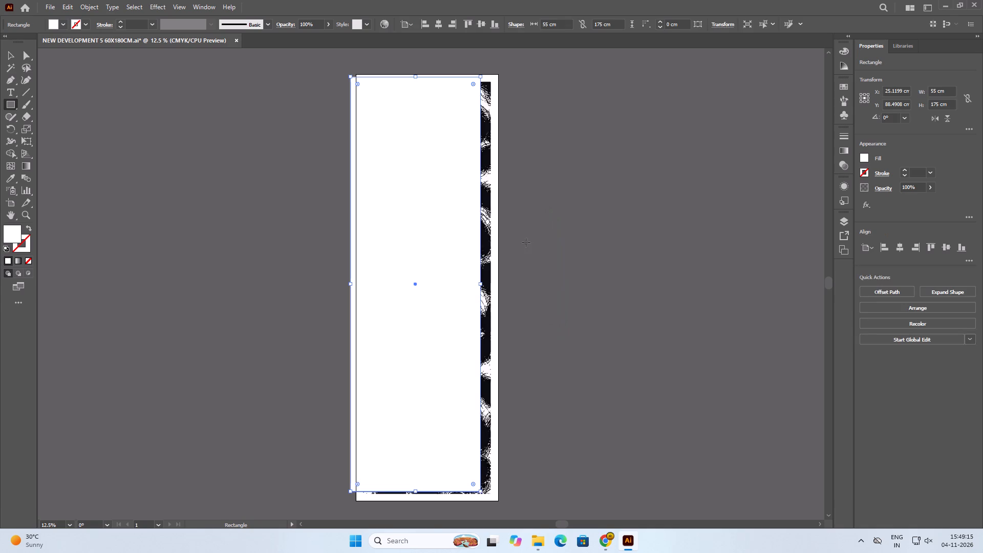
Fill the new rectangle with the pattern's near-black colour, sampled with the Eyedropper.
click(13, 178)
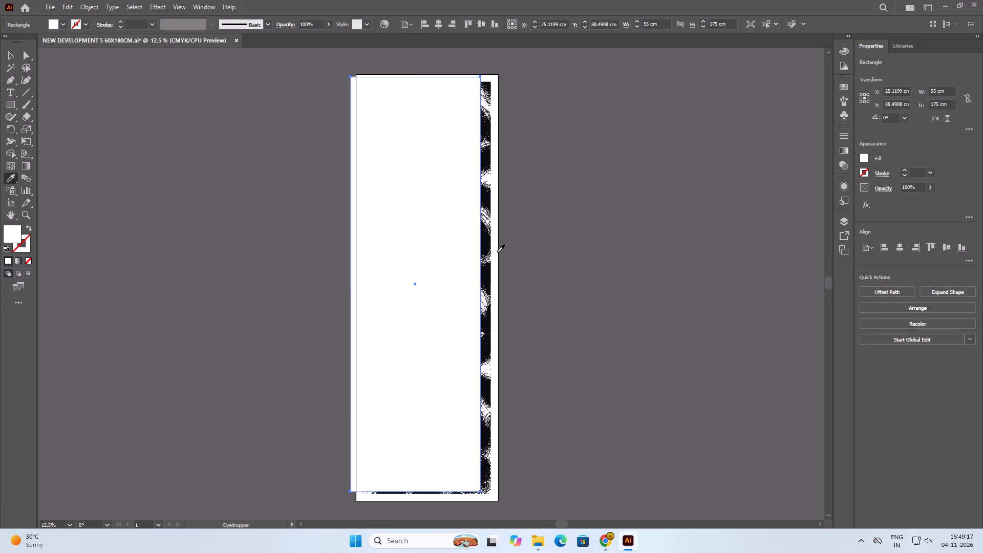
click(487, 243)
click(10, 56)
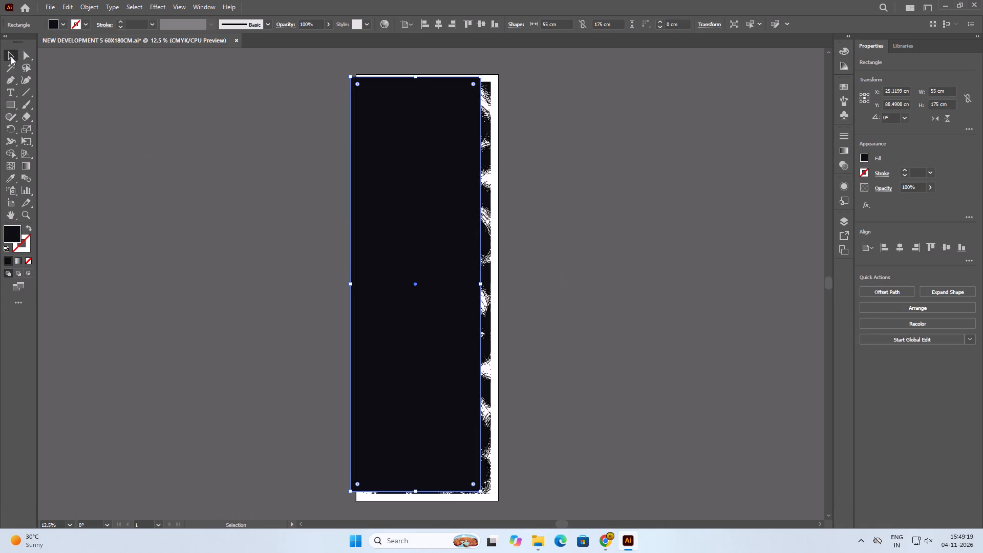
Centre the near-black rectangle horizontally and vertically on the artboard and send it to the back, behind the pattern.
click(435, 25)
click(482, 23)
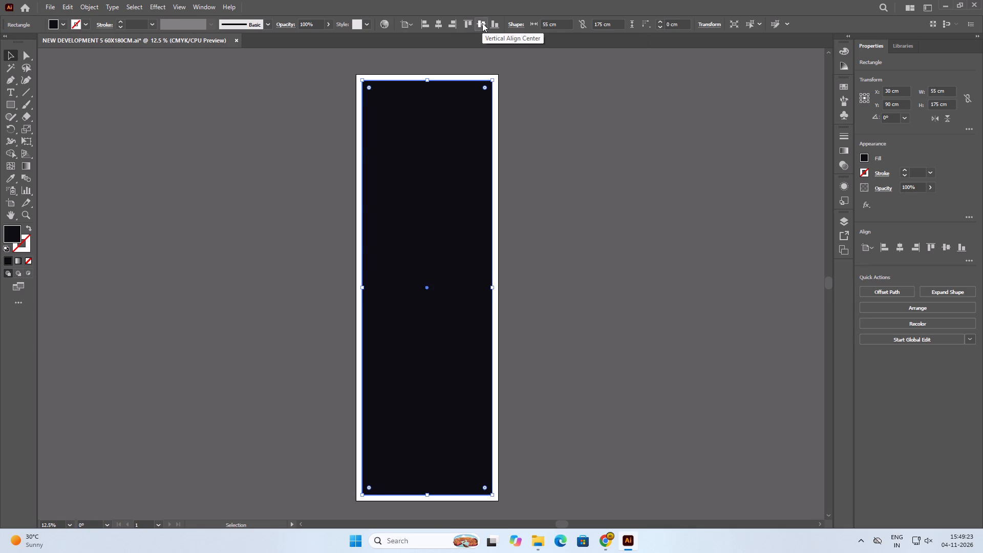
key(ctrl+shift+bracketleft)
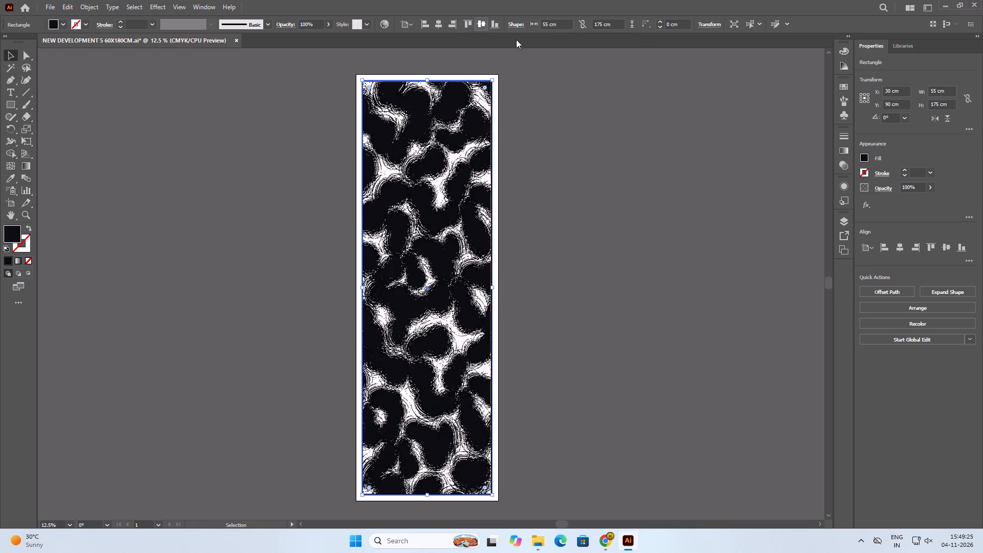
click(609, 122)
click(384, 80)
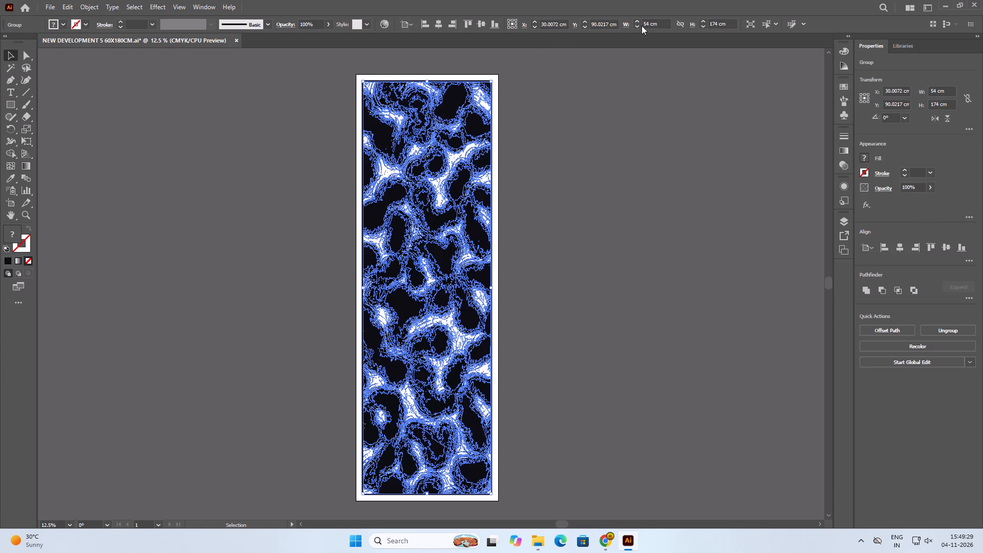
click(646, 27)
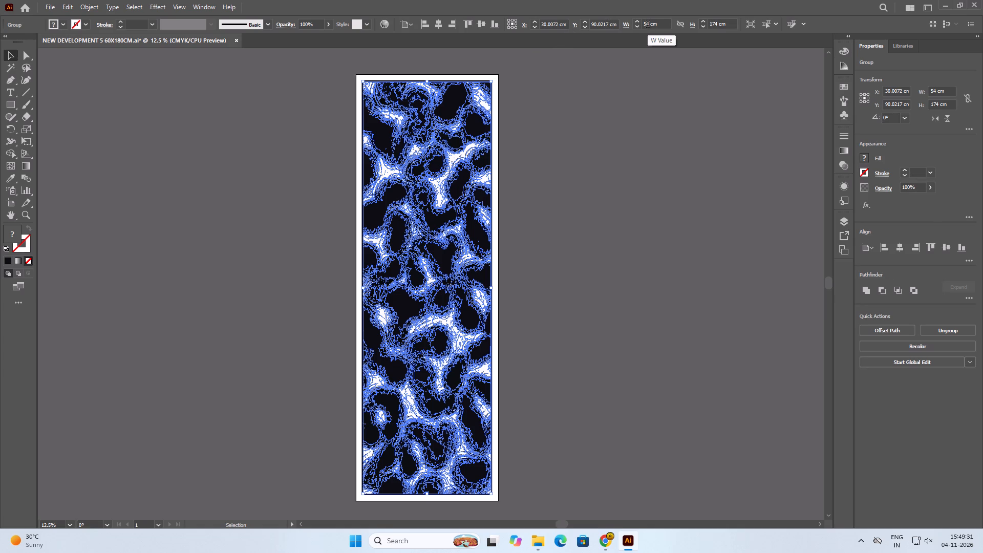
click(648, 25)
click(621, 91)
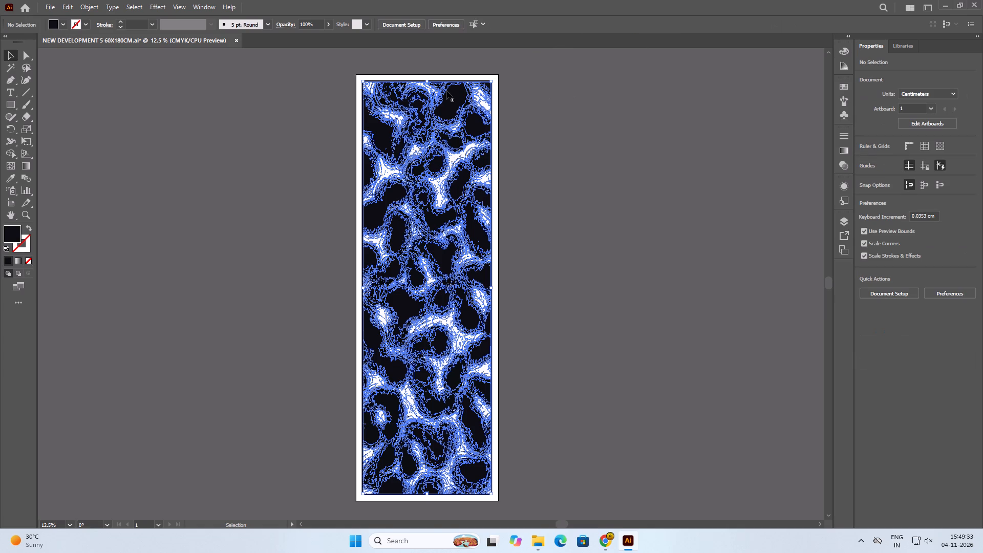
Resize the near-black background rectangle to 56 cm wide and 176 cm high.
alt+scroll(423, 79, up, 8)
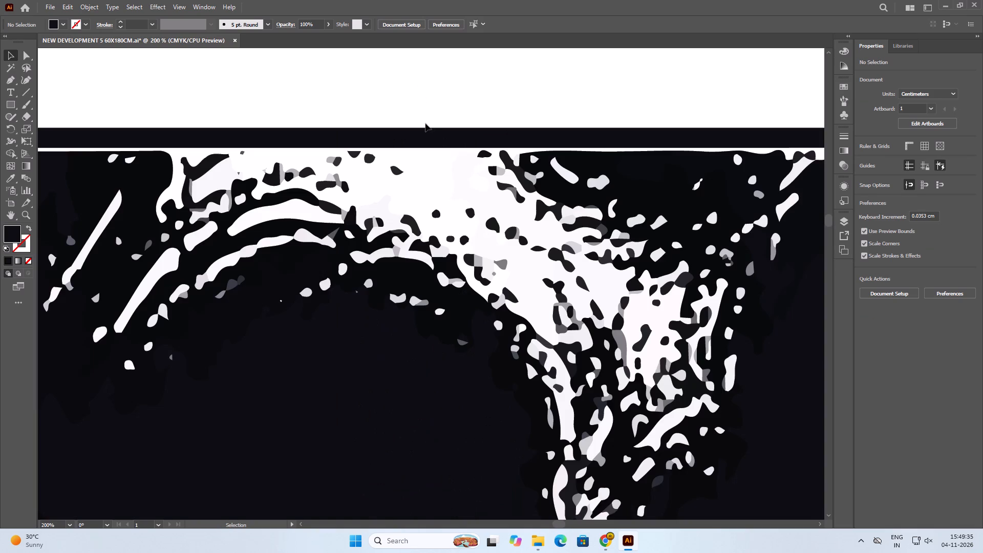
click(431, 133)
alt+scroll(522, 95, down, 5)
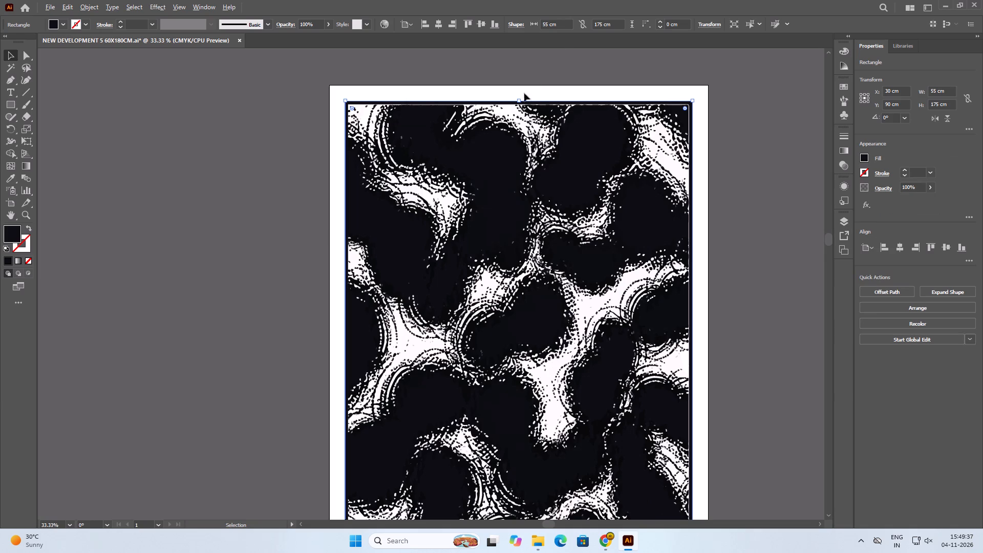
click(547, 25)
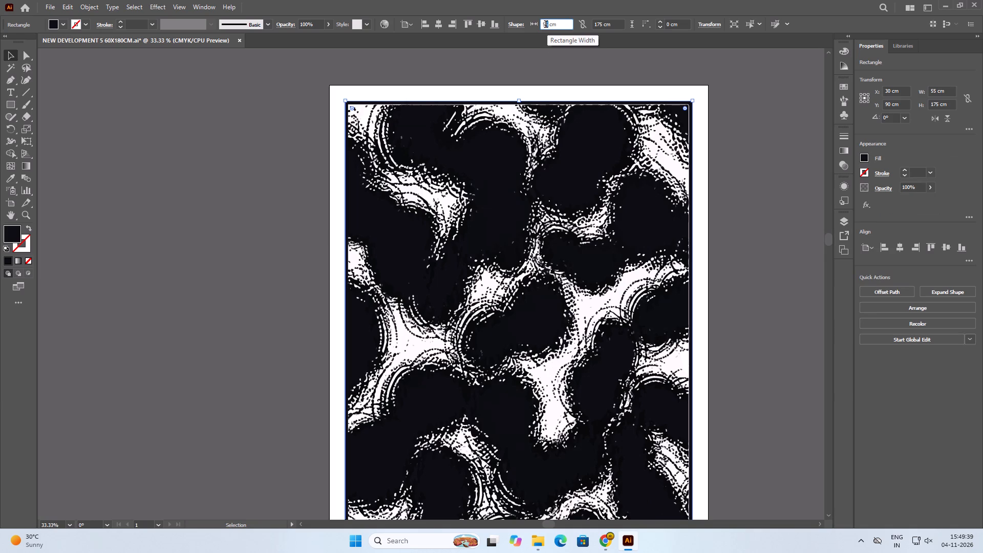
key(6)
click(601, 26)
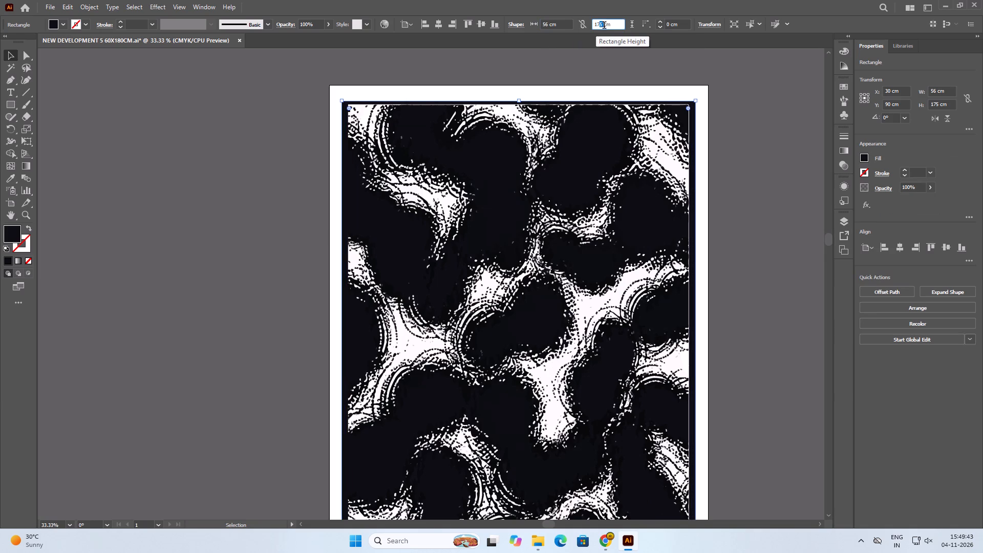
key(6)
key(Return)
click(247, 68)
Ungroup the expanded pattern group and clear the selection.
scroll(472, 98, down, 3)
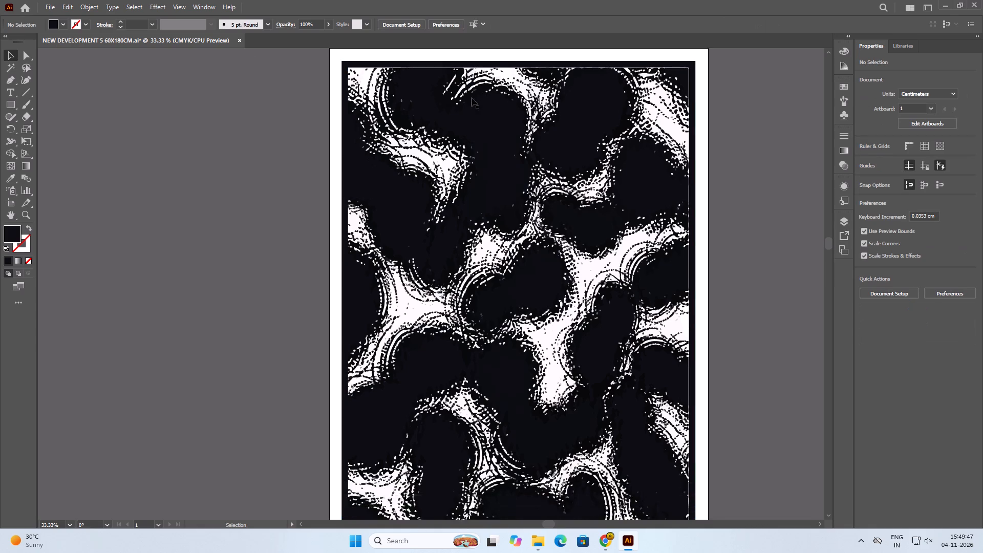
scroll(472, 98, up, 3)
click(461, 116)
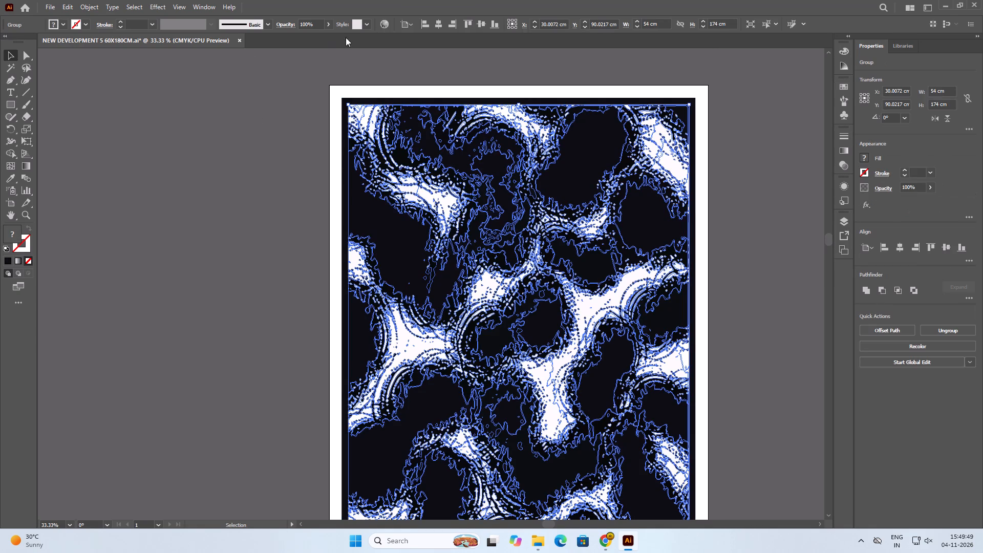
right_click(379, 150)
click(420, 286)
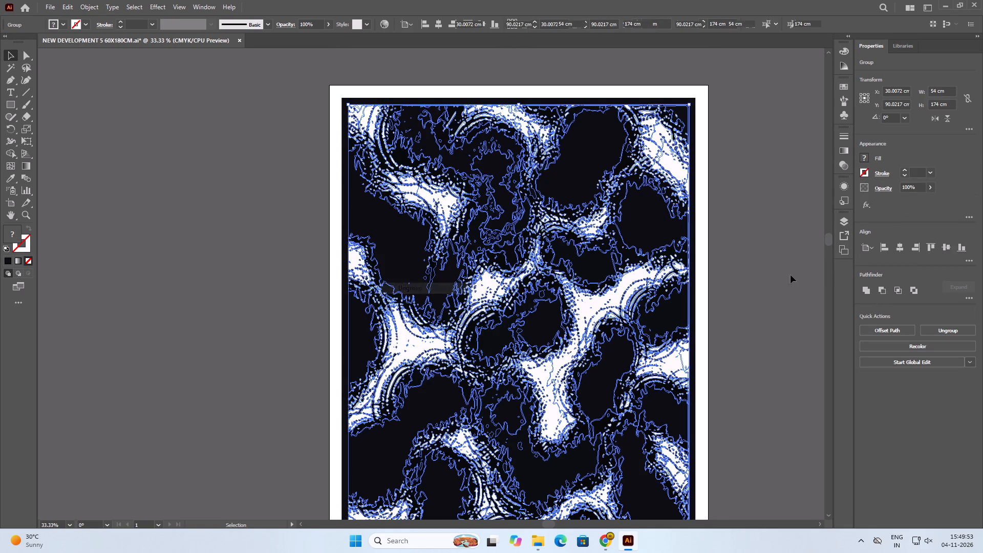
click(781, 275)
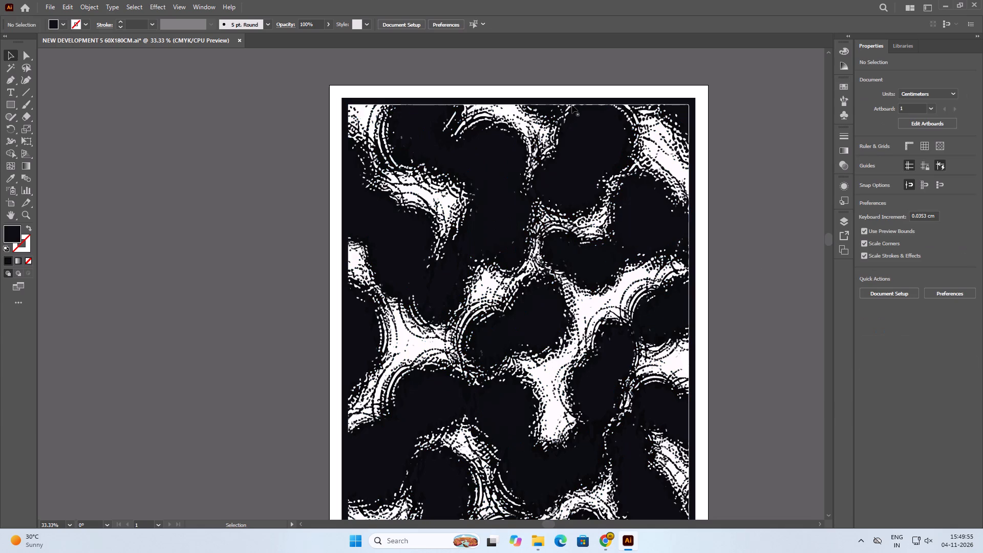
Delete the thin white strip shape along the pattern's upper edge, just inside the near-black border.
alt+scroll(600, 99, up, 8)
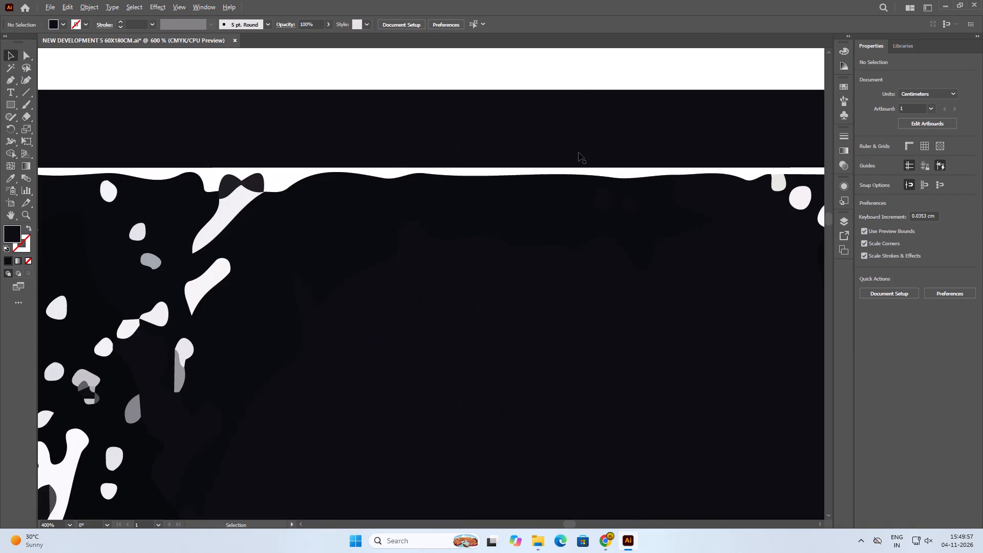
click(576, 193)
key(Delete)
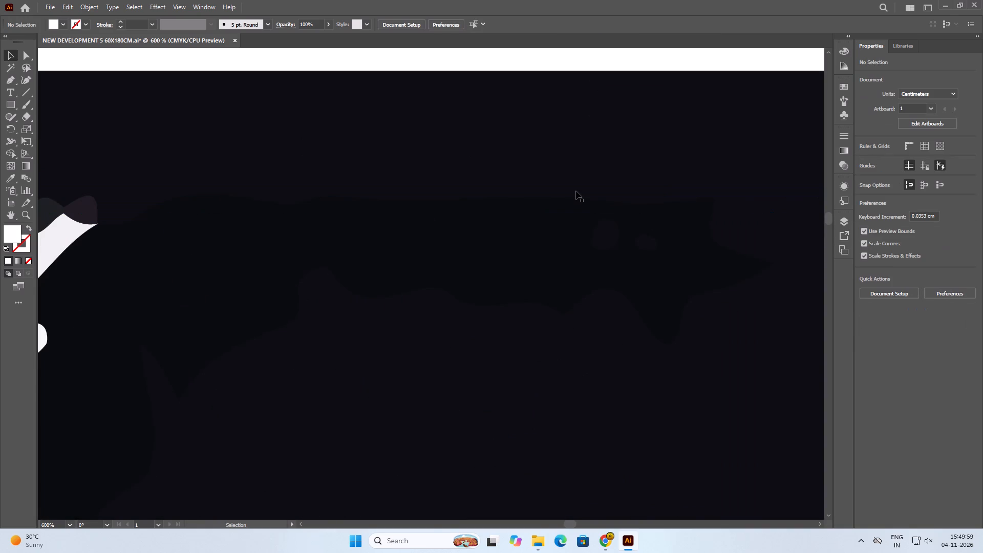
Delete the thin white strip shape along the pattern's right edge, just inside the near-black border.
alt+scroll(605, 180, down, 7)
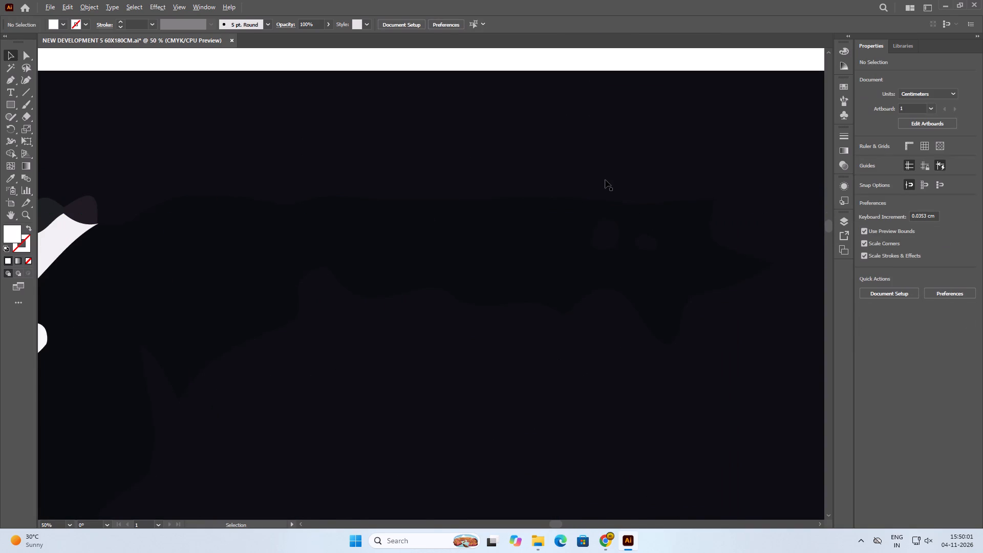
scroll(557, 144, down, 7)
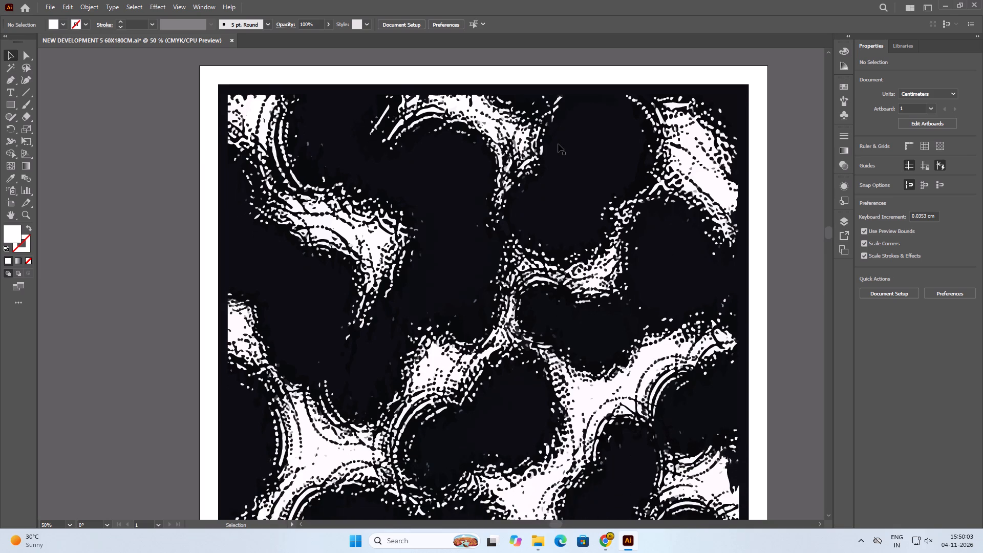
scroll(558, 144, down, 4)
scroll(558, 144, up, 1)
scroll(558, 144, down, 18)
scroll(558, 144, down, 13)
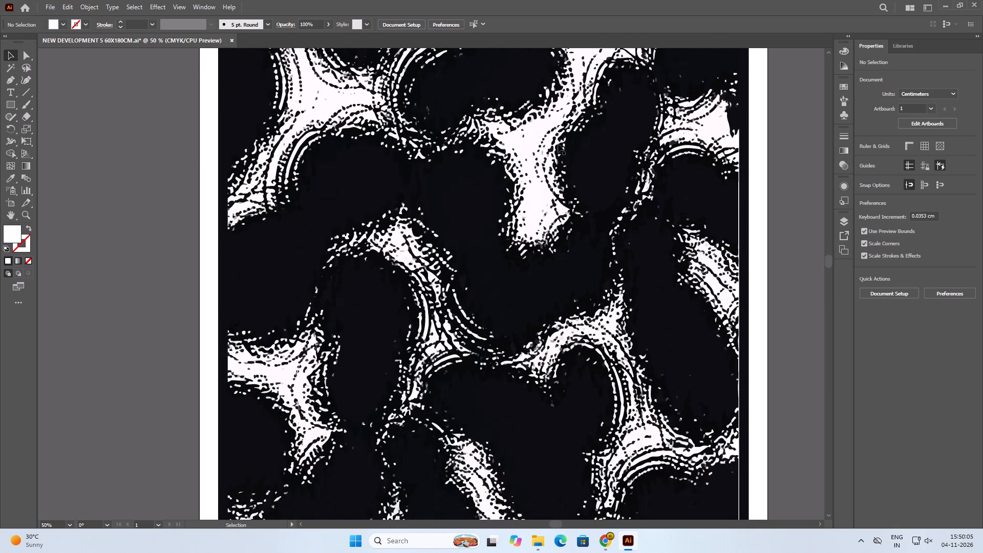
scroll(558, 144, down, 2)
alt+scroll(773, 87, up, 6)
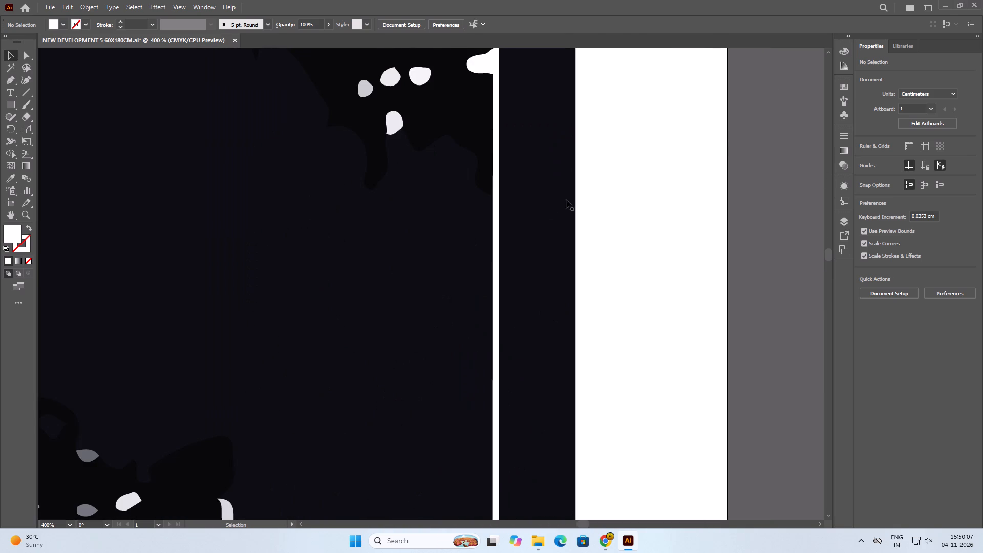
click(498, 255)
key(Delete)
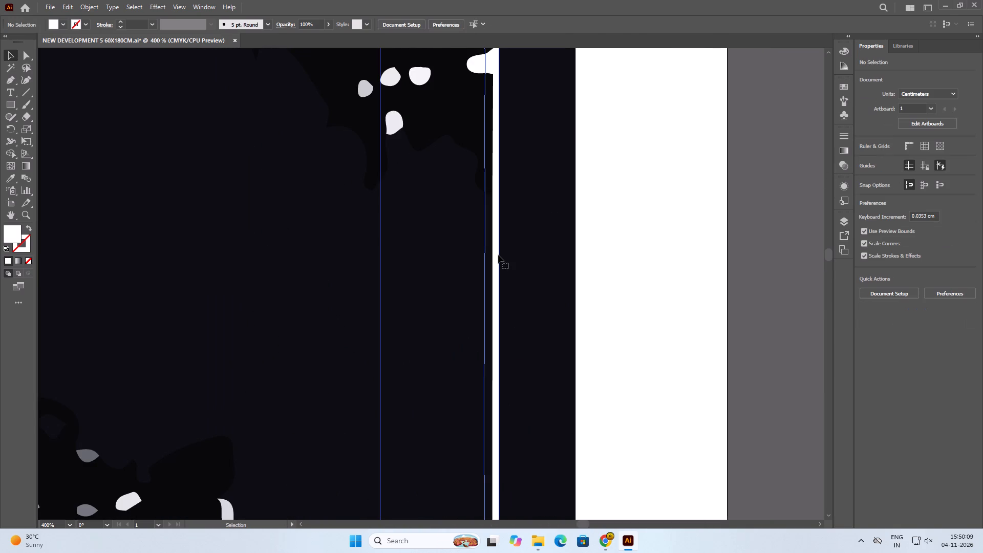
Examine the whole pattern and its border down to the lower edge for leftover white strips.
alt+scroll(506, 177, down, 9)
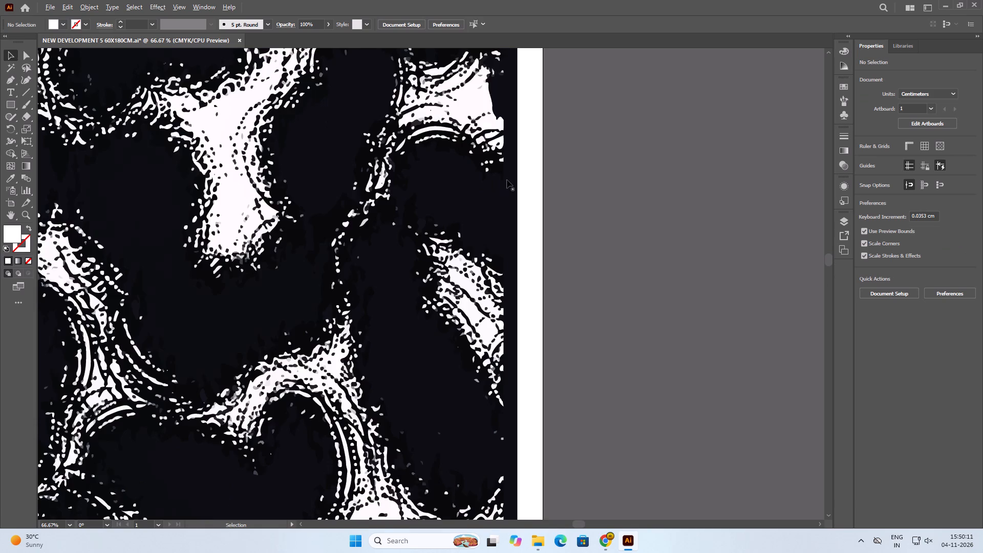
scroll(528, 245, down, 8)
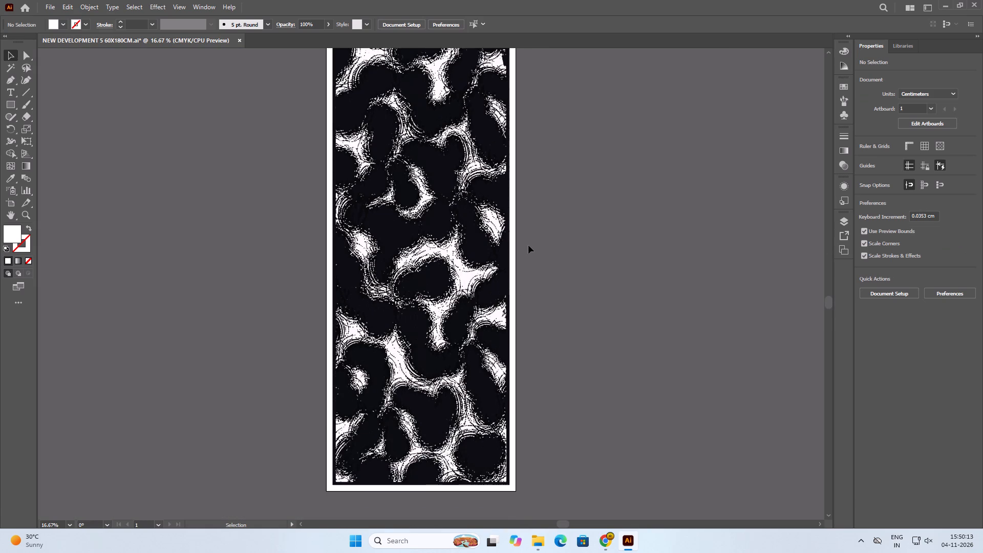
scroll(528, 245, down, 5)
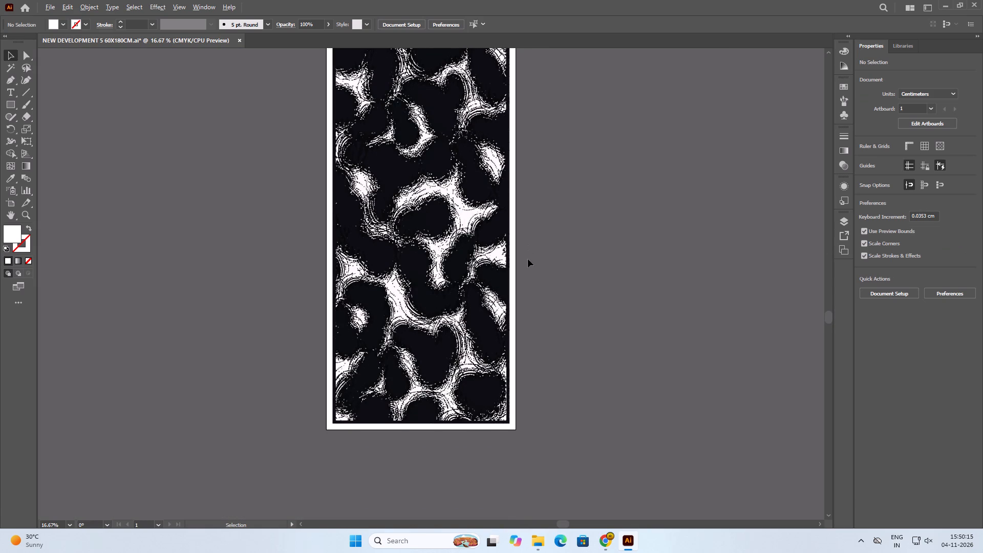
scroll(527, 266, up, 18)
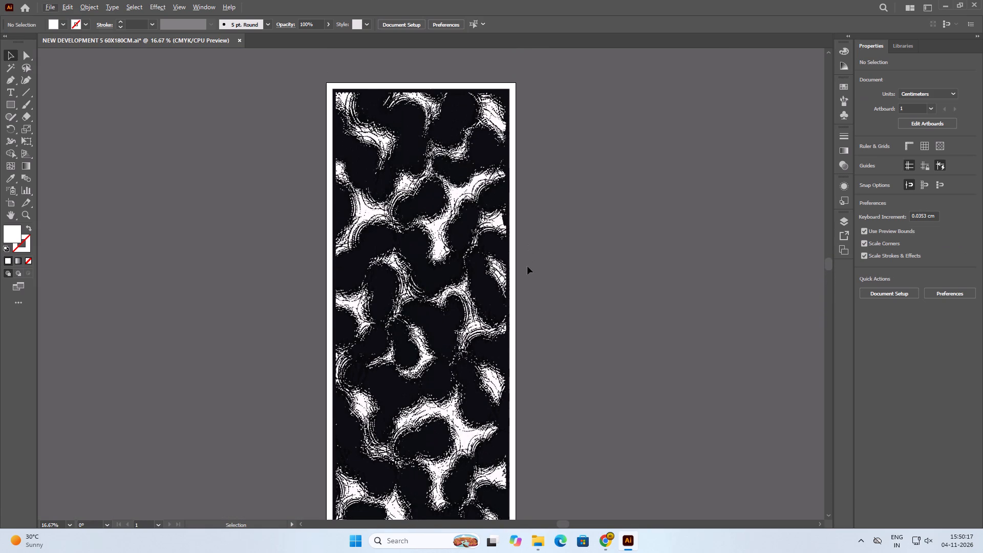
click(378, 83)
click(307, 86)
Create a white rectangle 60 cm wide and 180 cm high.
click(9, 108)
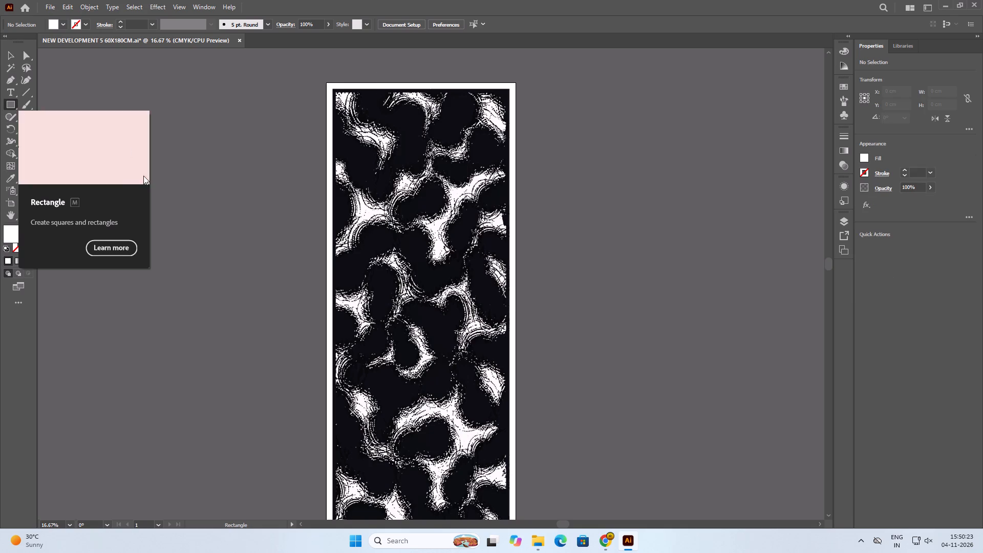
click(203, 158)
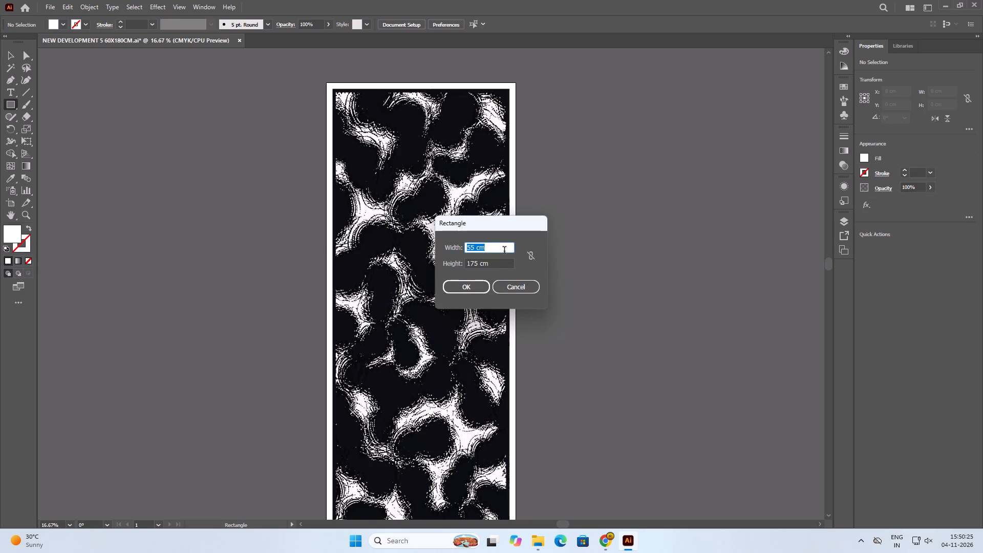
text(60)
key(Tab)
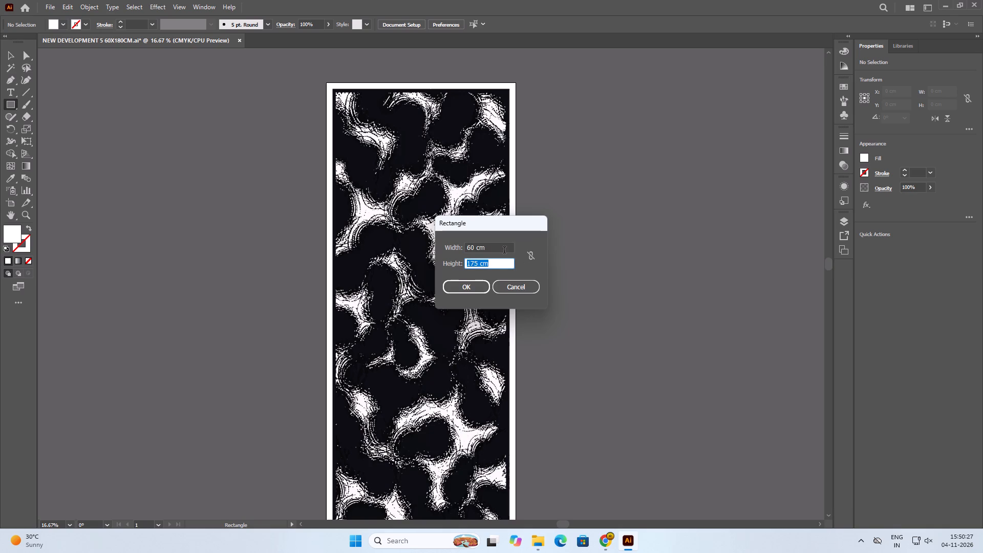
text(180)
key(Return)
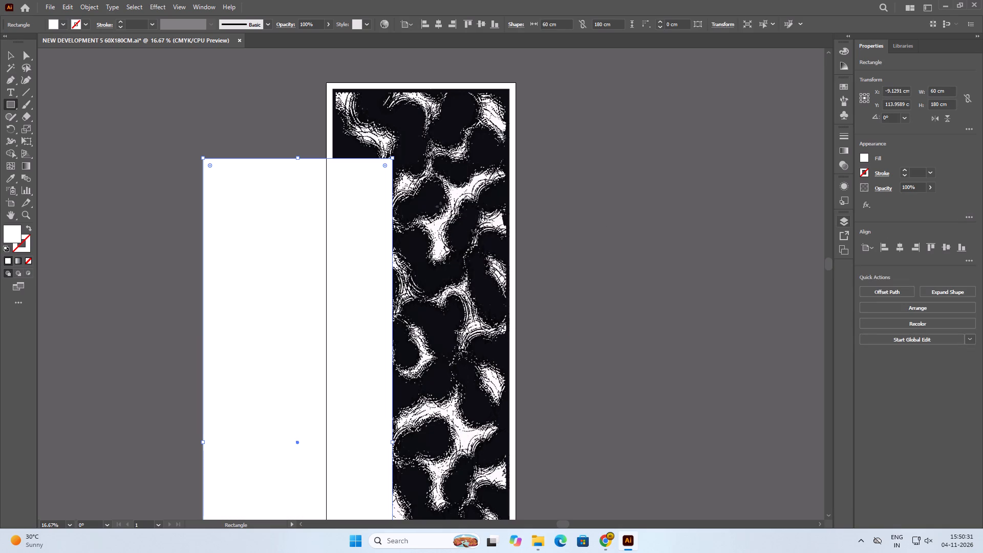
Centre the white rectangle horizontally and vertically on the artboard and send it to the back, behind the near-black border and pattern.
click(8, 54)
click(440, 25)
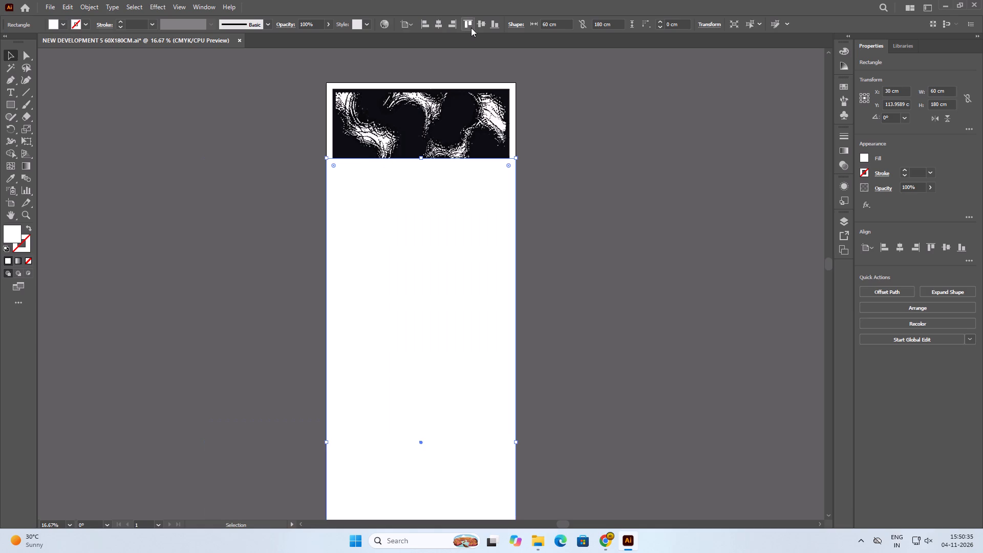
click(481, 24)
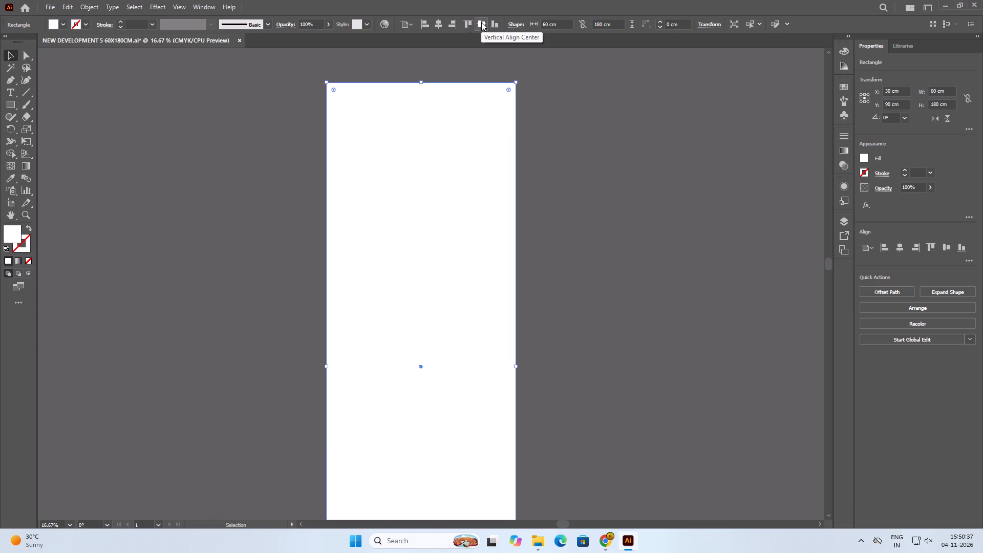
key(ctrl+shift+bracketleft)
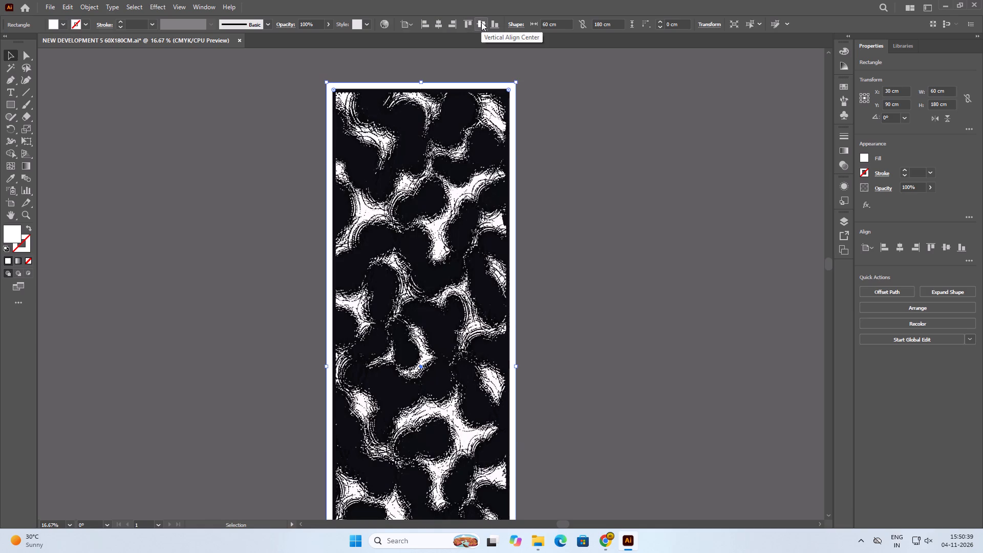
click(614, 152)
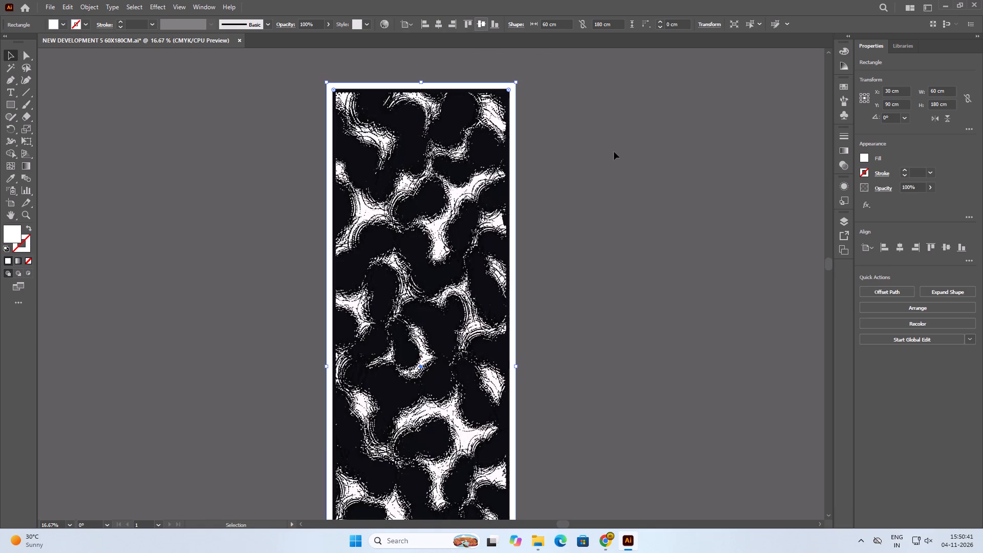
click(512, 117)
Deselect the white rectangle and save the NEW DEVELOPMENT 5 60X180CM document.
click(604, 176)
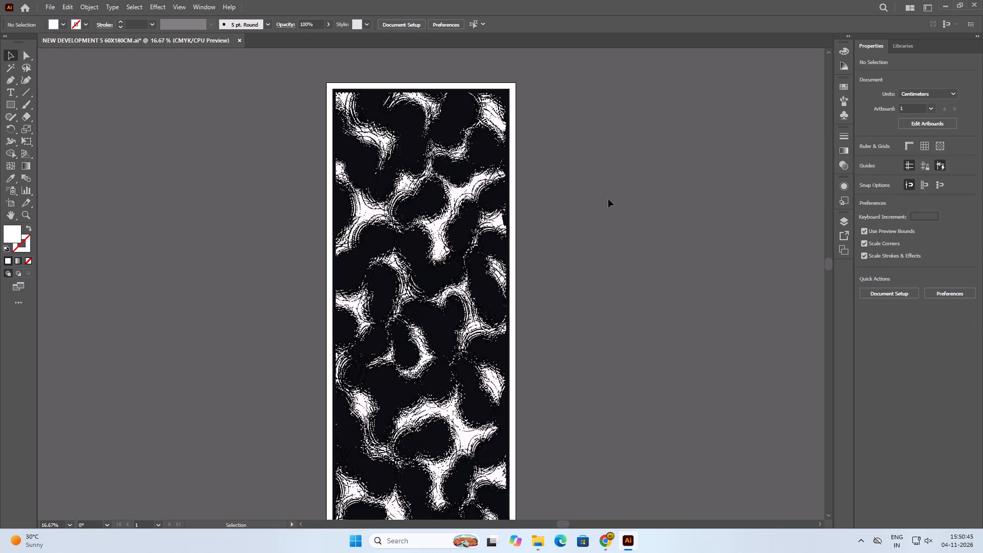
key(ctrl+s)
Switch to File Explorer and delete the Monochrome Stippled Amoeba Waves image from the Downloads folder.
click(545, 545)
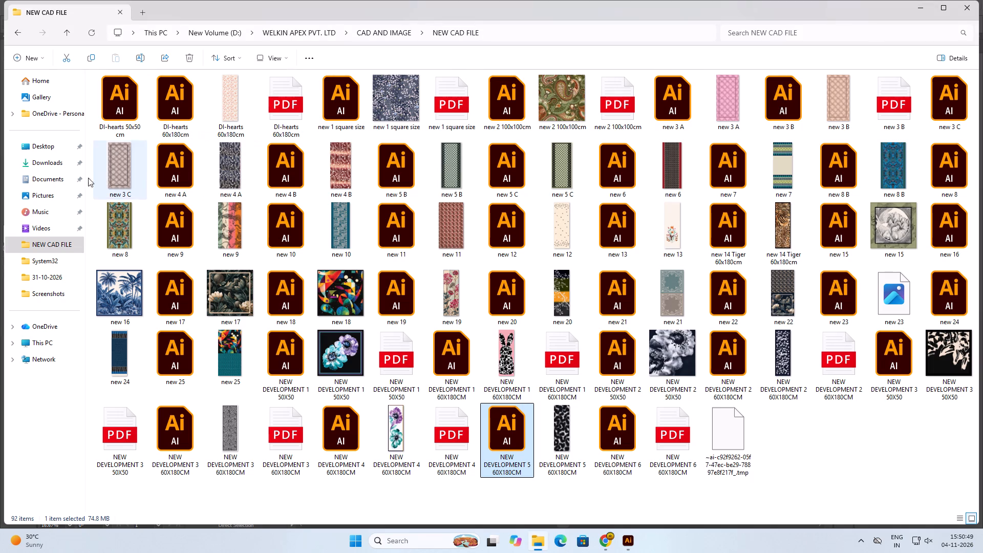
click(48, 167)
click(177, 115)
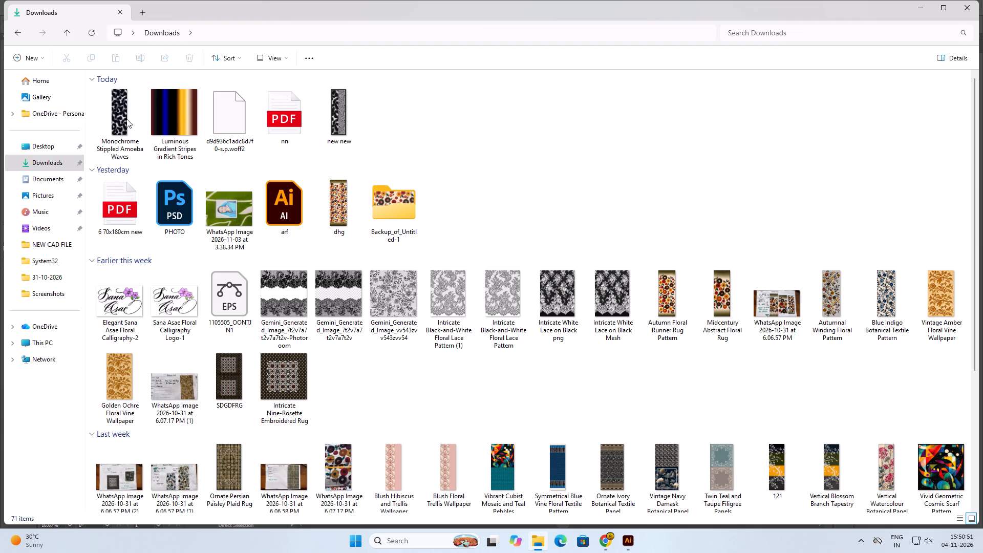
click(124, 119)
key(Delete)
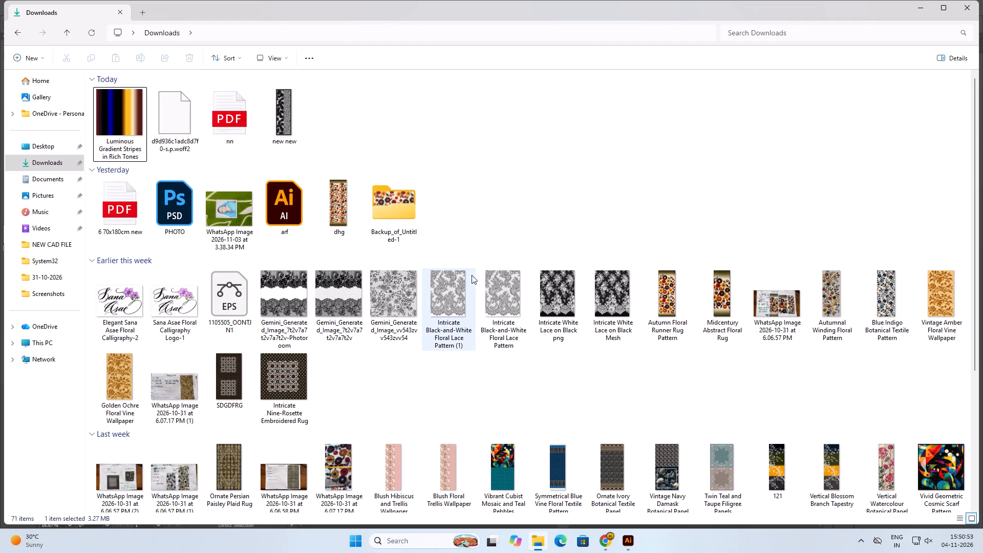
Return to Illustrator, spot-check a few individual dark shapes in the pattern's upper half and save the document again.
click(630, 537)
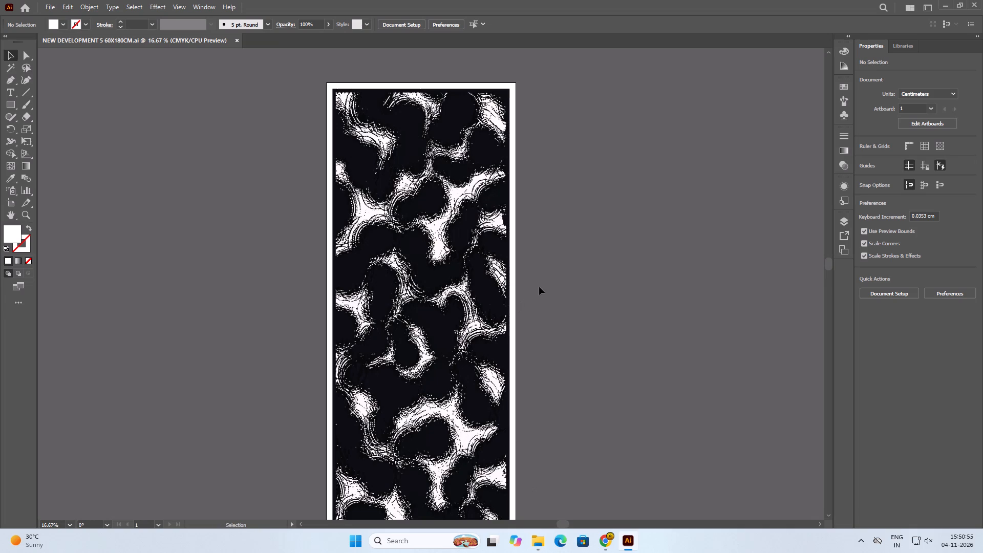
click(539, 287)
click(454, 280)
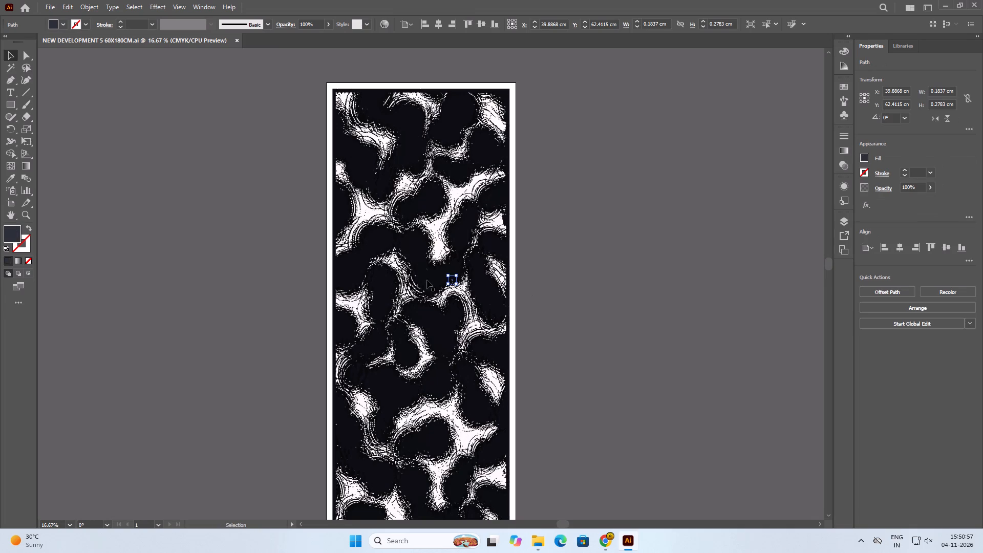
click(441, 216)
click(440, 196)
click(611, 228)
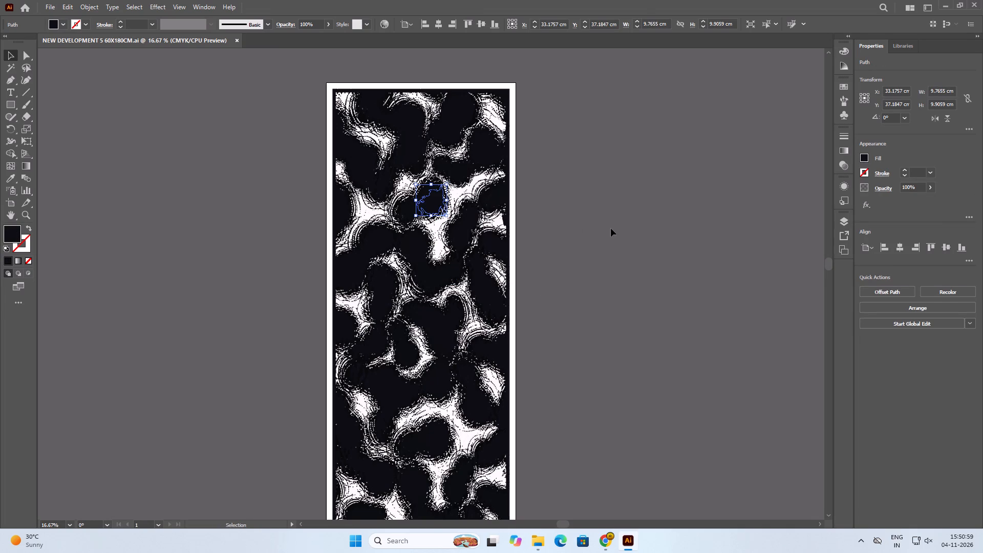
key(ctrl+s)
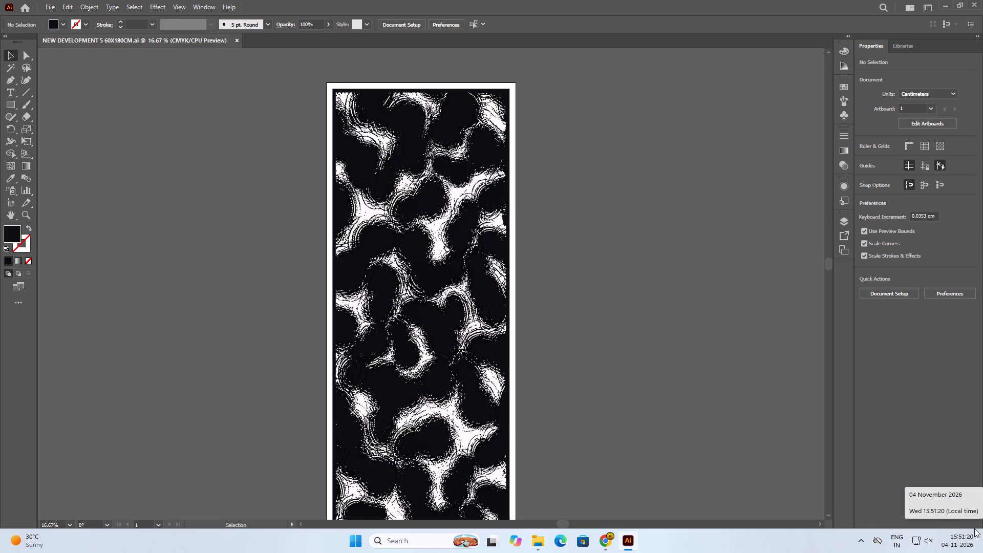
Group all the artwork, including the pattern, near-black border and white rectangle, and save the document.
click(510, 298)
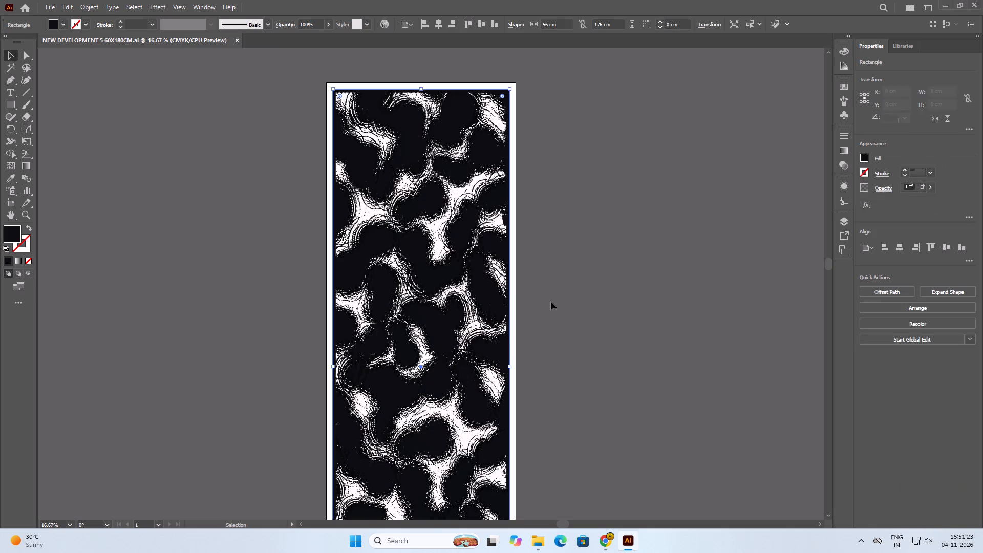
click(551, 302)
key(ctrl+a)
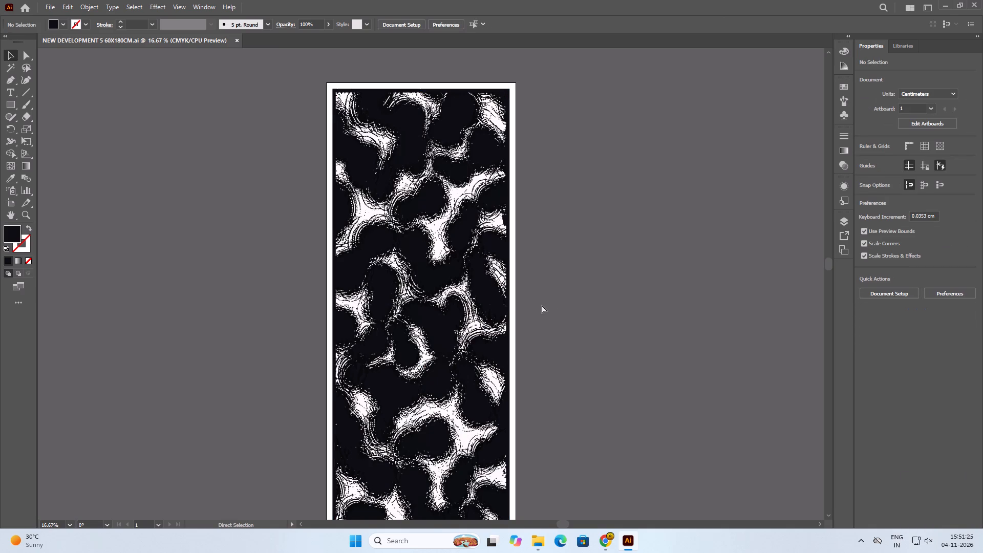
key(ctrl+g)
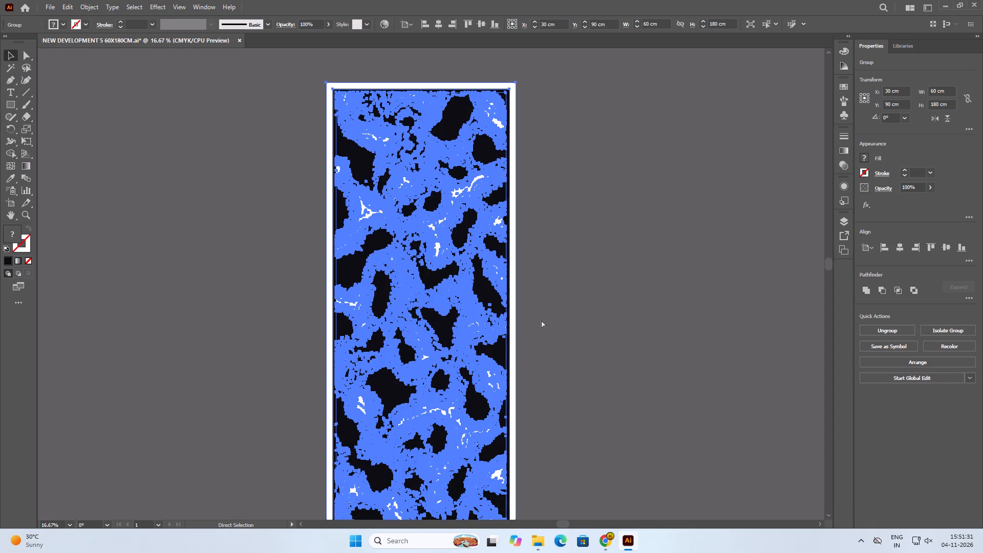
key(ctrl+s)
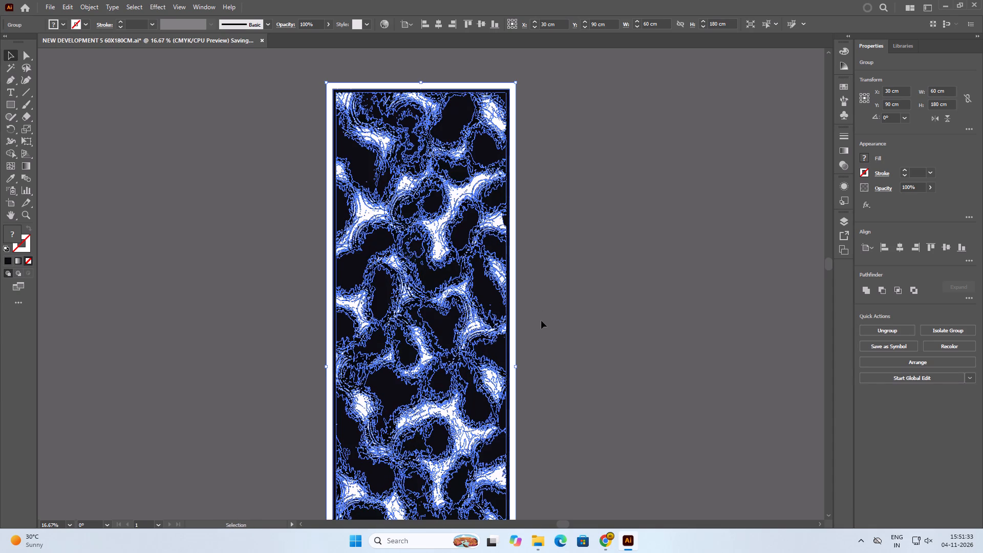
click(578, 323)
Save the design as an Adobe PDF named NEW DEVELOPMENT 5 60X180CM in the NEW CAD FILE folder, using the Illustrator Default preset.
key(ctrl+shift+s)
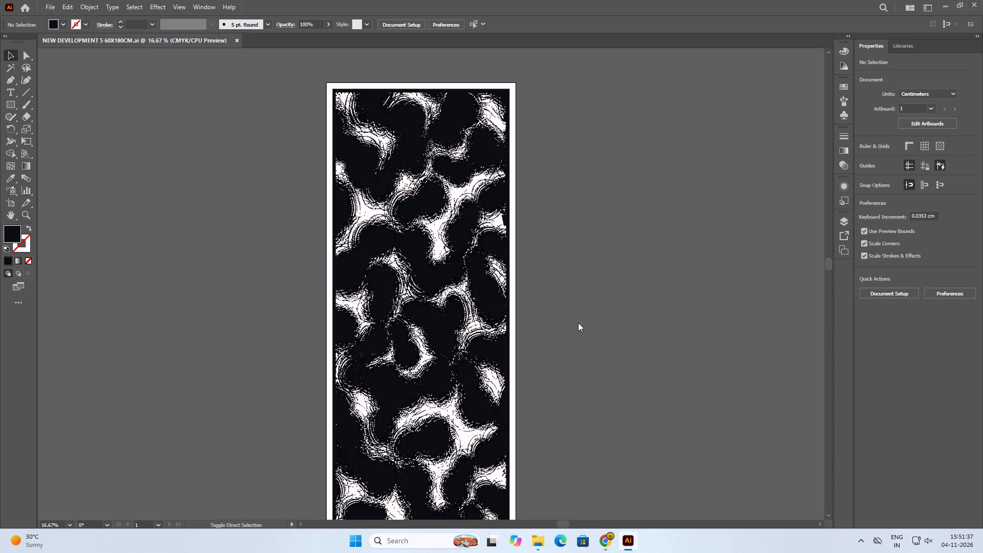
click(445, 301)
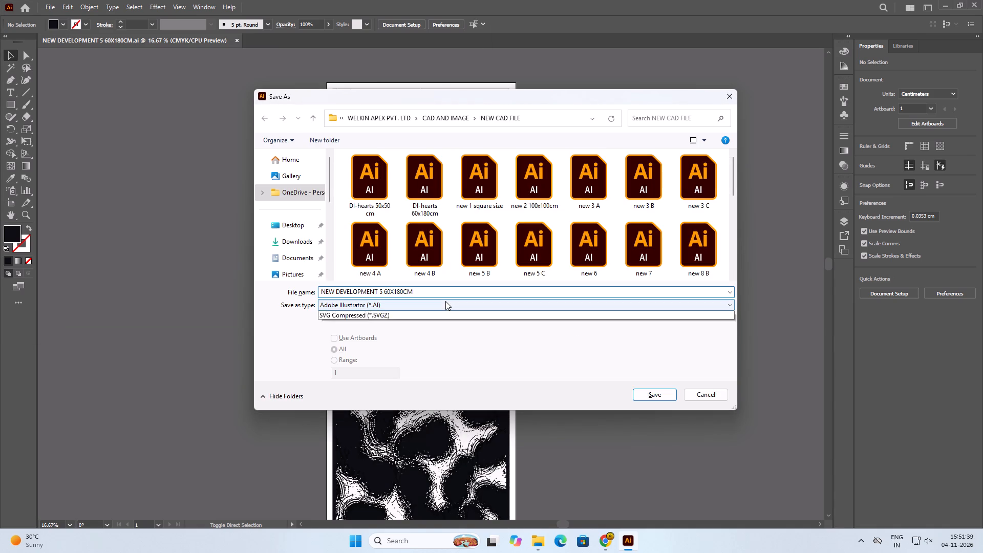
click(381, 321)
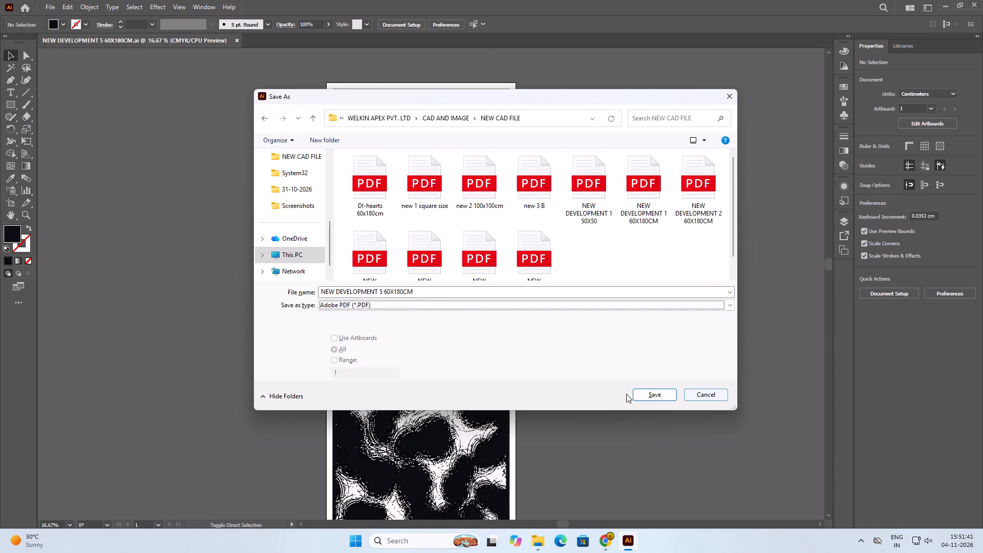
click(679, 392)
click(661, 403)
click(663, 400)
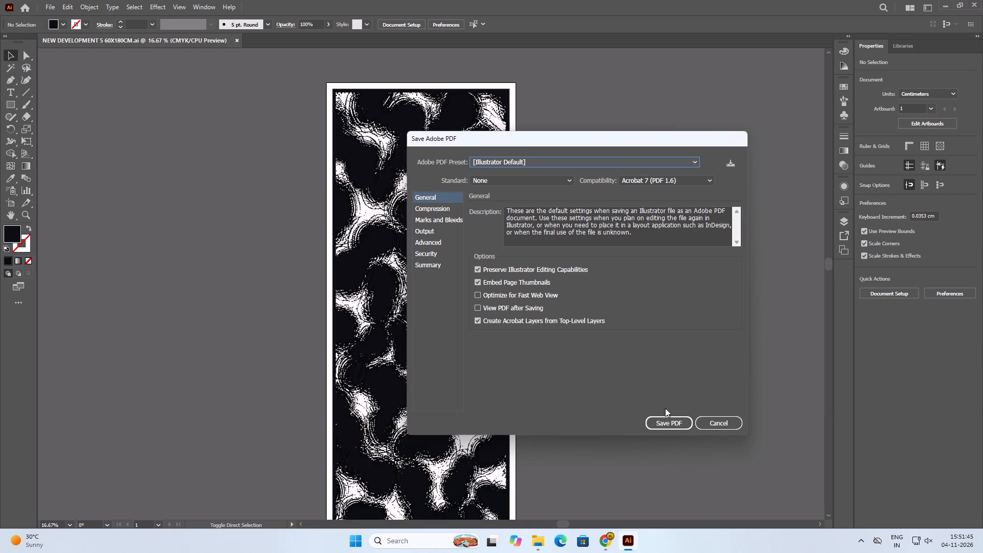
click(669, 421)
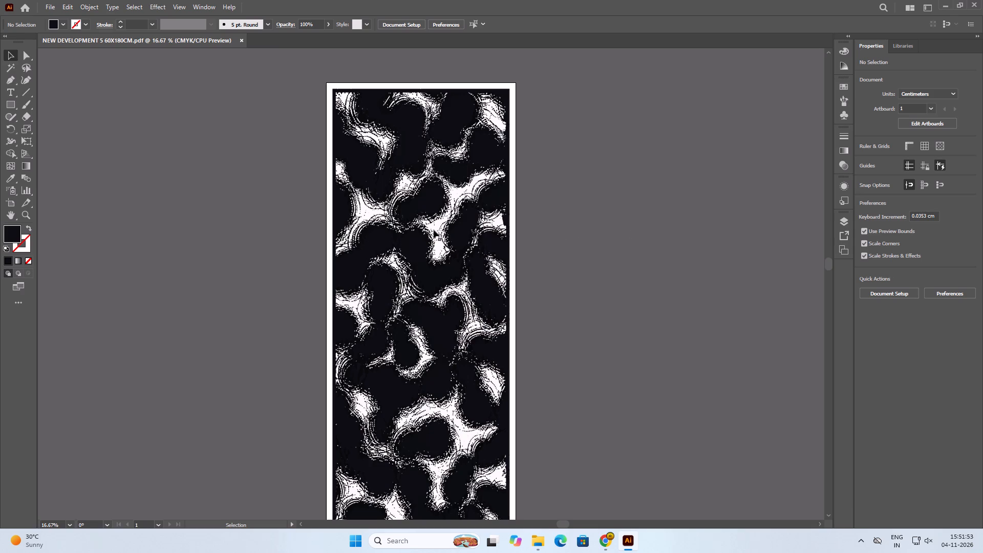
Export the design as JPEG NEW DEVELOPMENT 5 60X180CM to the NEW CAD FILE folder, using CMYK, quality 5 and 300 ppi.
click(49, 8)
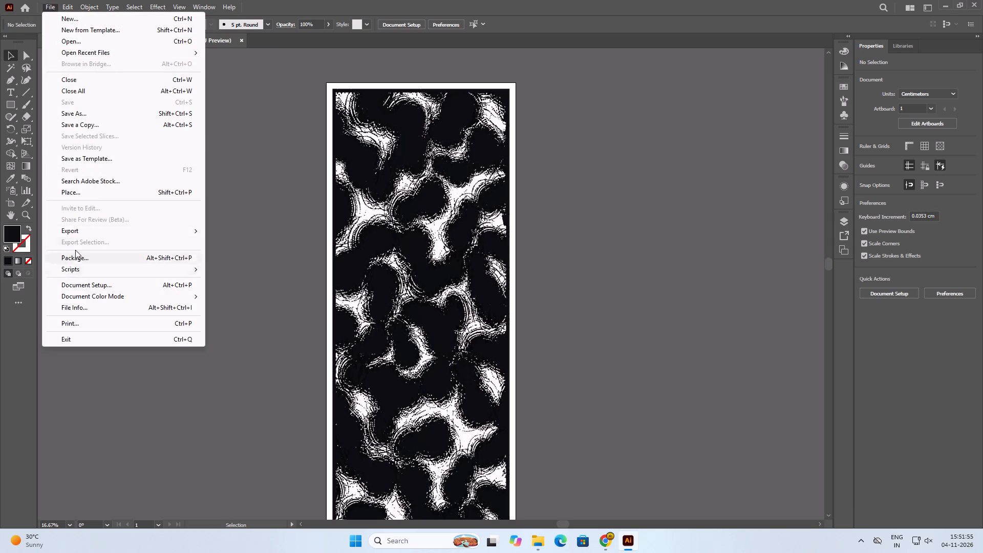
click(86, 228)
click(250, 241)
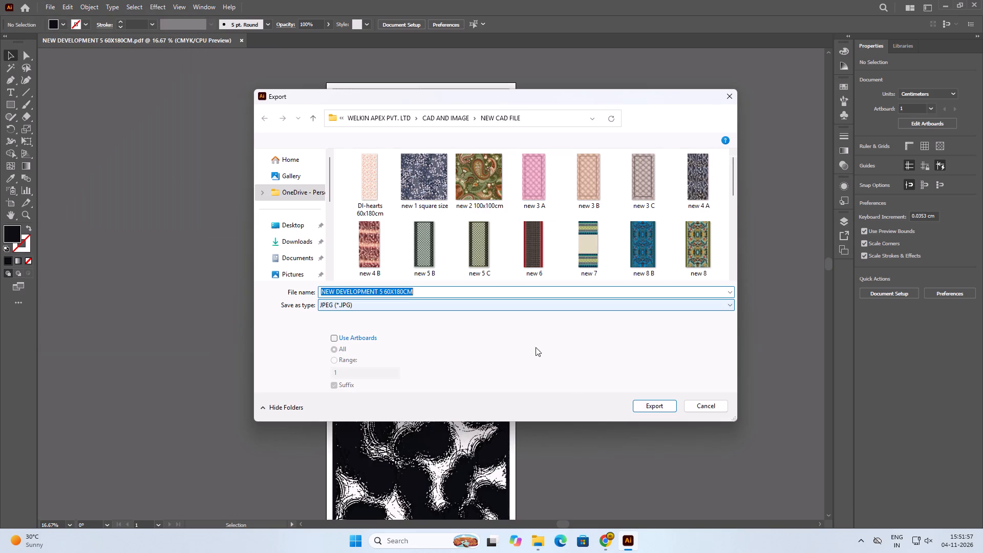
click(653, 409)
click(532, 313)
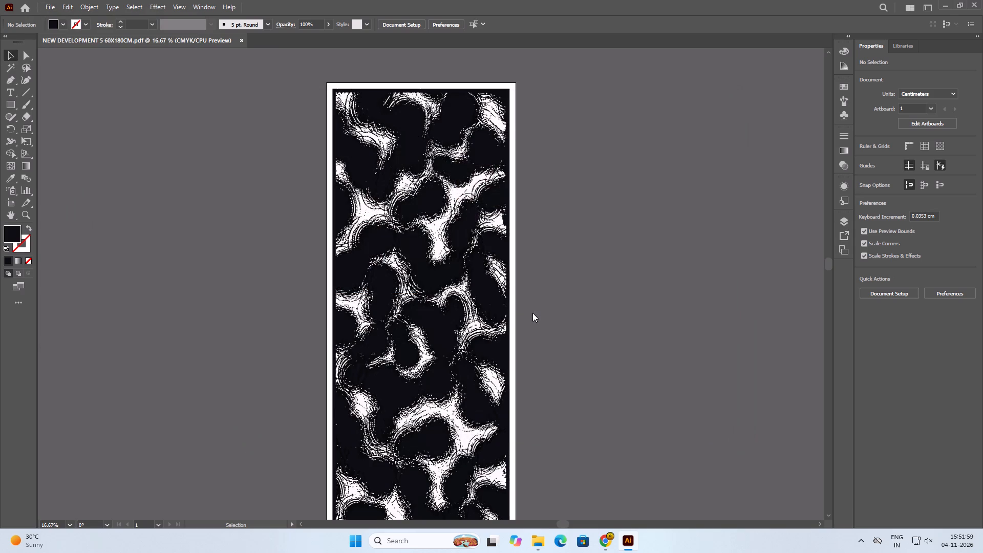
click(529, 409)
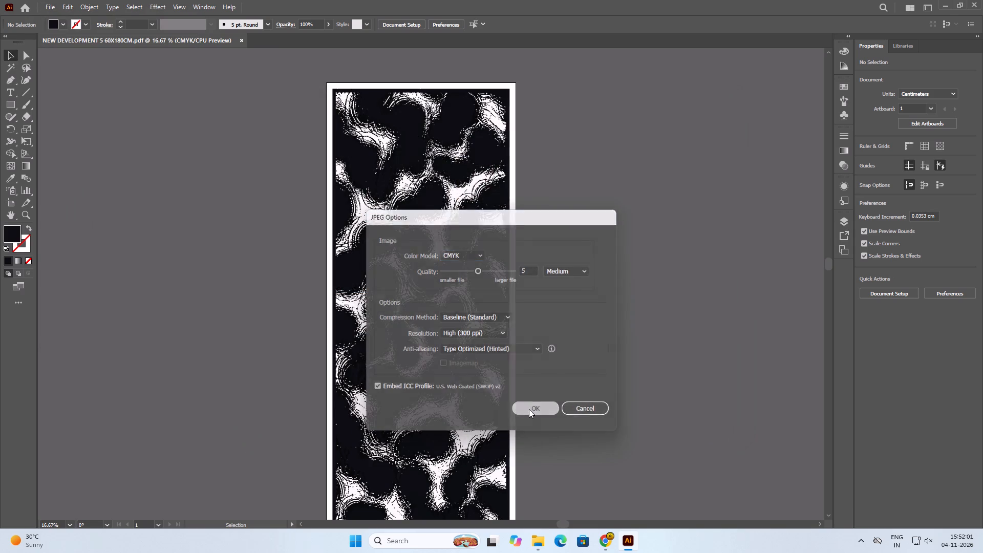
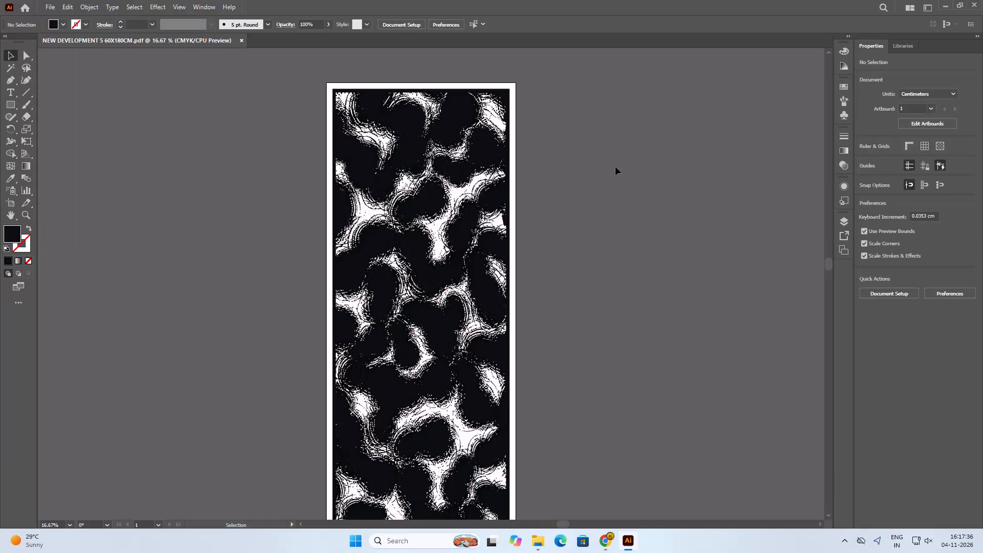
Open the 31-10-2026 folder in File Explorer and review the 6 70x180cm and 5 70x180cm PDF designs.
click(533, 547)
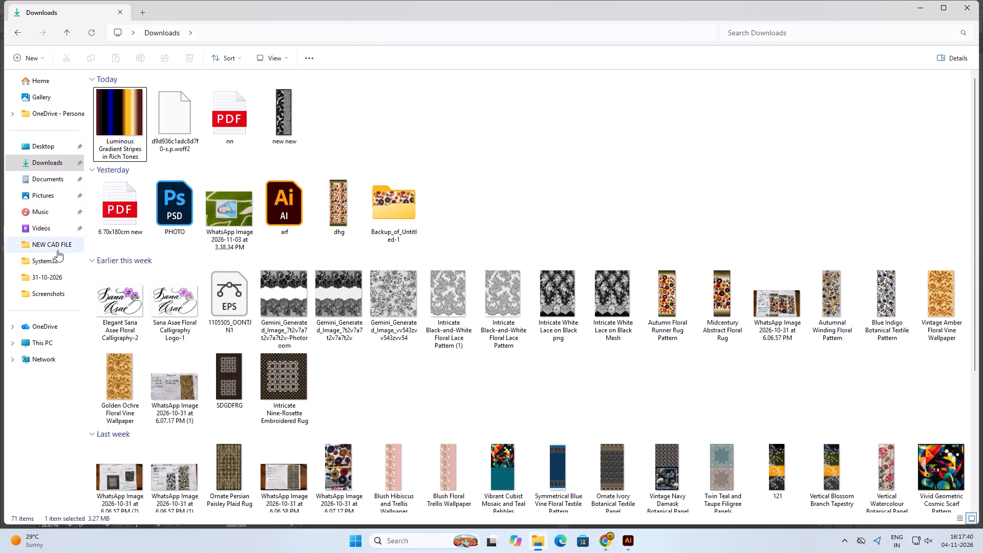
click(57, 275)
click(497, 242)
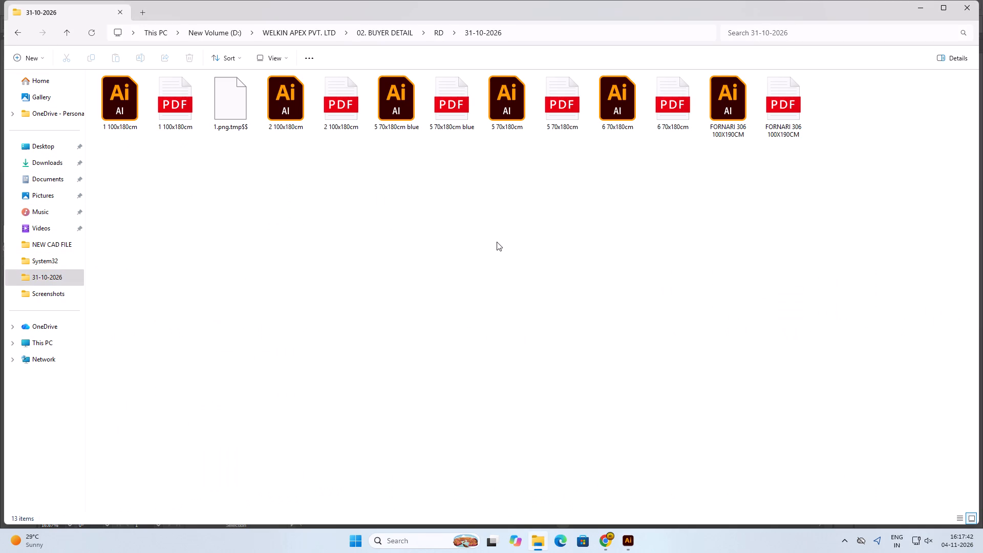
triple_click(209, 215)
click(734, 108)
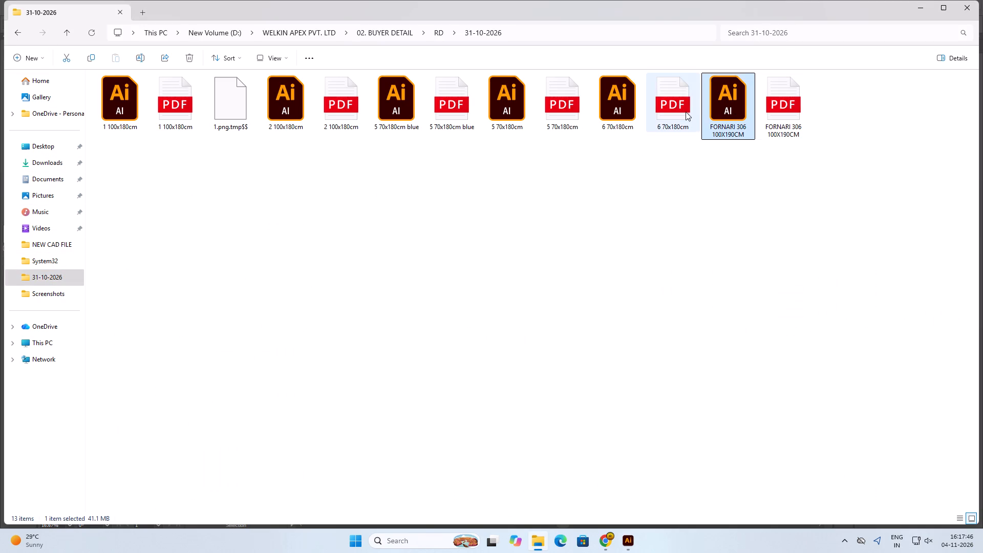
double_click(686, 112)
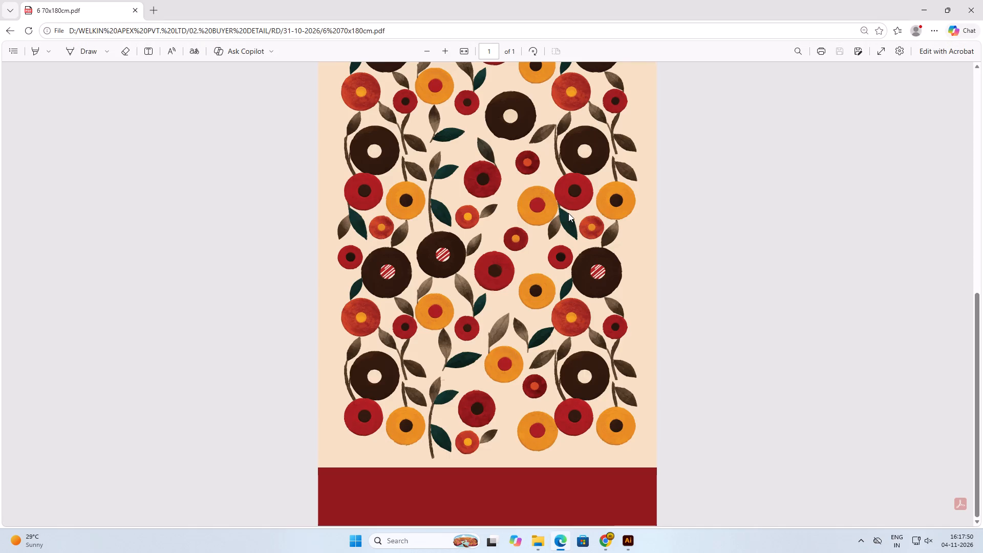
scroll(568, 213, up, 8)
scroll(568, 213, down, 7)
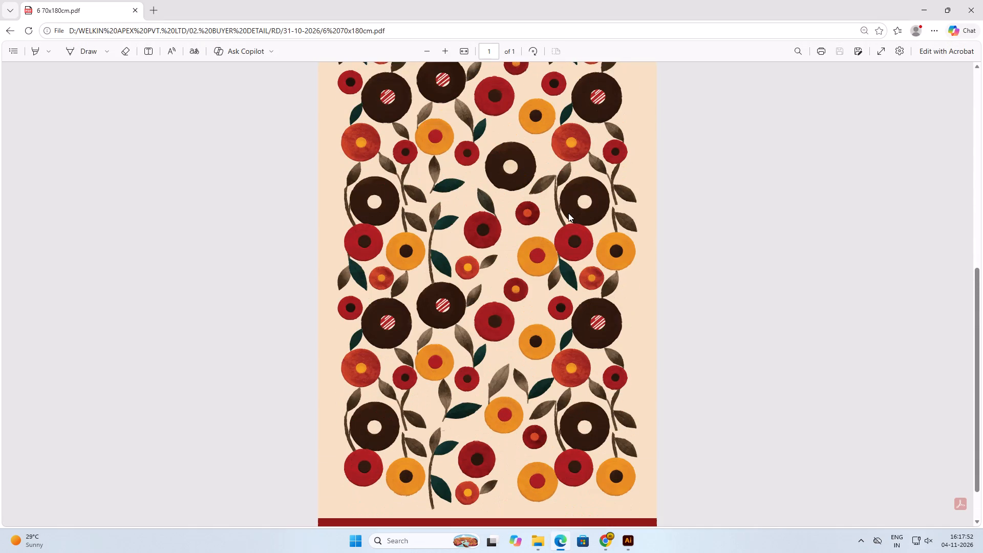
click(982, 0)
double_click(549, 118)
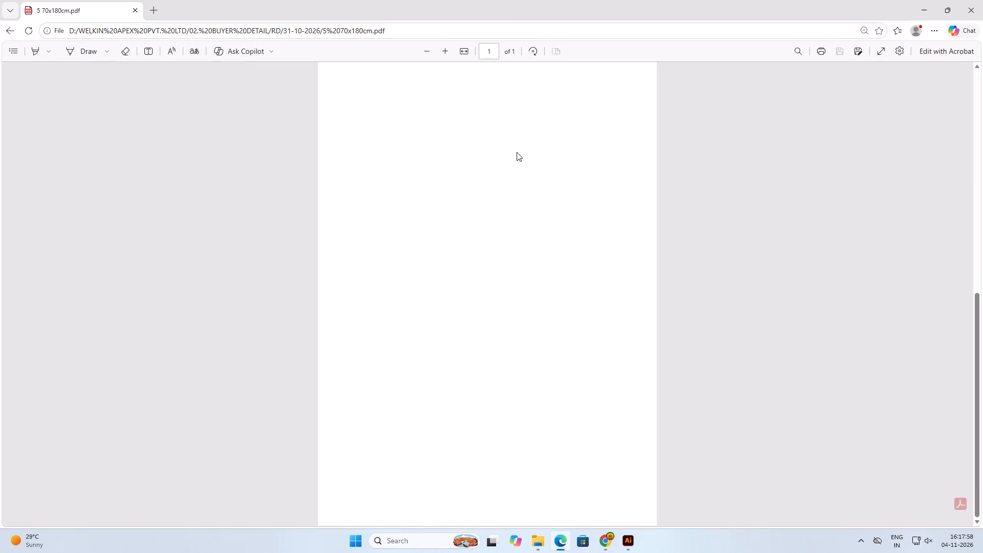
click(973, 0)
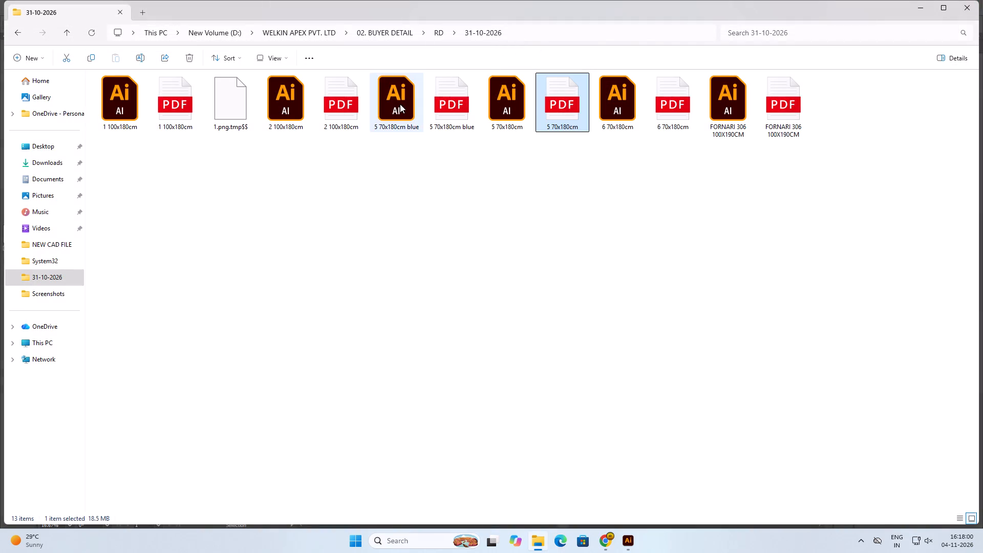
Open the 2 100x180cm PDF and look through its floral design from top to bottom.
click(351, 104)
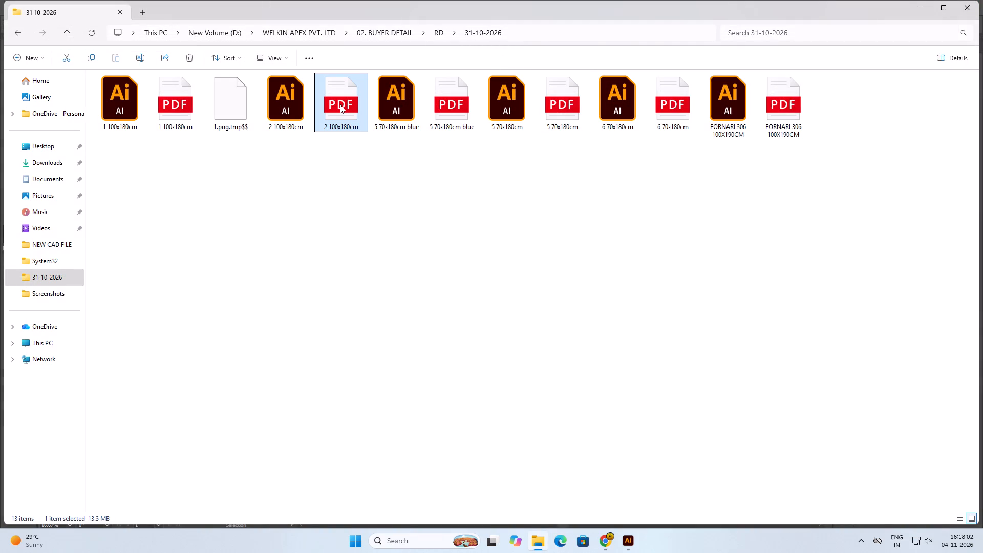
double_click(340, 104)
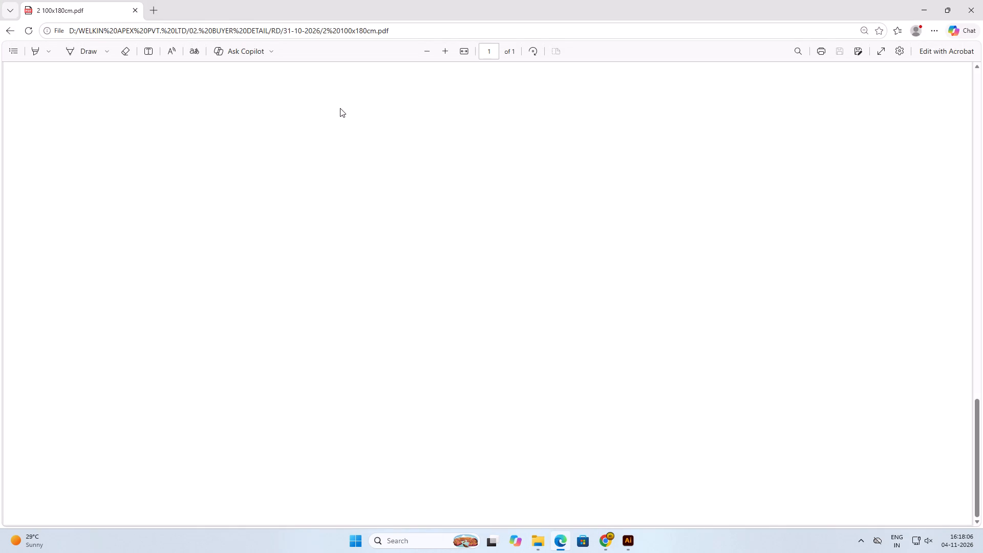
scroll(348, 119, down, 6)
scroll(365, 140, up, 5)
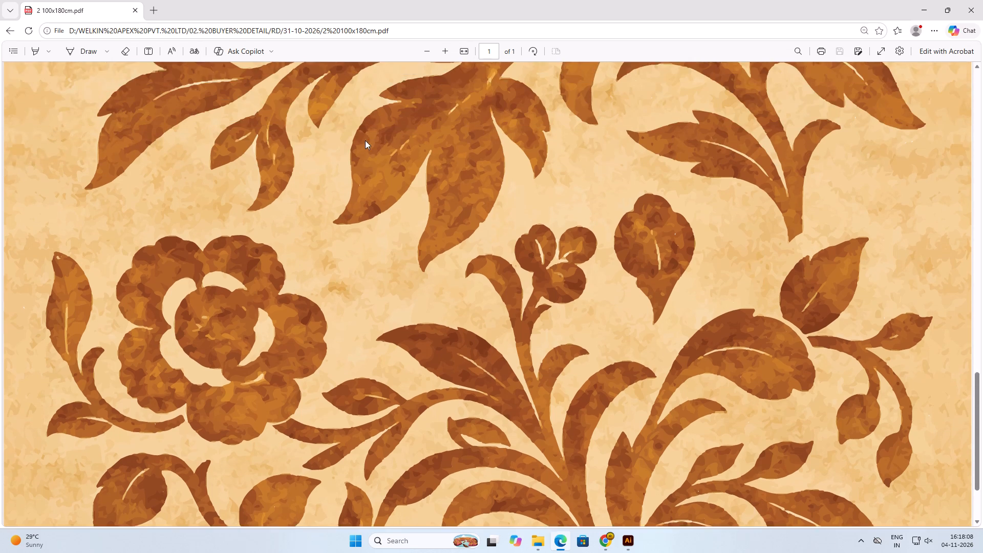
scroll(365, 140, up, 18)
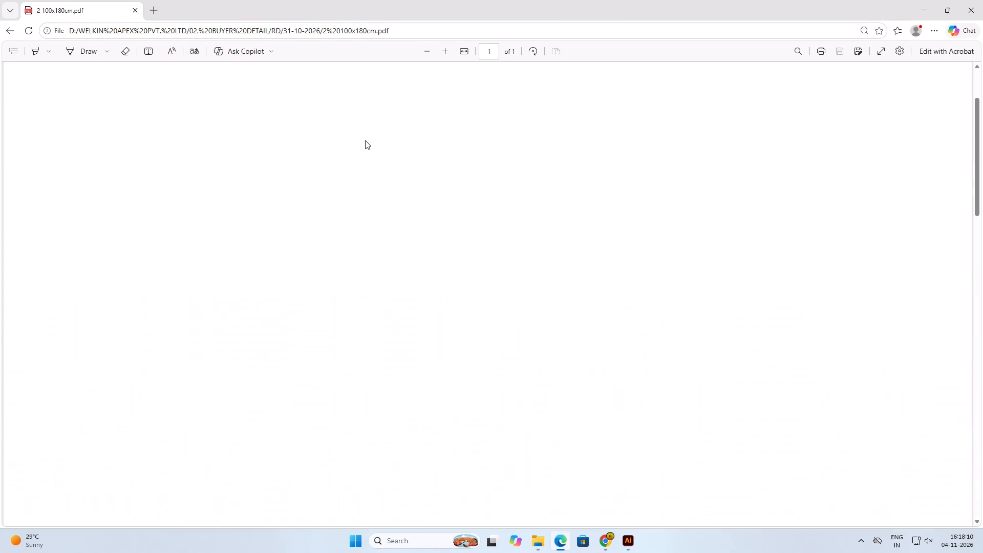
scroll(365, 140, up, 9)
scroll(365, 140, down, 6)
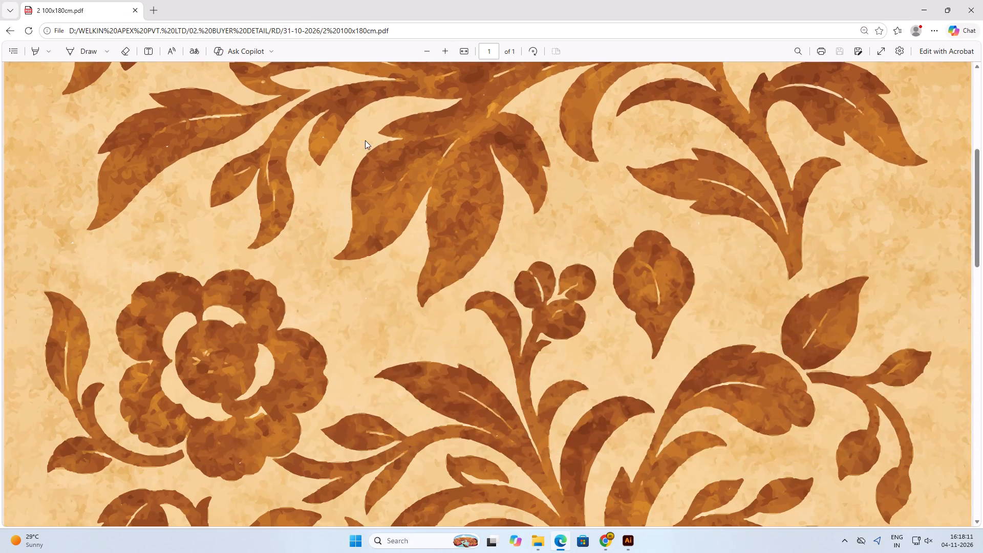
scroll(365, 140, down, 19)
scroll(365, 140, up, 1)
scroll(365, 140, down, 5)
scroll(365, 140, up, 1)
scroll(365, 140, down, 1)
scroll(365, 140, up, 1)
scroll(365, 140, down, 6)
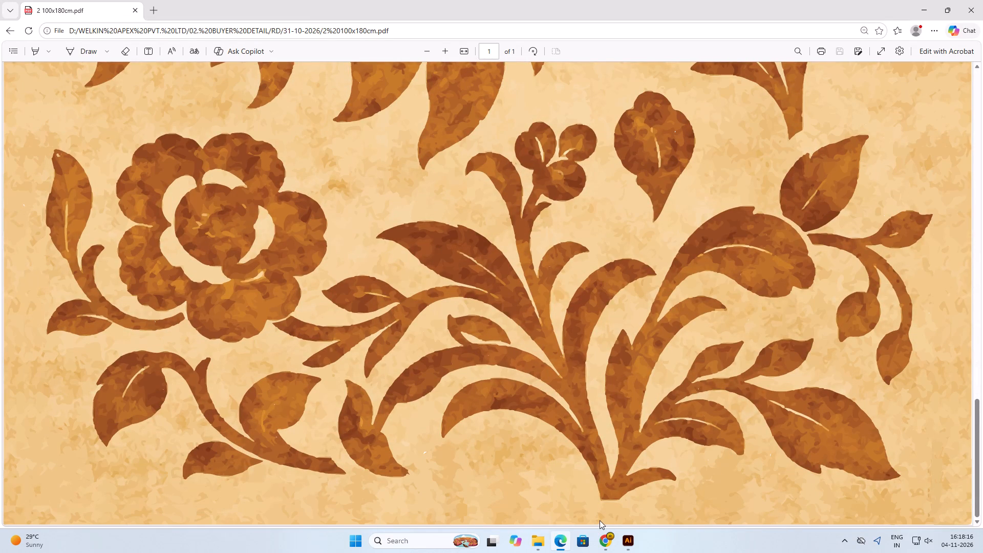
click(978, 6)
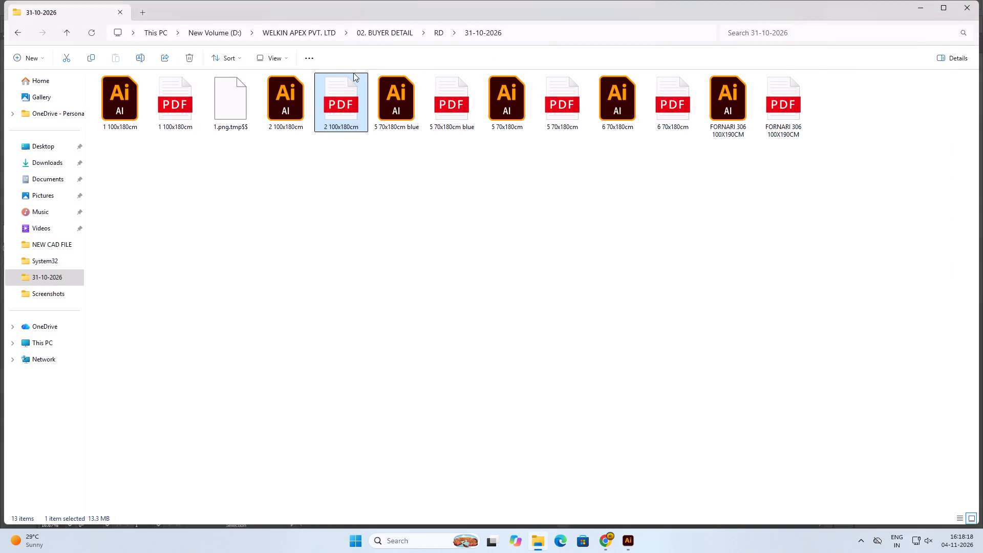
Open the 1 100x180cm PDF and examine its paisley and small-flower pattern at a larger zoom.
double_click(166, 105)
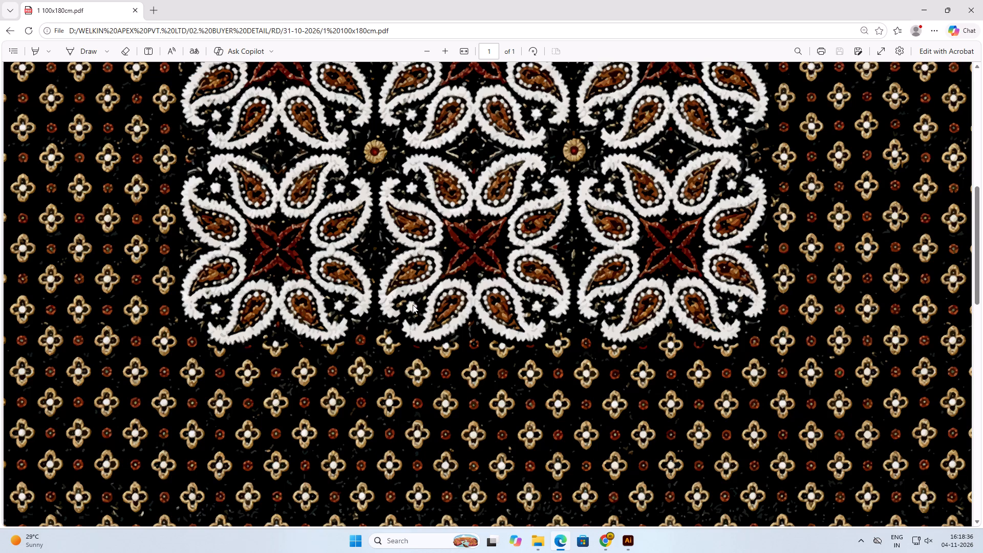
scroll(413, 305, down, 2)
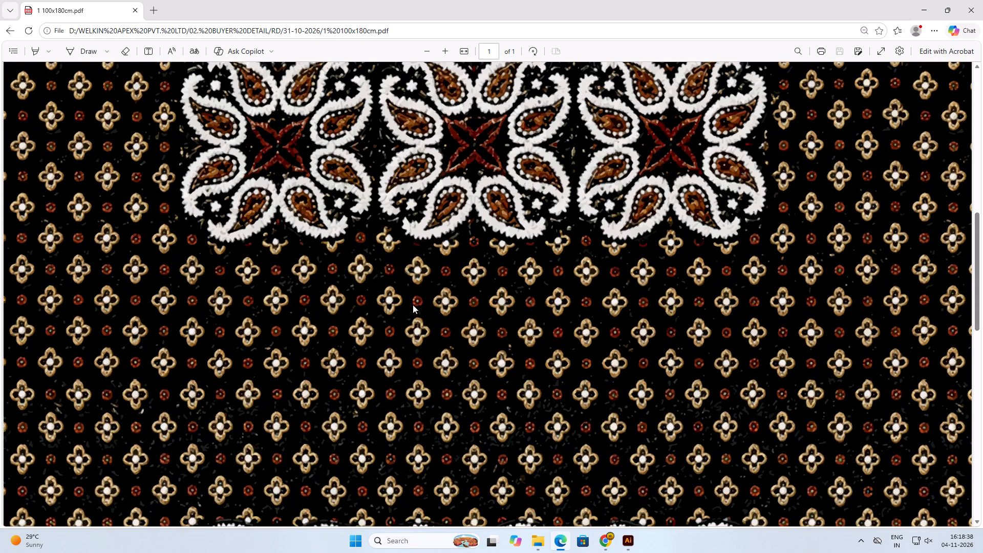
key(ctrl+0)
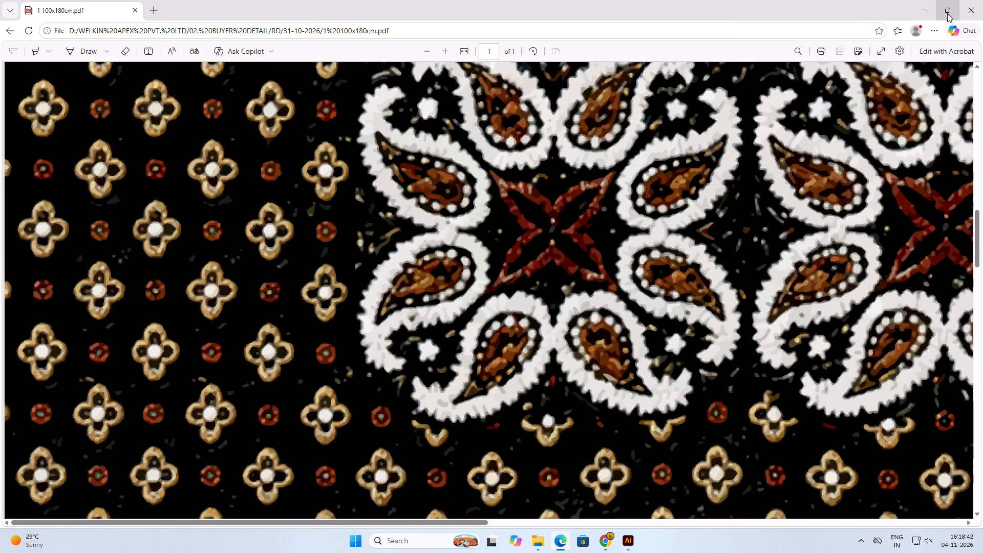
click(970, 9)
Delete the temporary file 1.png.tmp$$ from the 31-10-2026 folder.
click(533, 219)
click(218, 107)
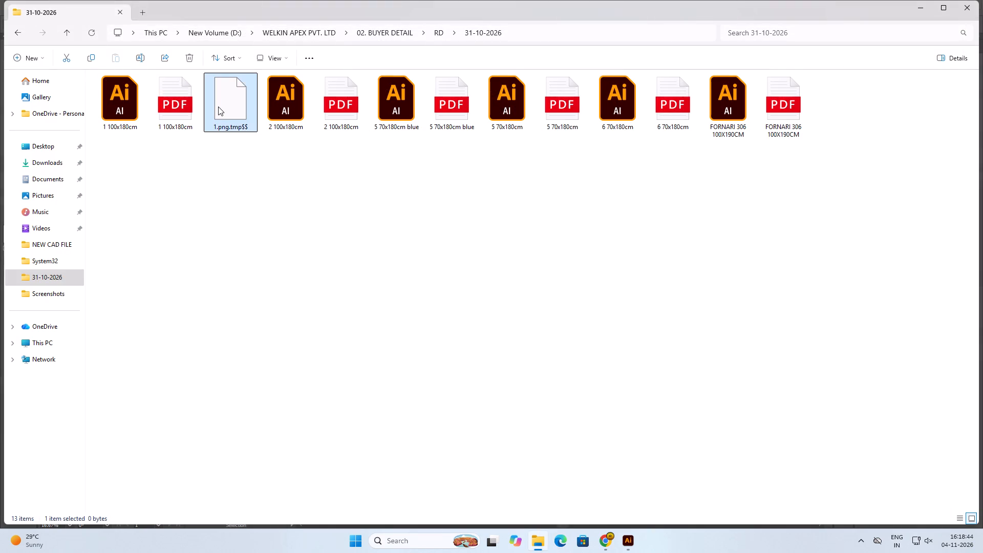
key(Delete)
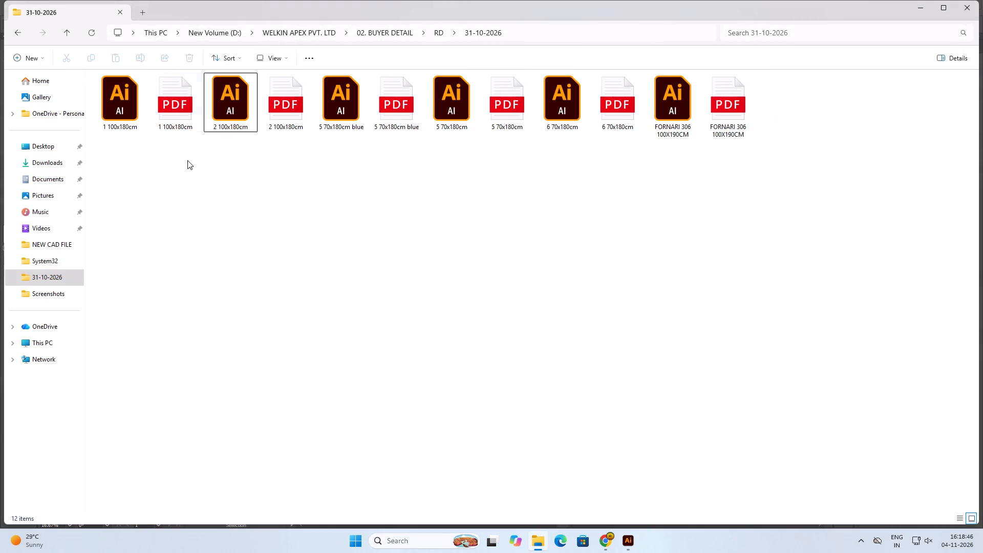
click(187, 165)
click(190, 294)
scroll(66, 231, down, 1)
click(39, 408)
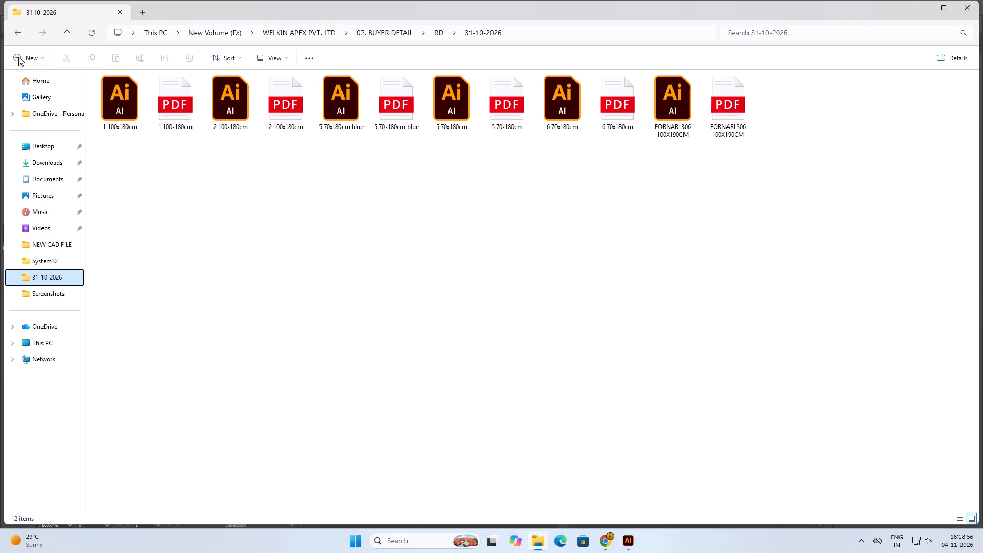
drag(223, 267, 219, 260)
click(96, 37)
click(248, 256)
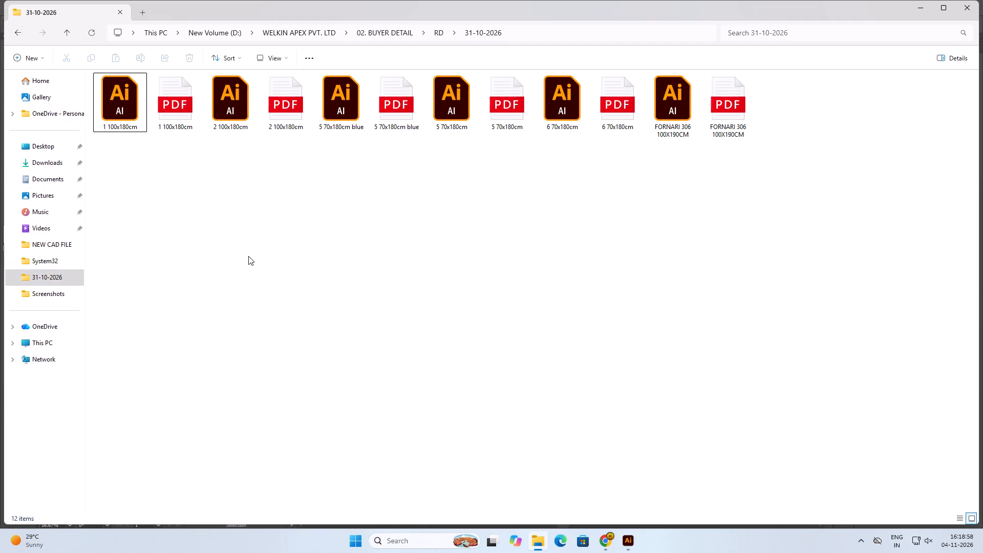
Close the folder window, return to Illustrator and examine the black-and-white artwork, including individual paths inside its group.
click(974, 8)
click(510, 238)
click(538, 235)
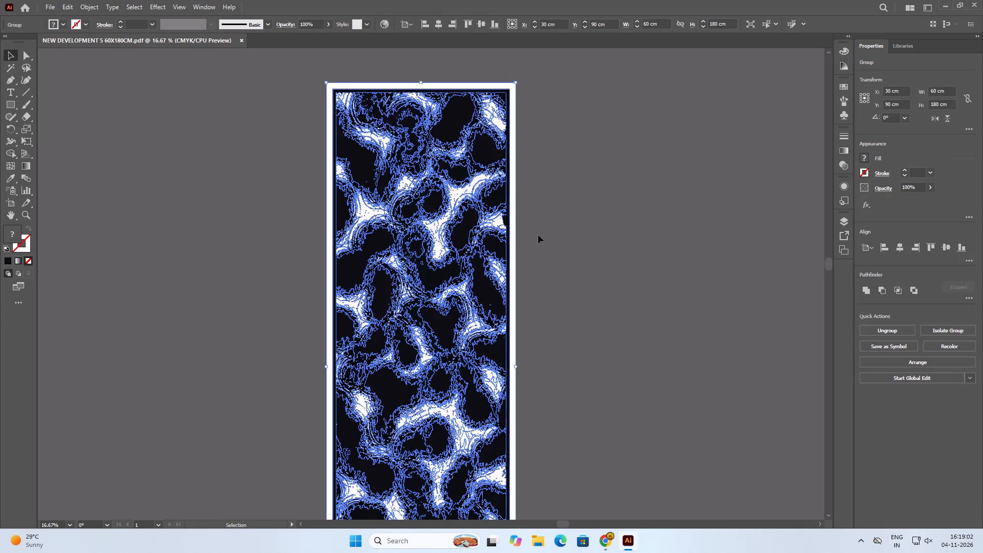
click(262, 217)
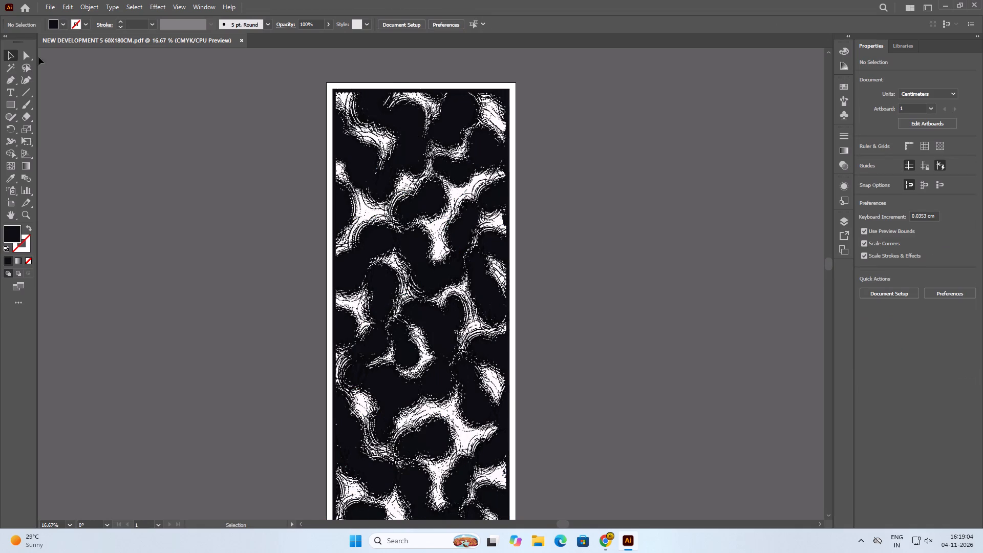
scroll(143, 116, down, 5)
scroll(240, 135, down, 12)
scroll(332, 231, down, 2)
double_click(373, 238)
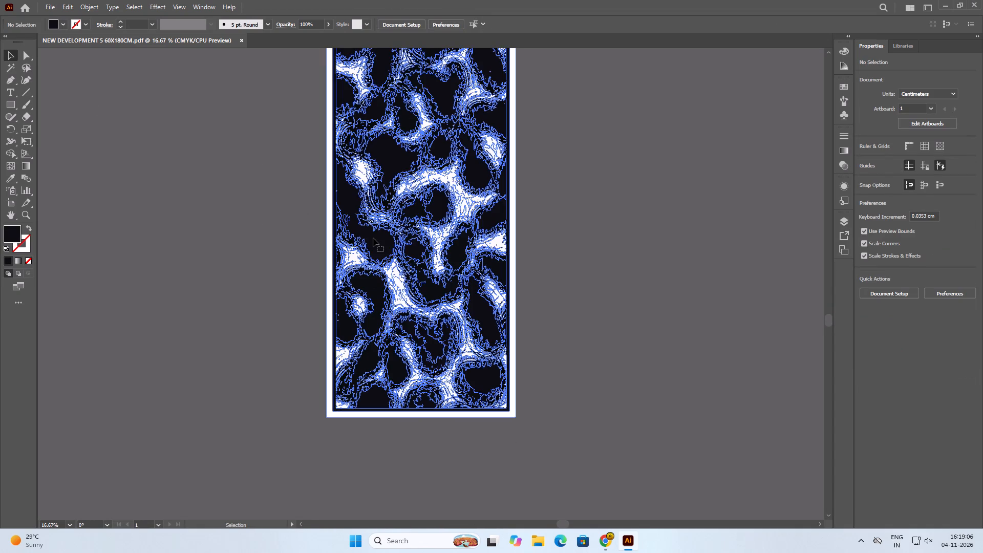
click(361, 222)
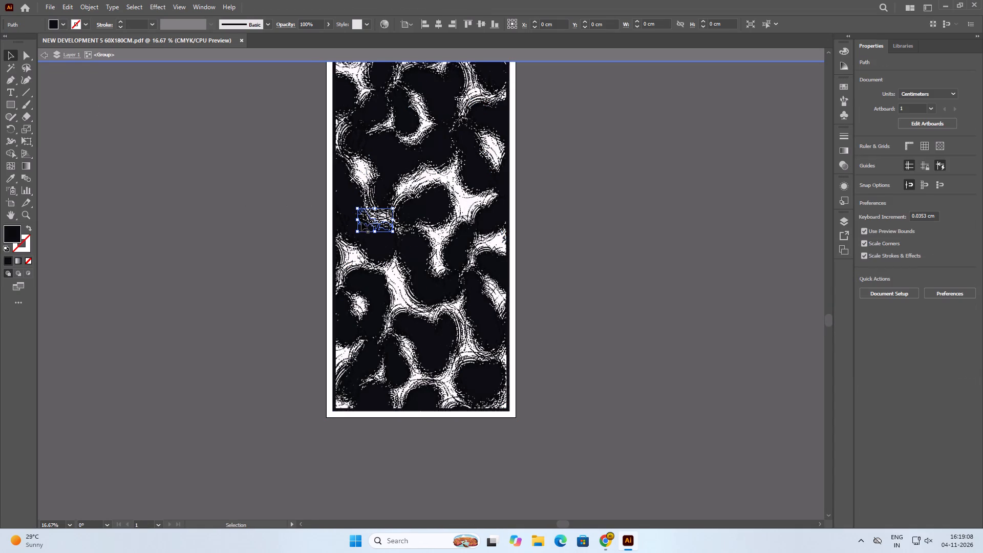
click(347, 200)
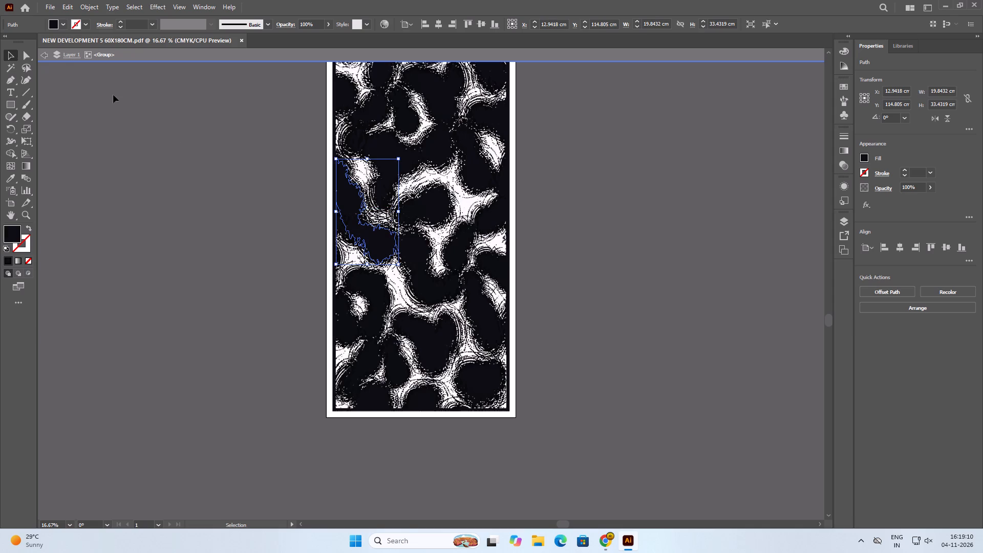
click(43, 52)
click(184, 252)
scroll(328, 259, up, 5)
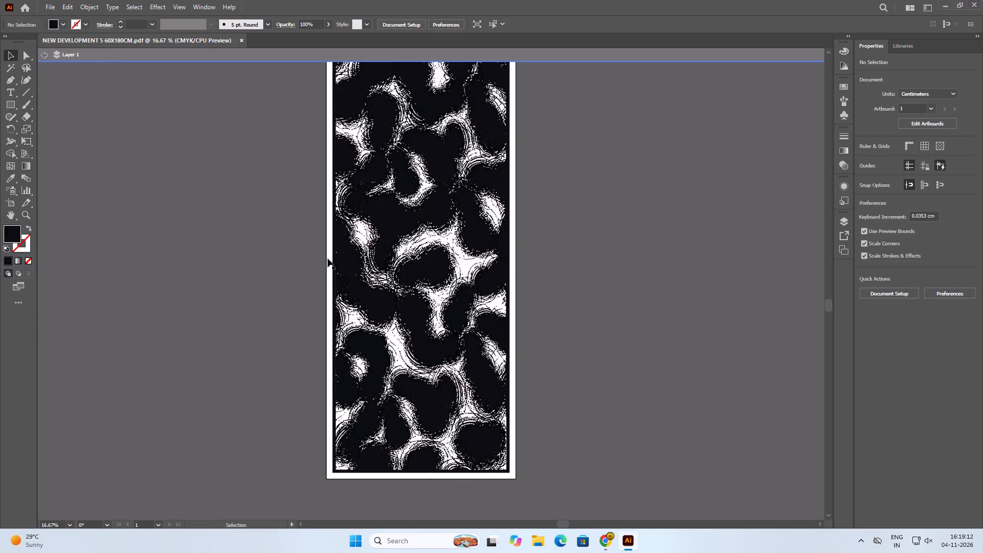
click(39, 54)
scroll(287, 194, up, 6)
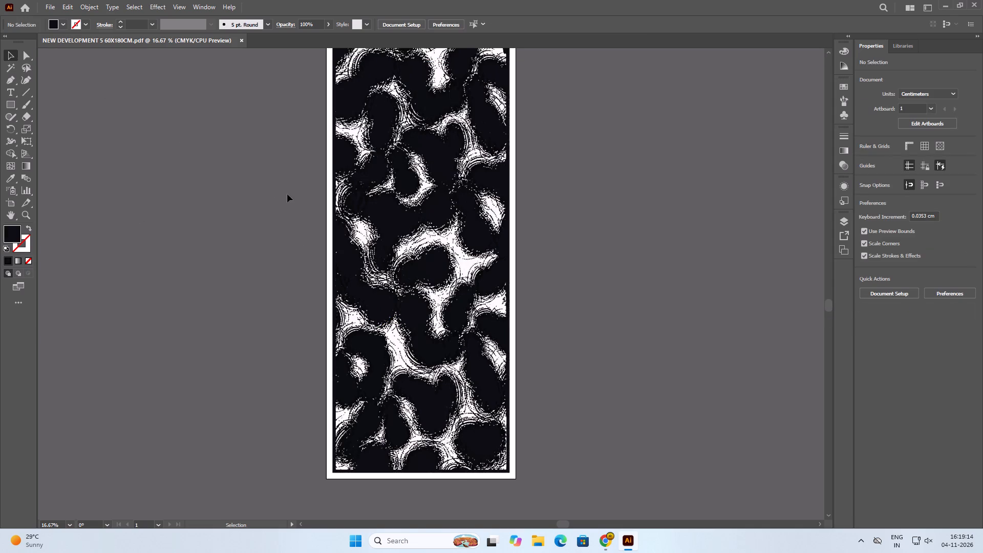
scroll(287, 194, up, 5)
scroll(375, 206, up, 6)
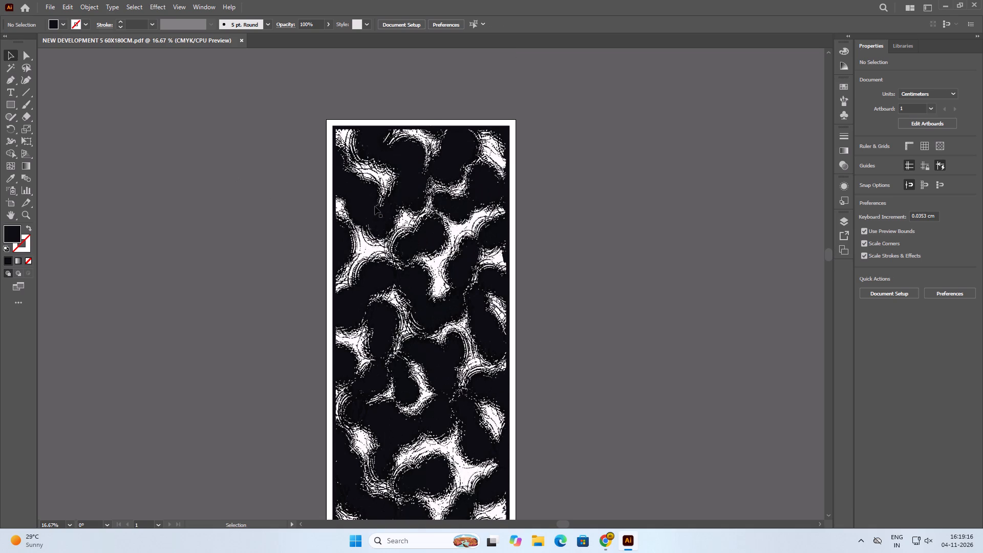
Check how the black-and-white artwork and its border are grouped by selecting across the upper part, leaving nothing selected.
drag(280, 90, 533, 253)
click(533, 253)
click(508, 127)
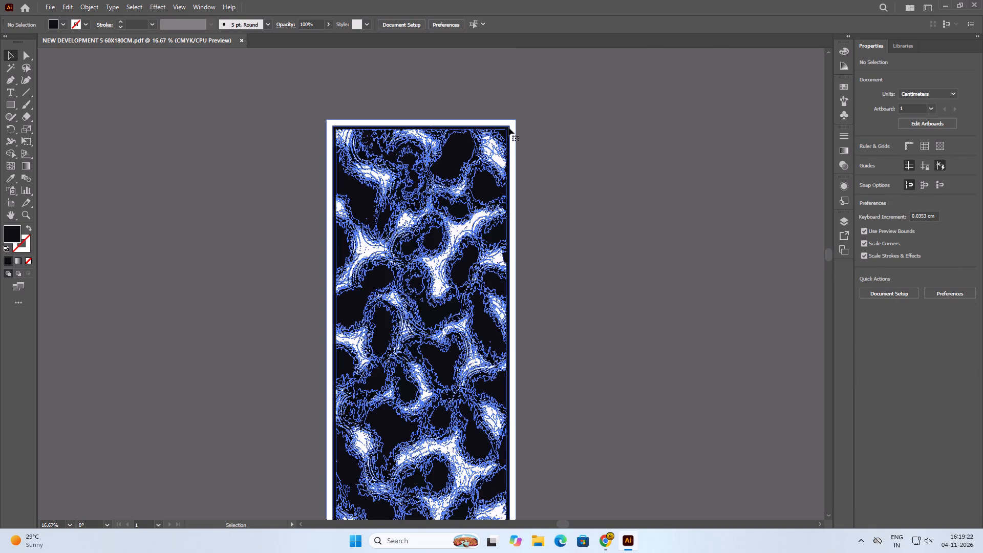
click(554, 143)
drag(302, 104, 524, 346)
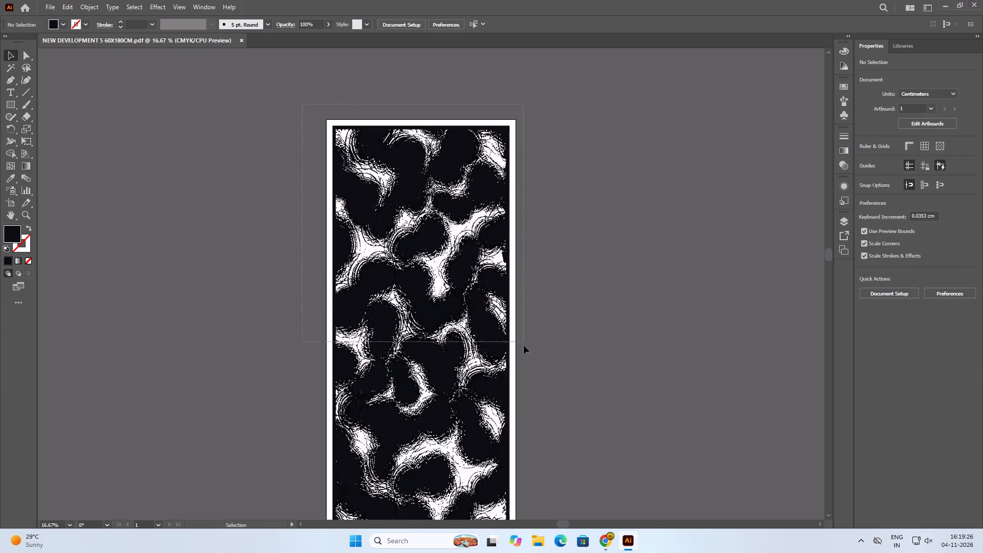
drag(524, 346, 535, 367)
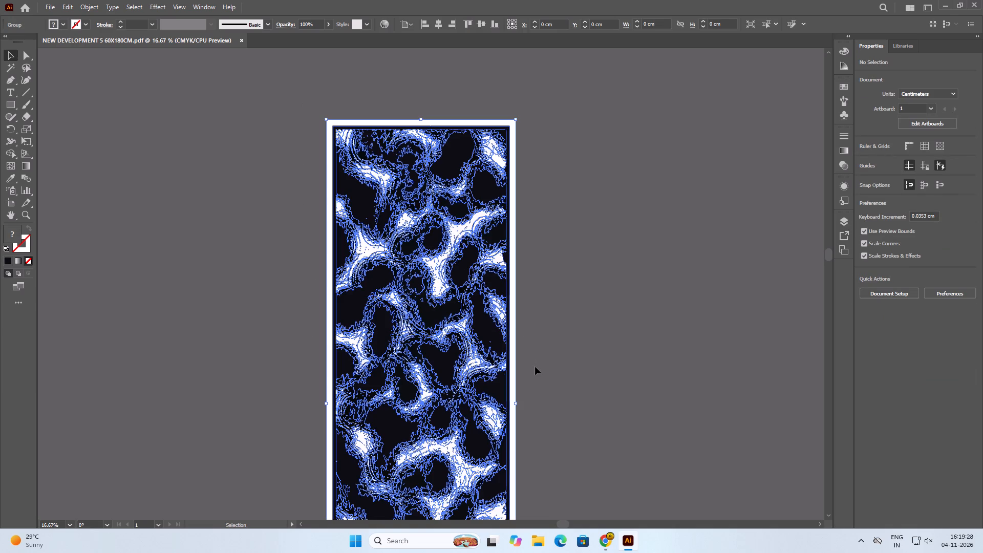
click(528, 341)
drag(537, 97, 477, 232)
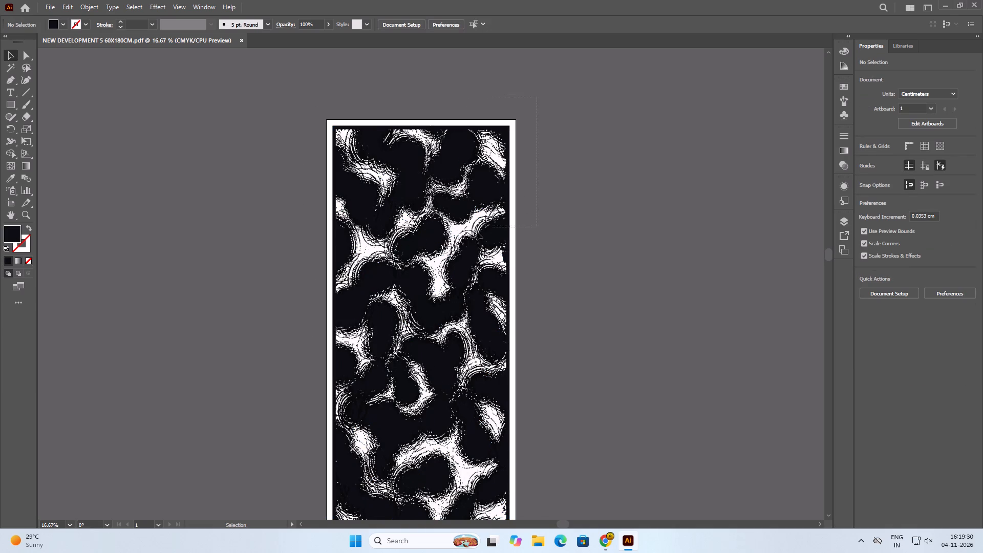
drag(477, 232, 310, 275)
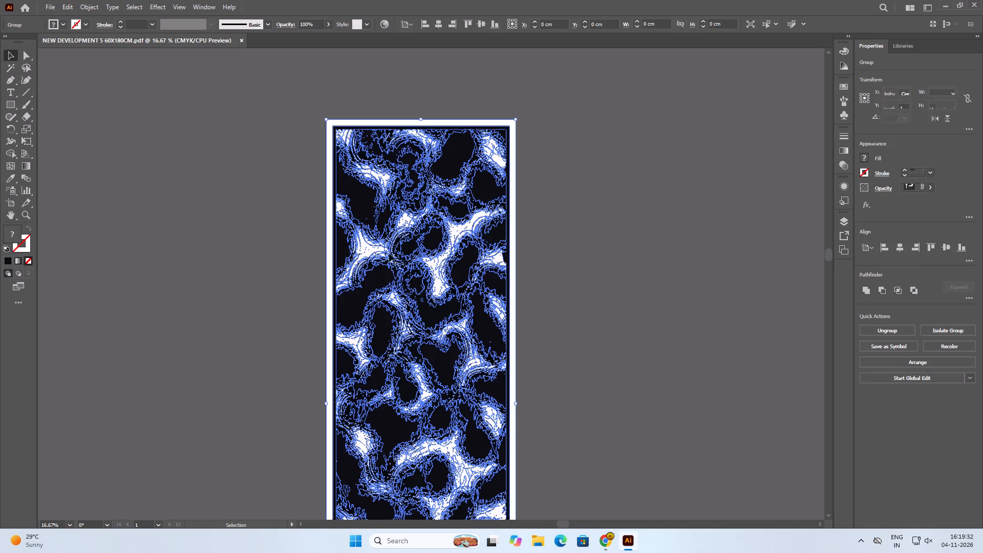
click(609, 227)
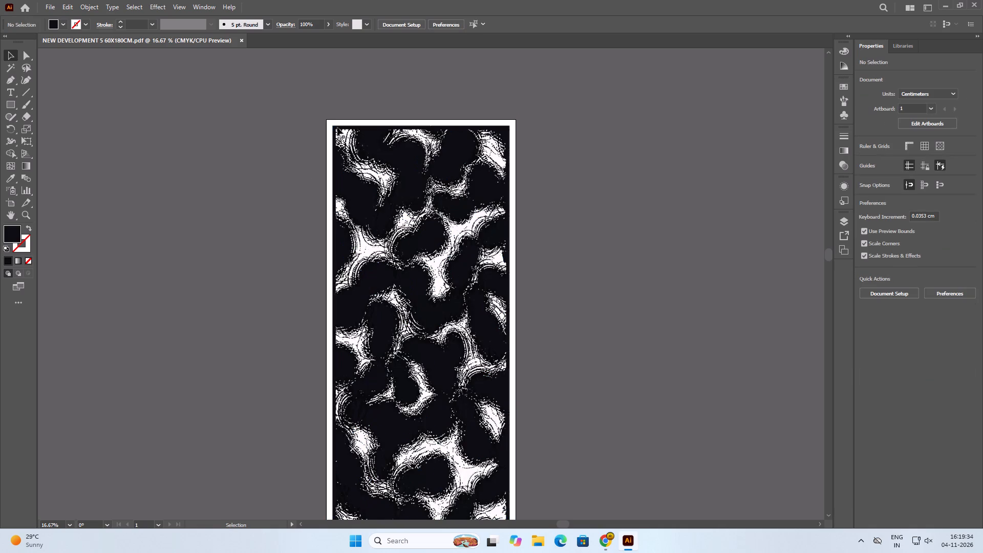
click(331, 123)
click(271, 123)
click(78, 118)
Examine the black-and-white pattern and border down to the artwork's lower edge, and return to its upper part.
scroll(395, 156, down, 5)
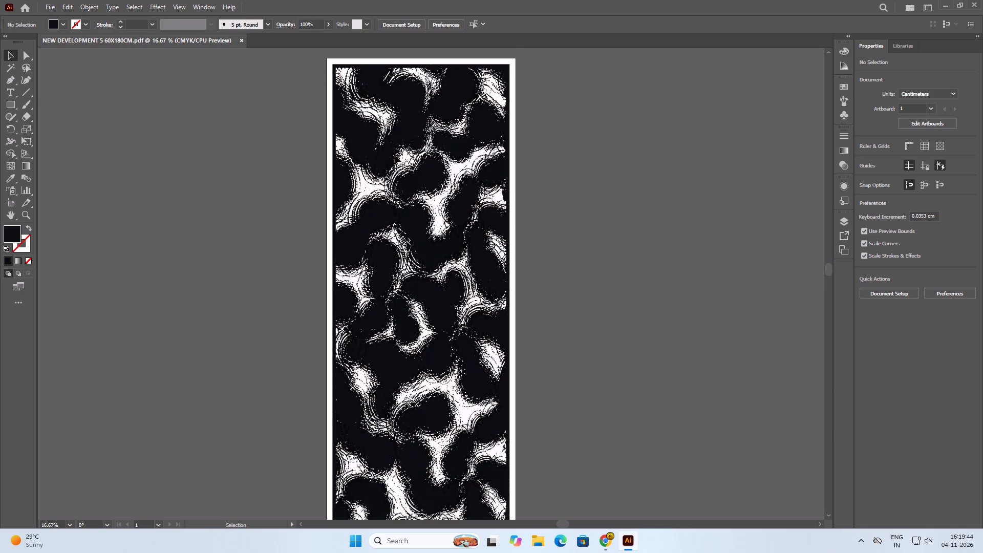
scroll(395, 156, down, 8)
scroll(395, 157, up, 1)
scroll(395, 157, down, 8)
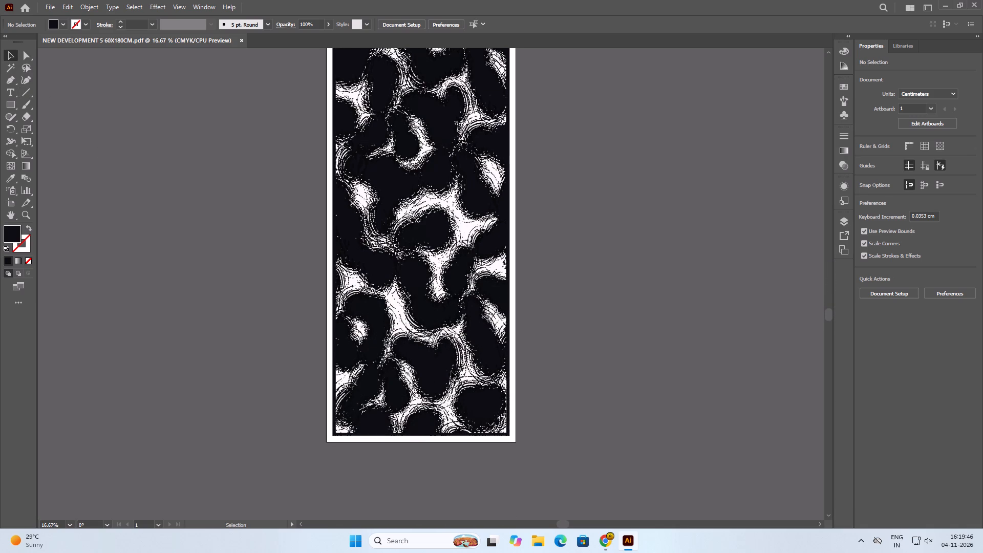
click(448, 360)
click(585, 265)
scroll(480, 260, up, 18)
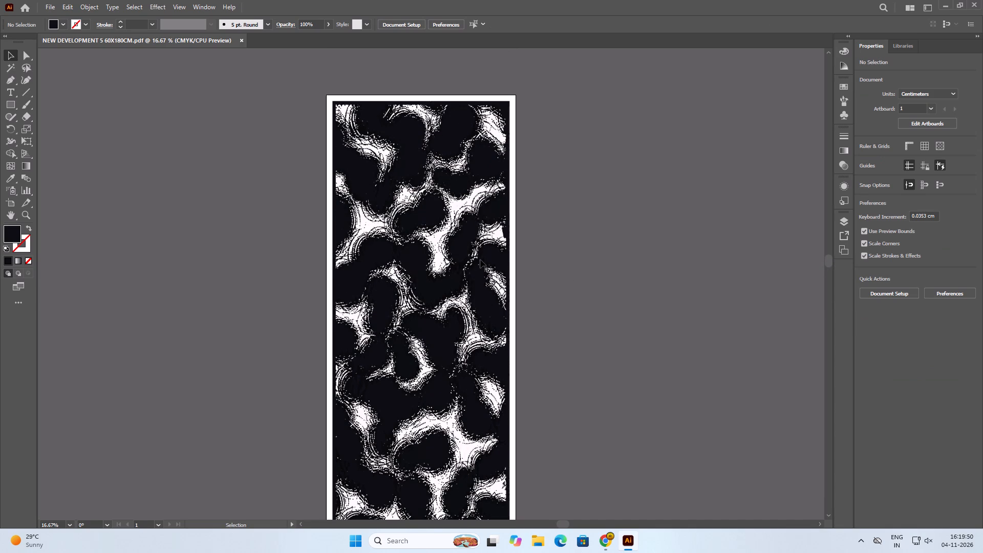
Check the grouping of the whole black-and-white panel by selecting across it from top to bottom edge, leaving nothing selected.
click(463, 249)
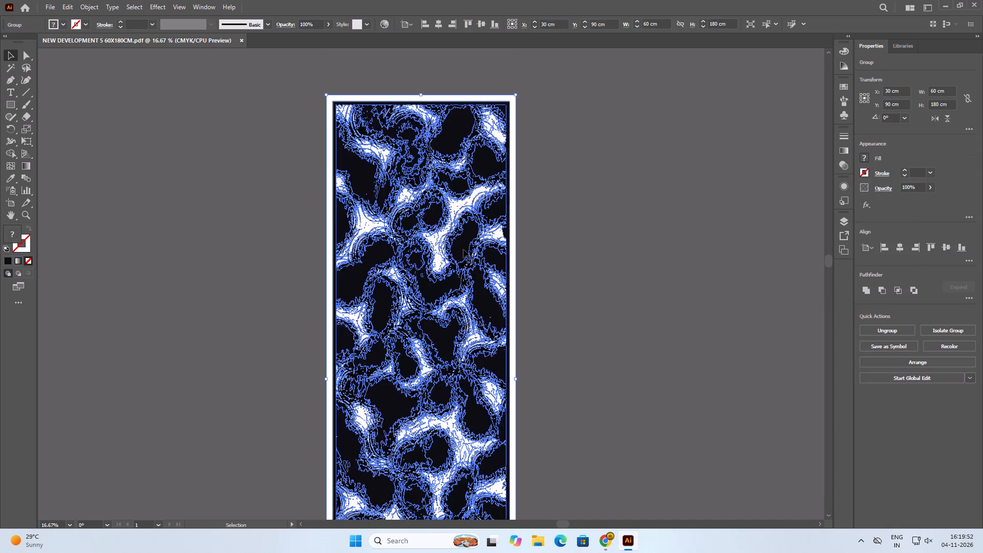
click(289, 229)
drag(319, 85, 475, 292)
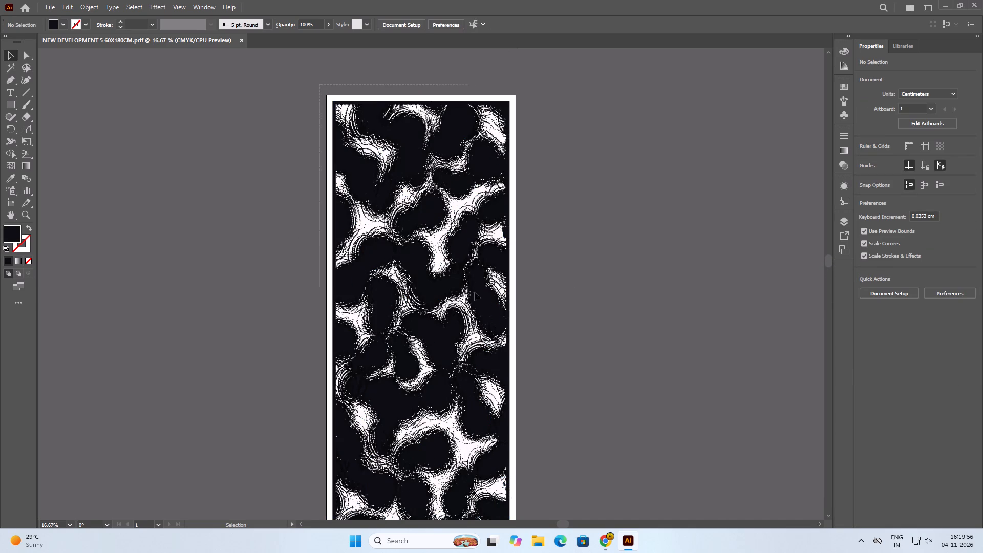
drag(475, 292, 527, 536)
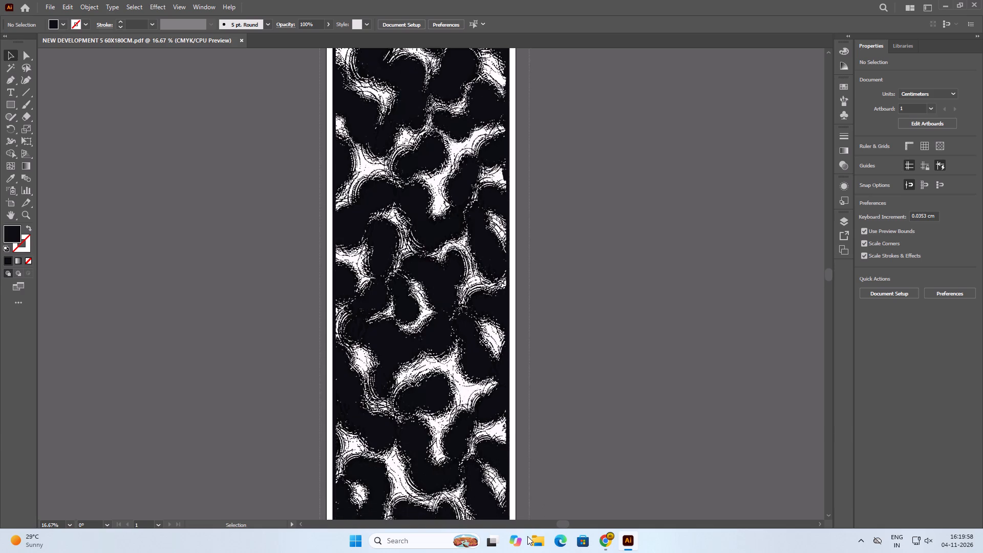
drag(527, 536, 528, 521)
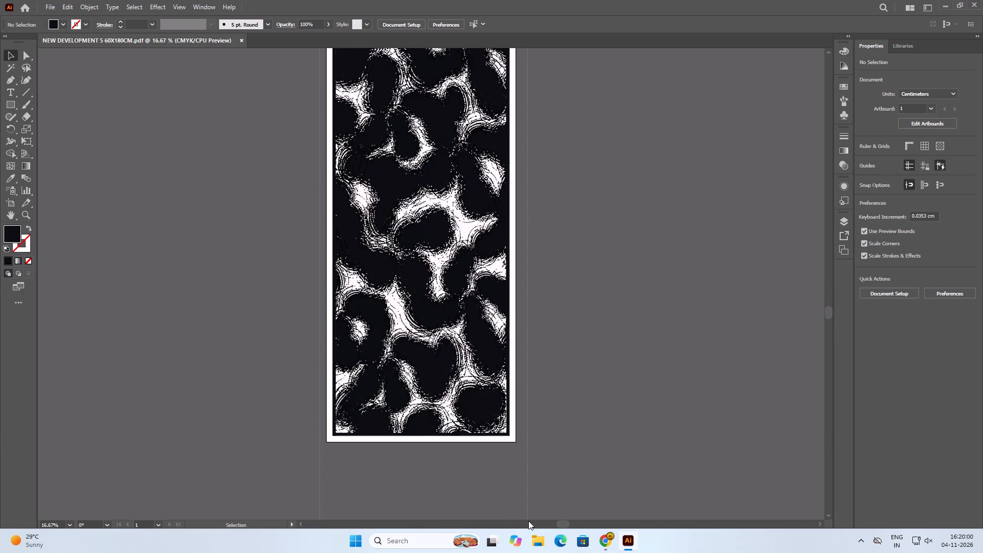
drag(528, 521, 524, 433)
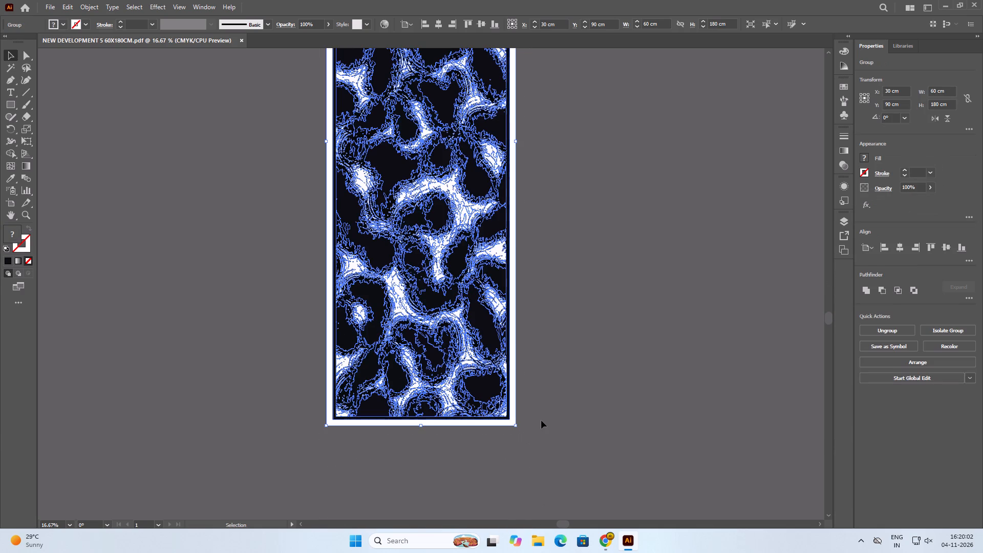
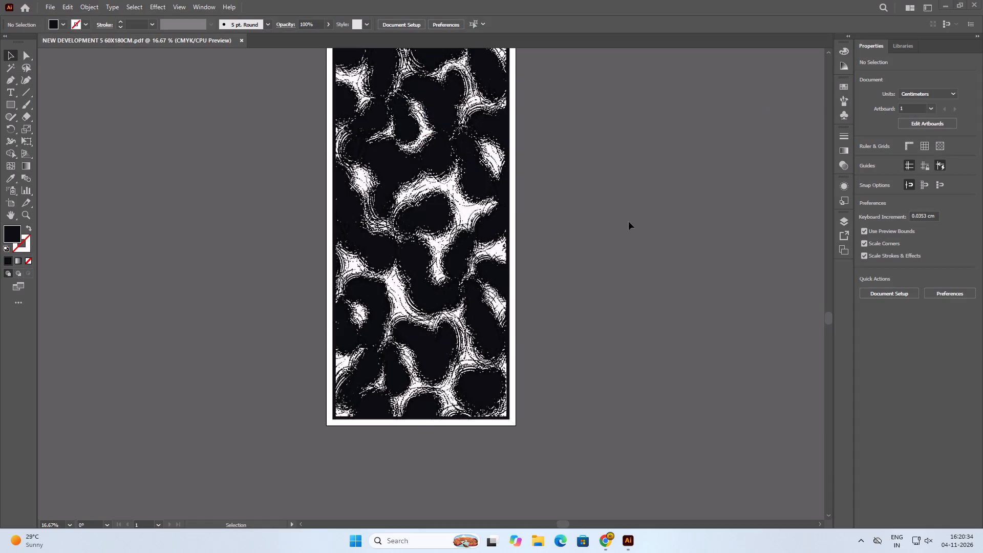
Open the NEW DEVELOPMENT 6 60X180CM Illustrator file from the NEW CAD FILE folder, accepting the colour profile mismatch.
click(578, 308)
click(528, 546)
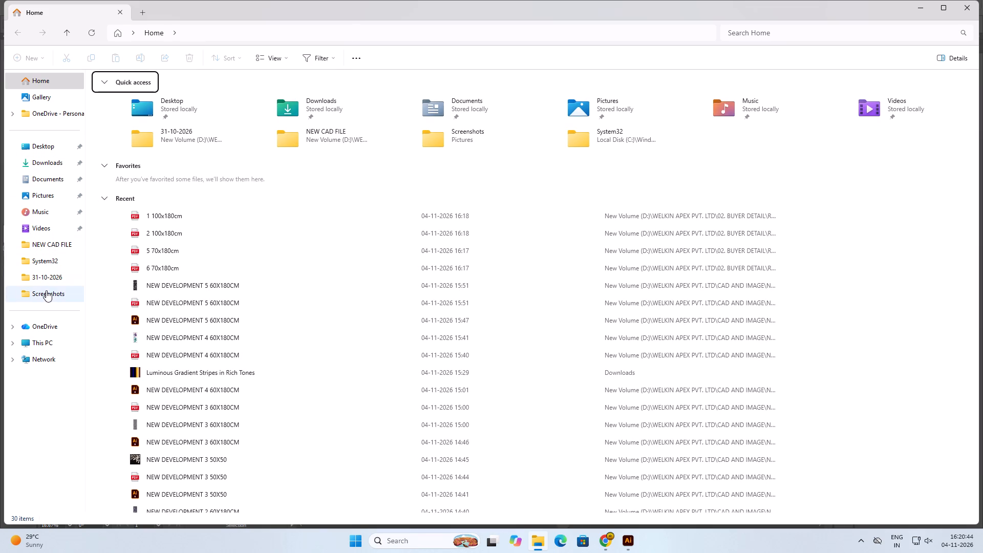
click(52, 247)
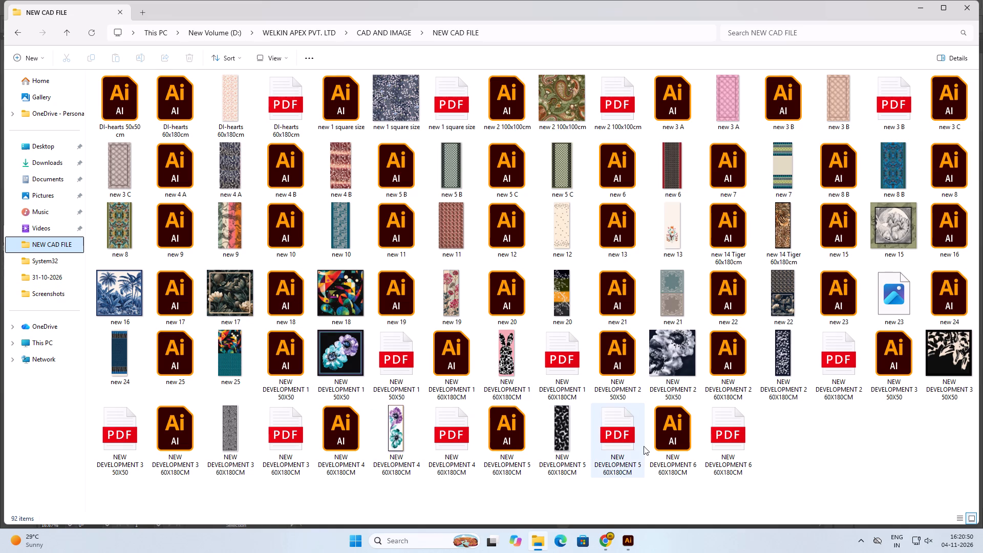
click(774, 435)
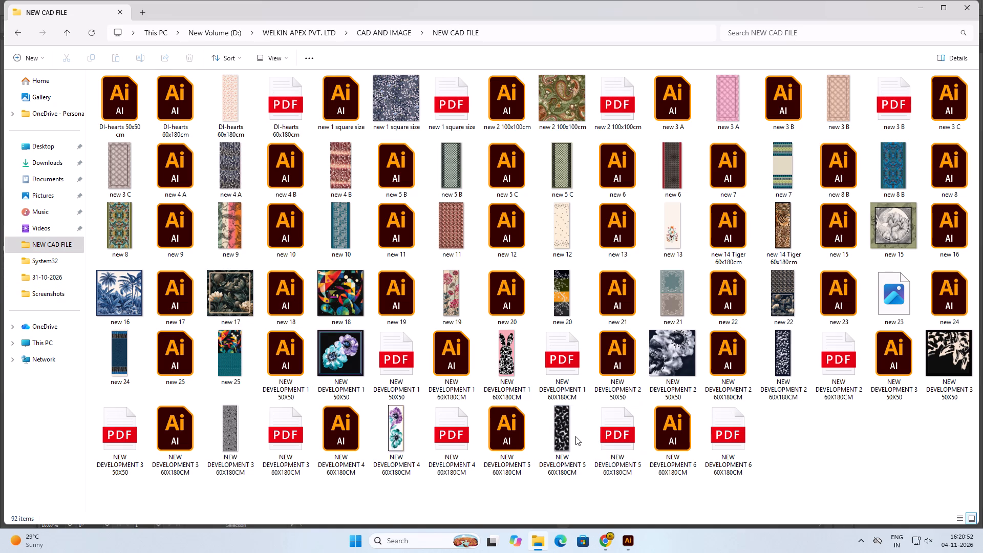
click(659, 437)
double_click(662, 434)
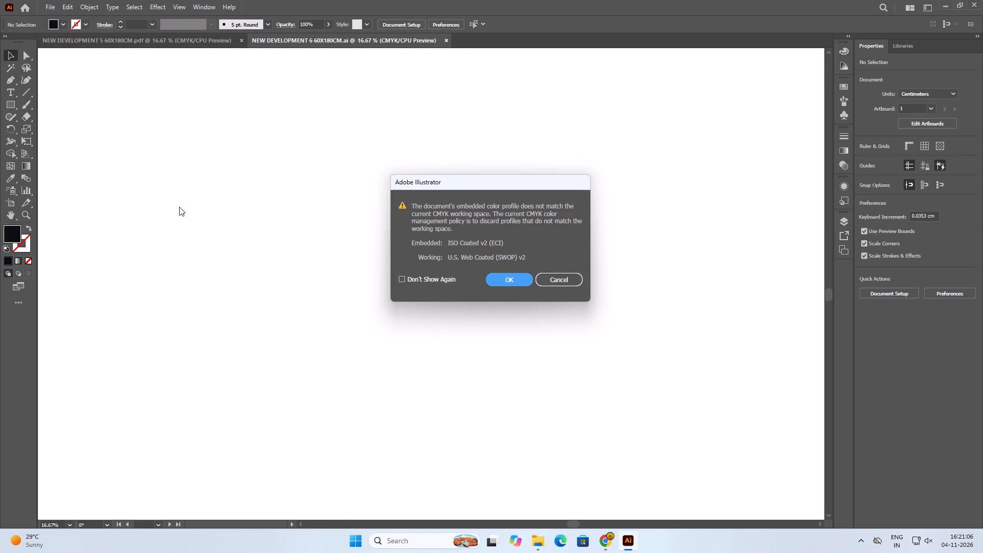
click(500, 280)
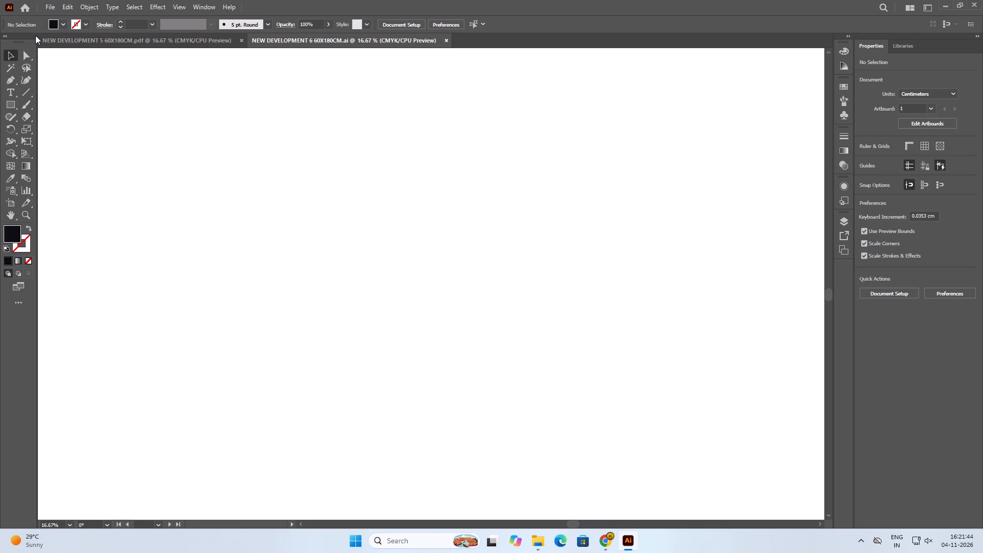
click(469, 47)
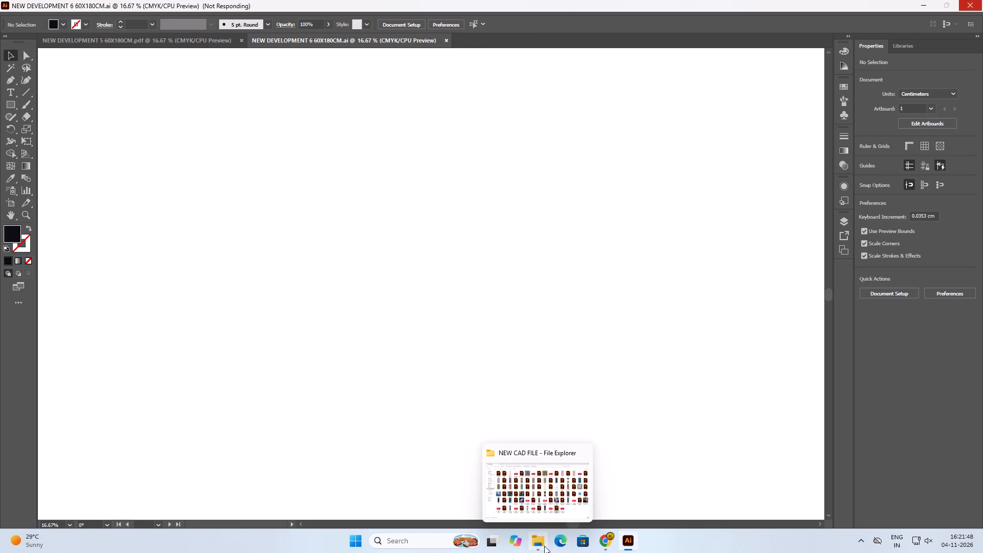
Open the NEW DEVELOPMENT 6 60X180CM PDF from the NEW CAD FILE folder, examine its two-part pattern and borders, and close it.
click(572, 511)
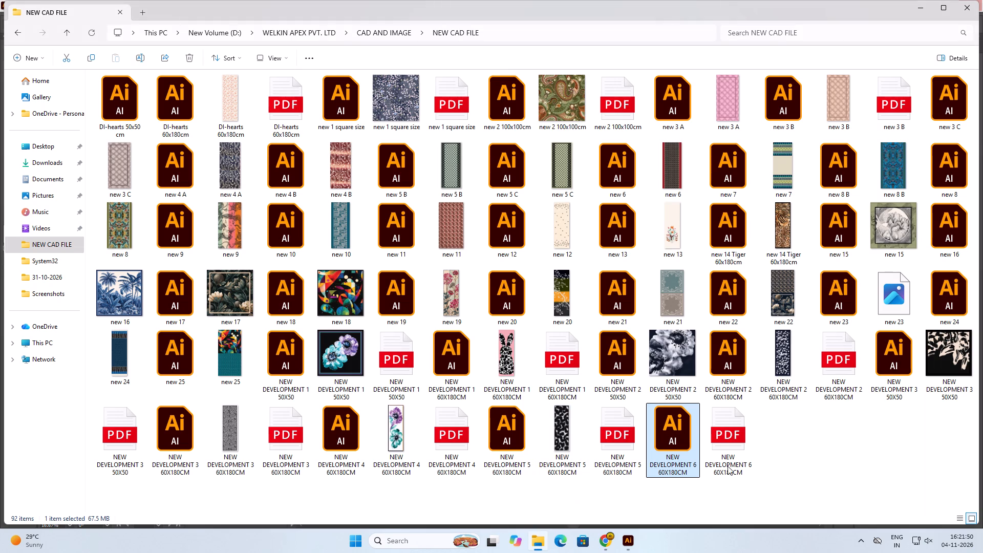
click(838, 455)
double_click(732, 450)
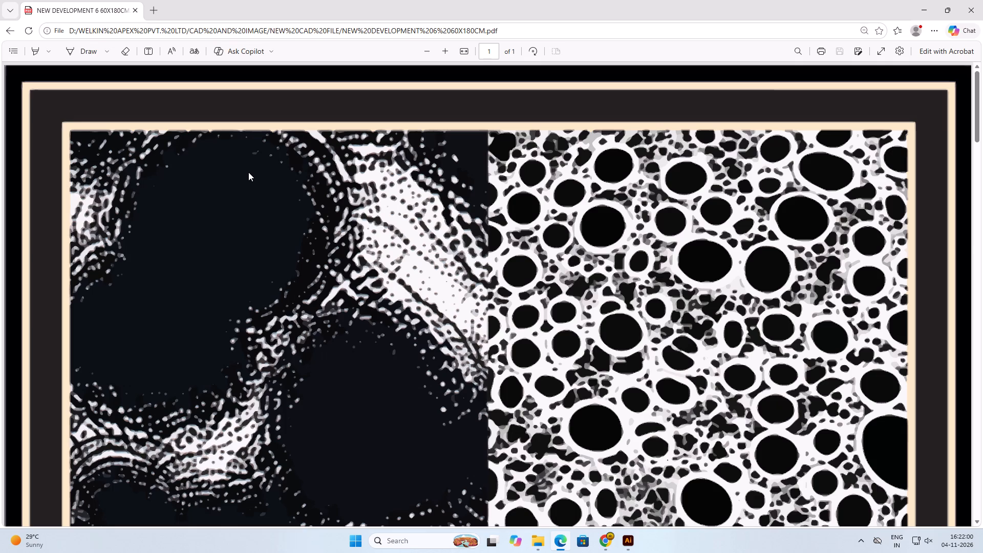
scroll(383, 235, down, 15)
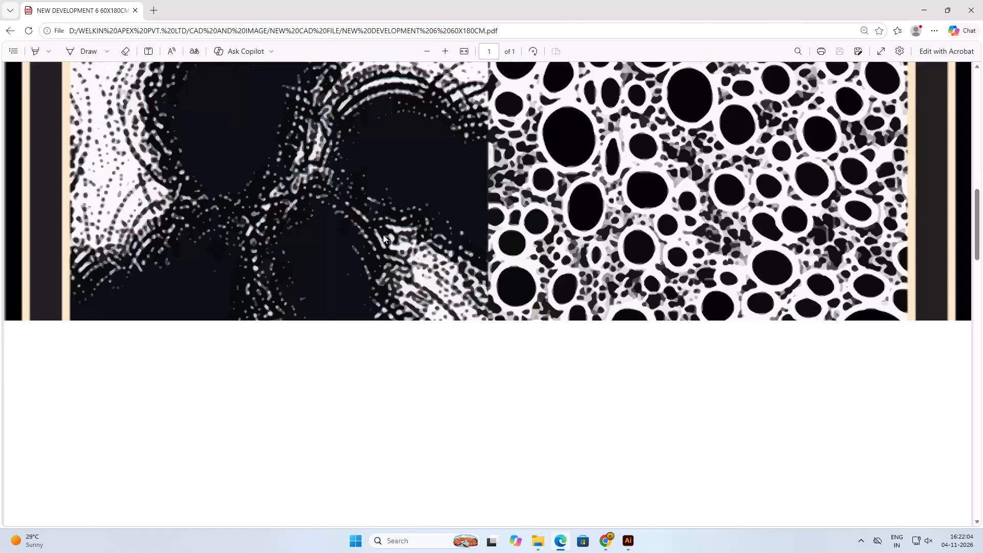
scroll(383, 235, down, 6)
scroll(383, 235, up, 4)
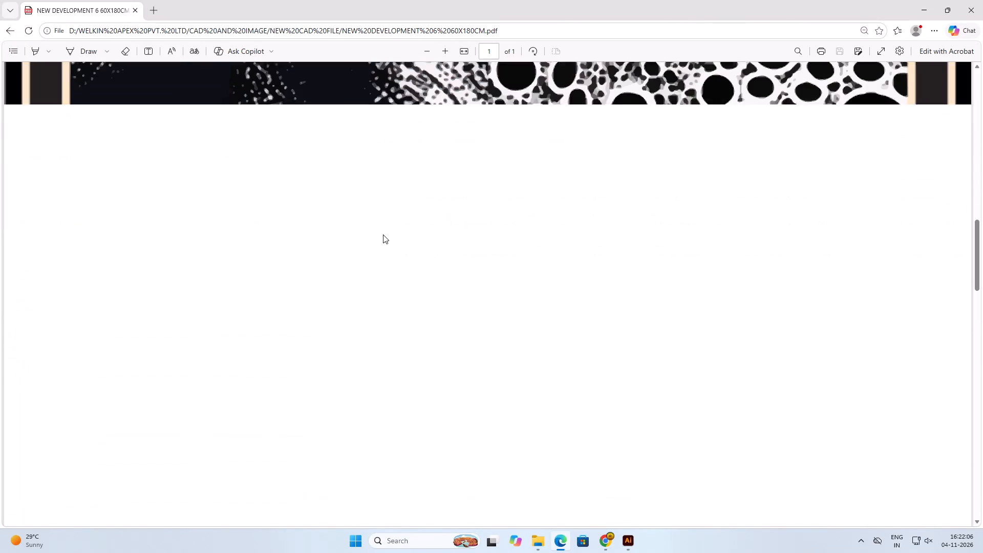
scroll(383, 235, up, 16)
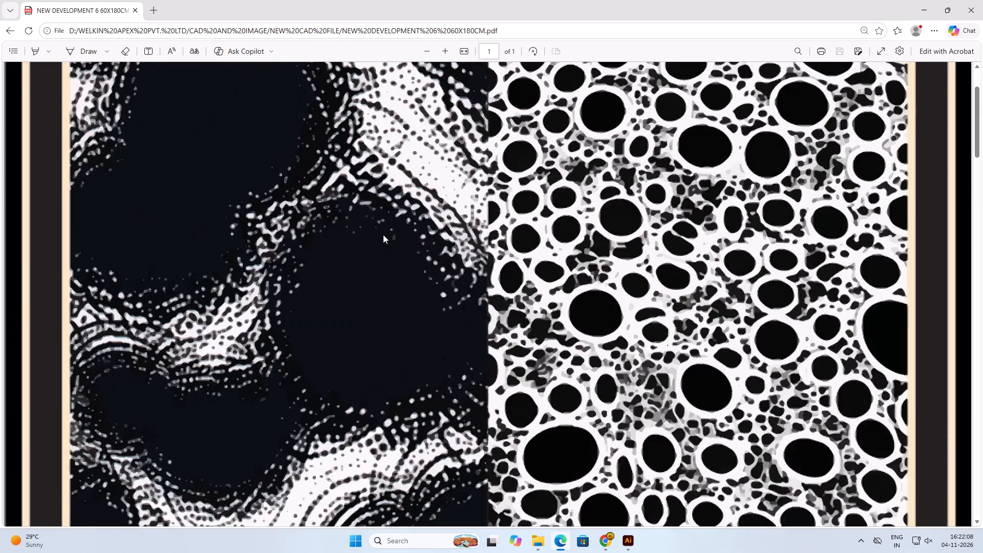
scroll(383, 235, up, 17)
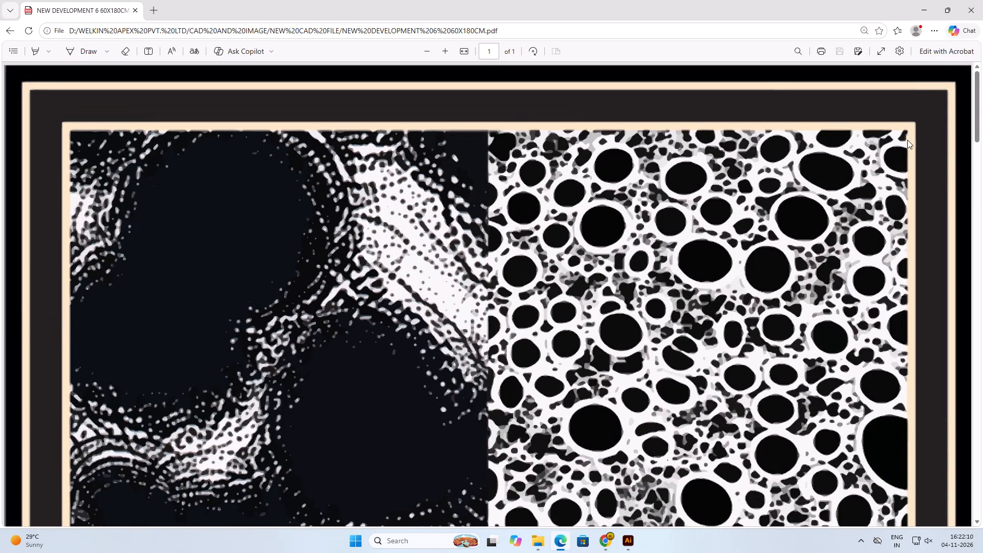
scroll(396, 140, up, 8)
click(972, 0)
Refresh the NEW CAD FILE folder, return to Illustrator and examine the NEW DEVELOPMENT 6 60X180CM artwork up to its top border.
click(802, 460)
click(742, 448)
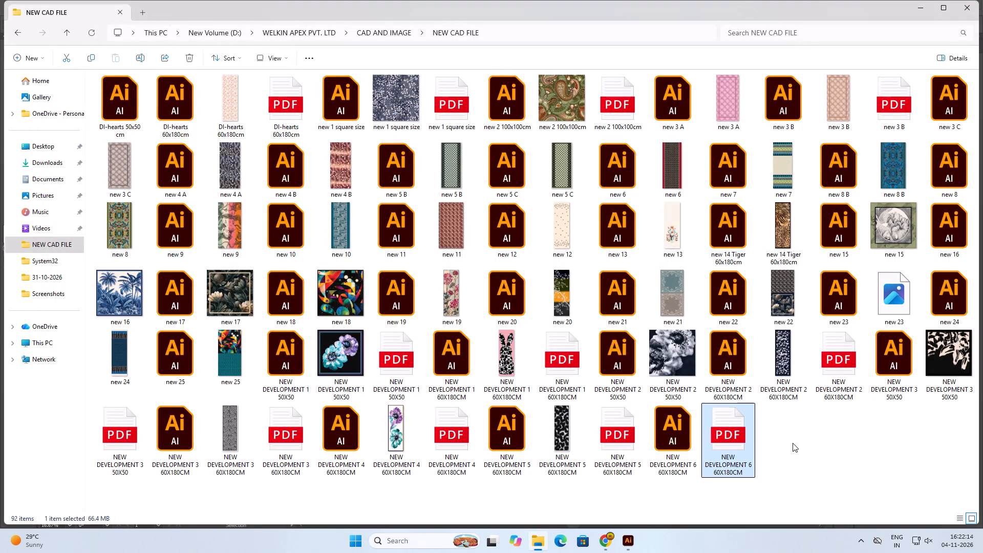
click(792, 443)
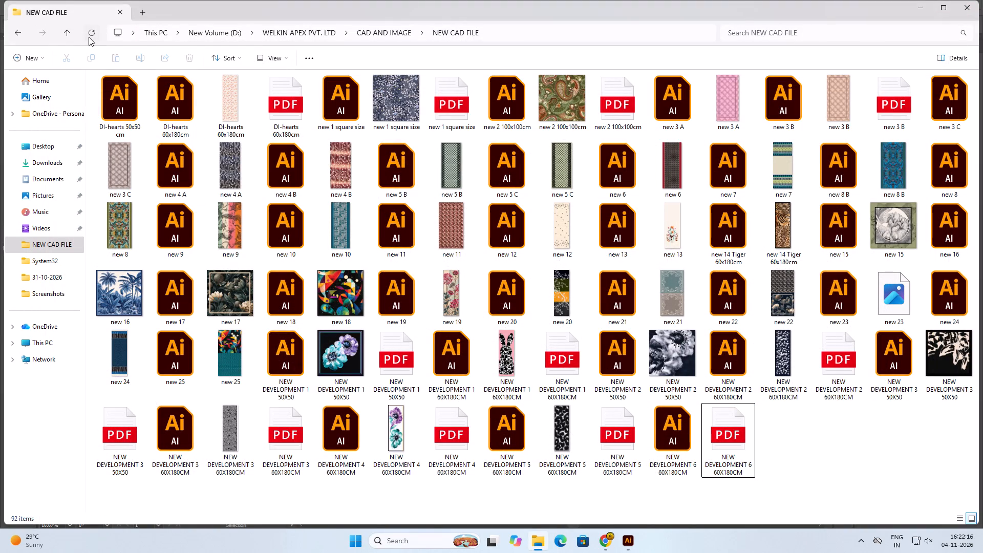
click(90, 37)
click(625, 543)
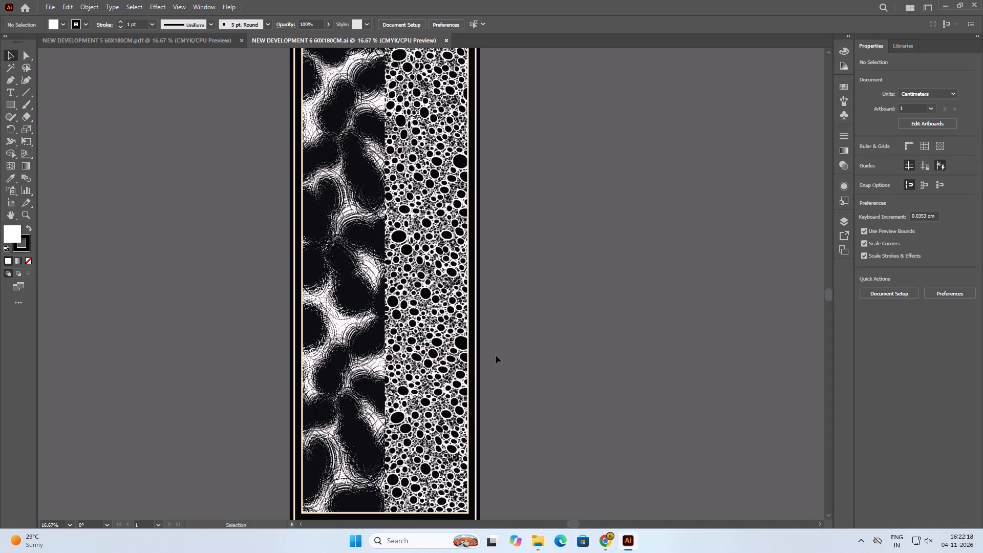
scroll(423, 300, down, 5)
scroll(423, 300, up, 17)
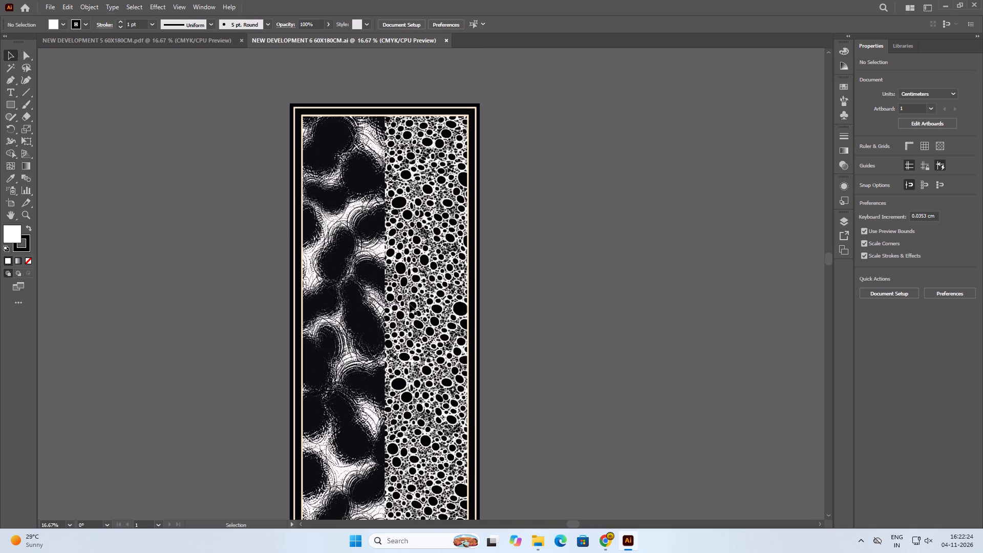
Switch to the NEW DEVELOPMENT 5 60X180CM document and check how its pattern and border are grouped, leaving nothing selected.
click(195, 40)
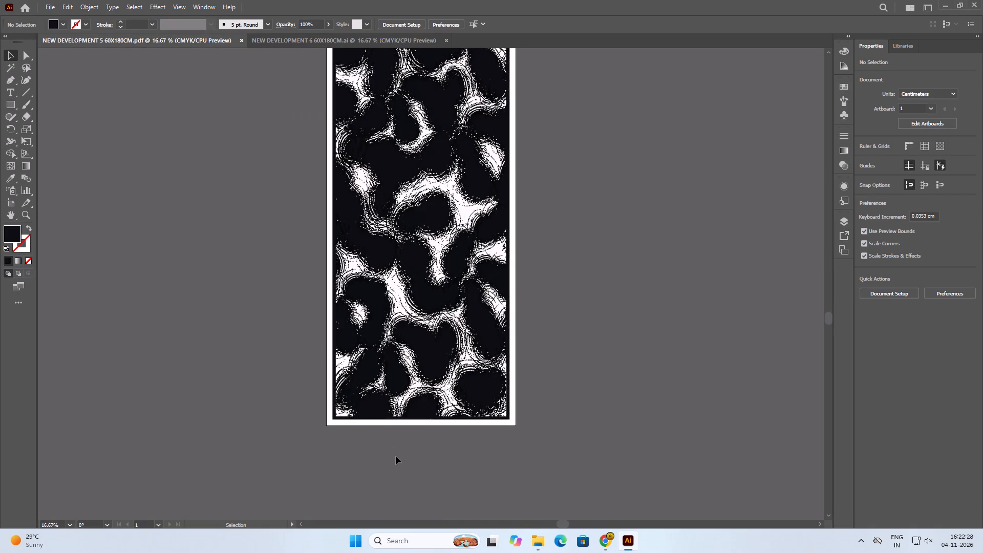
scroll(396, 456, up, 15)
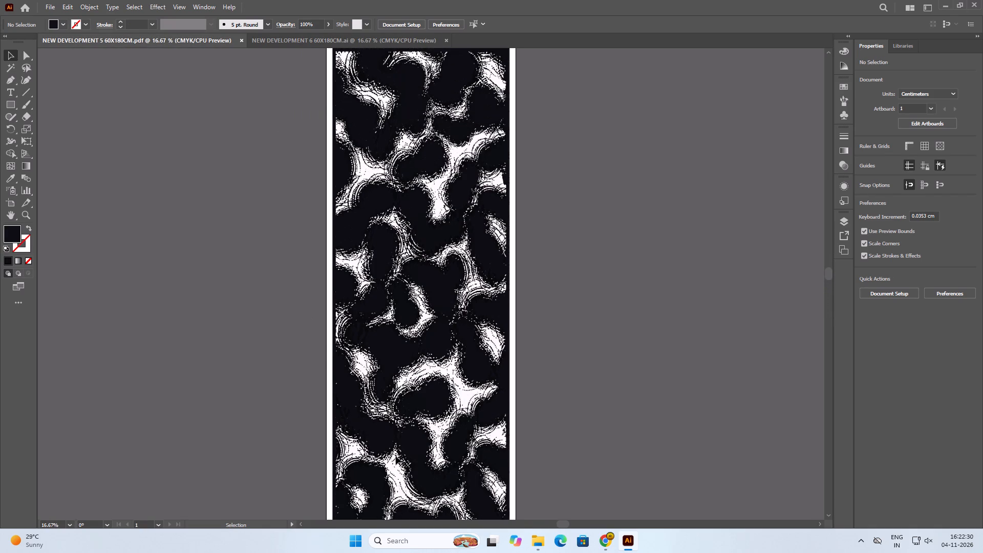
scroll(396, 456, up, 6)
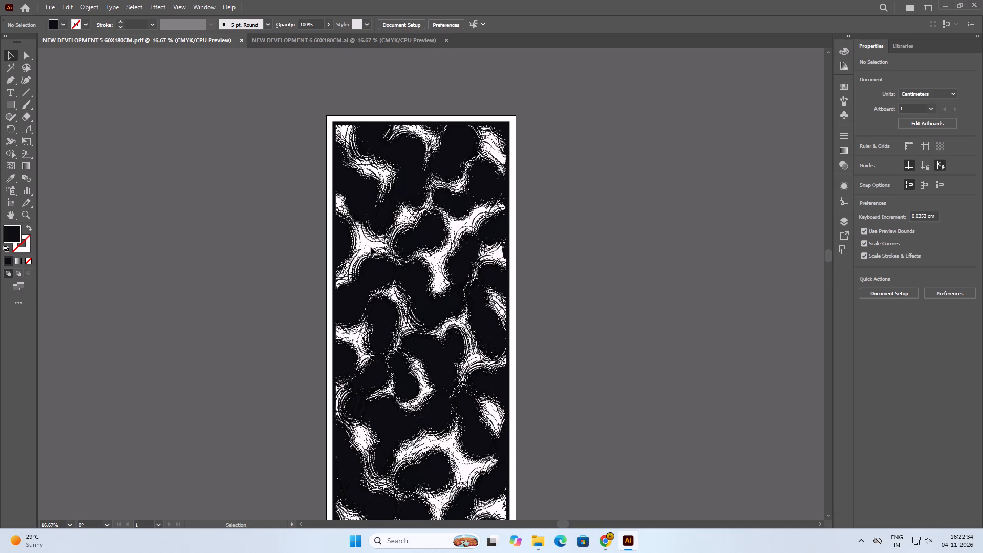
click(371, 225)
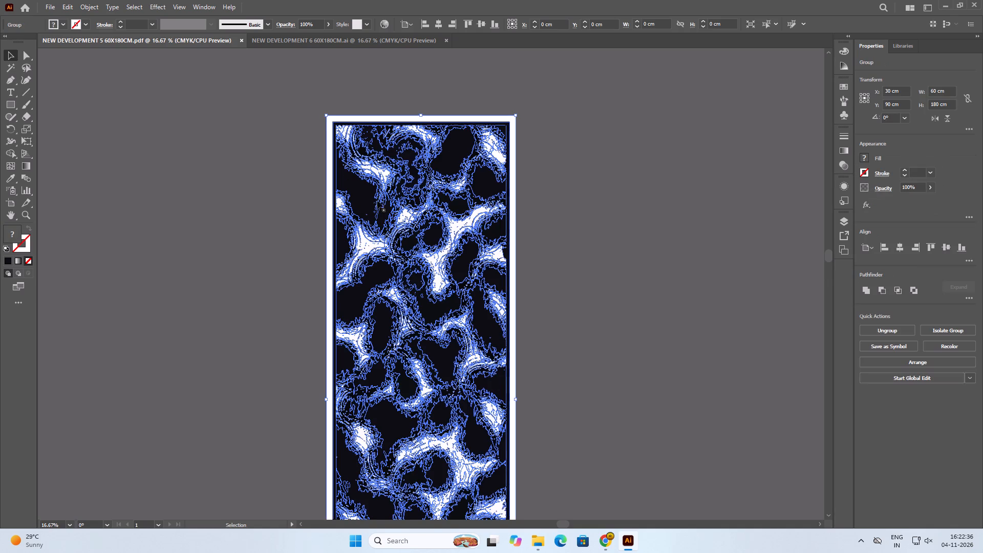
click(261, 148)
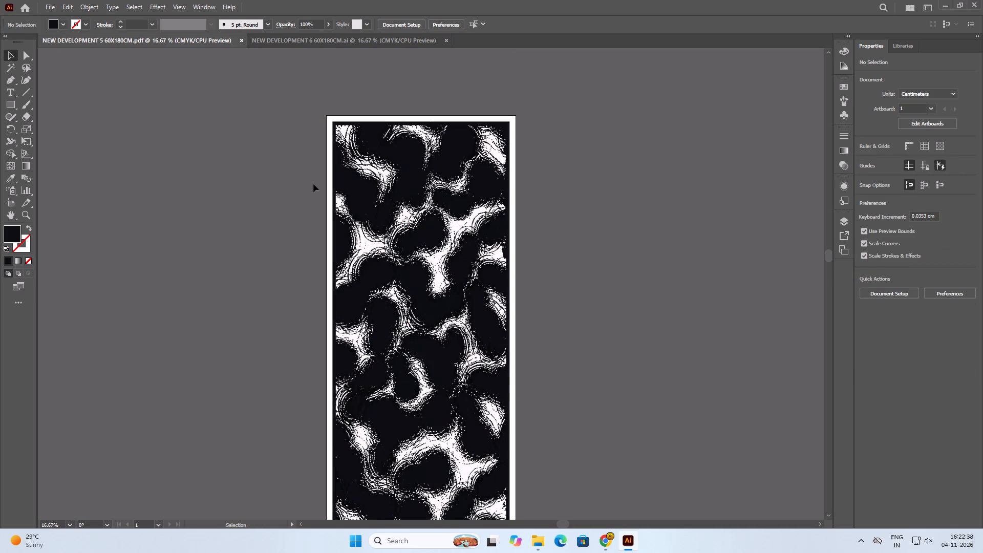
click(335, 168)
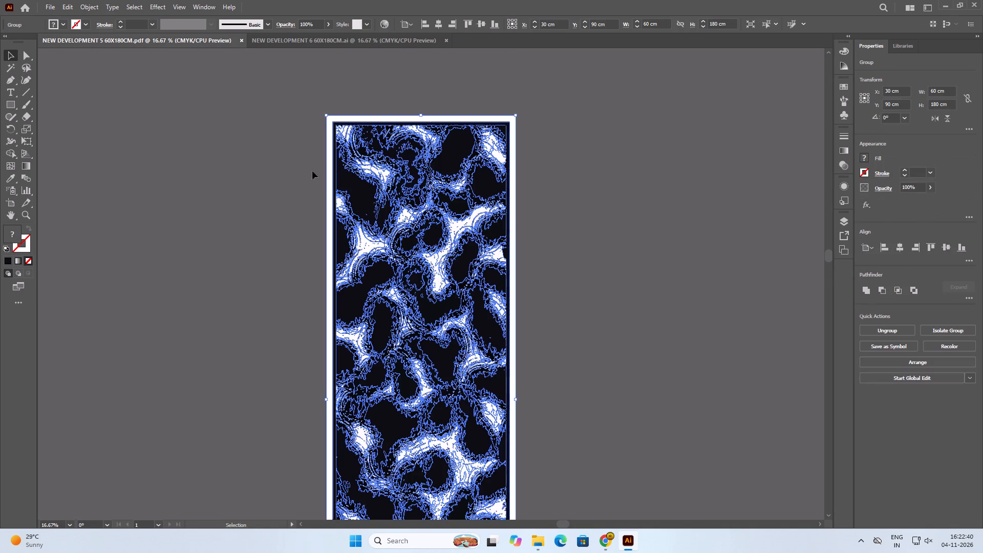
click(76, 77)
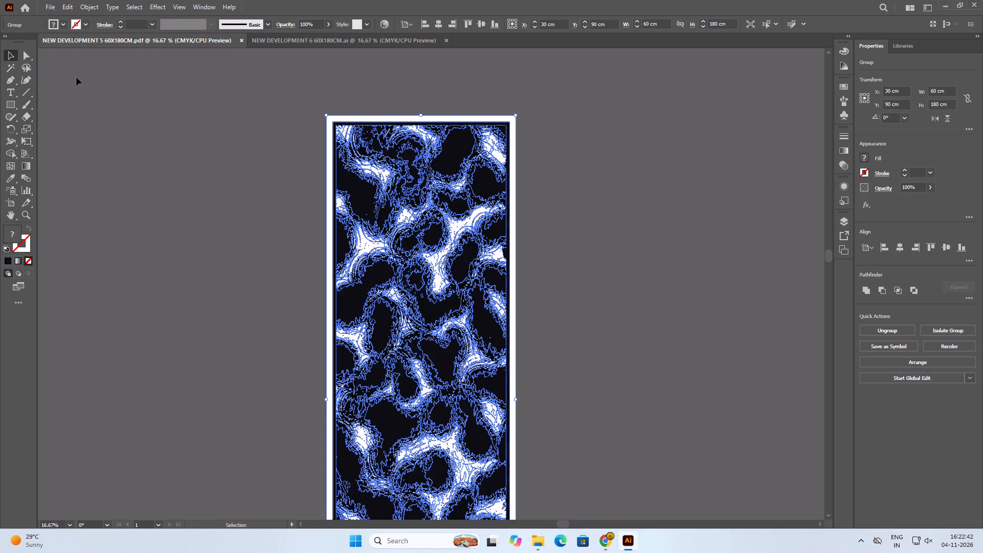
click(330, 118)
click(284, 123)
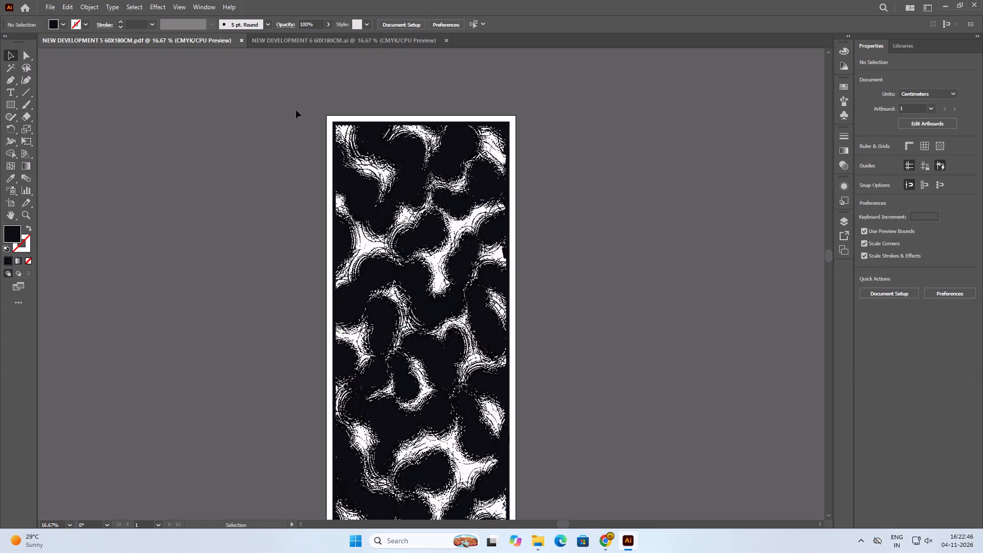
Examine the NEW DEVELOPMENT 5 pattern and white border down to the lower edge, and return to the artwork's top.
scroll(307, 101, down, 3)
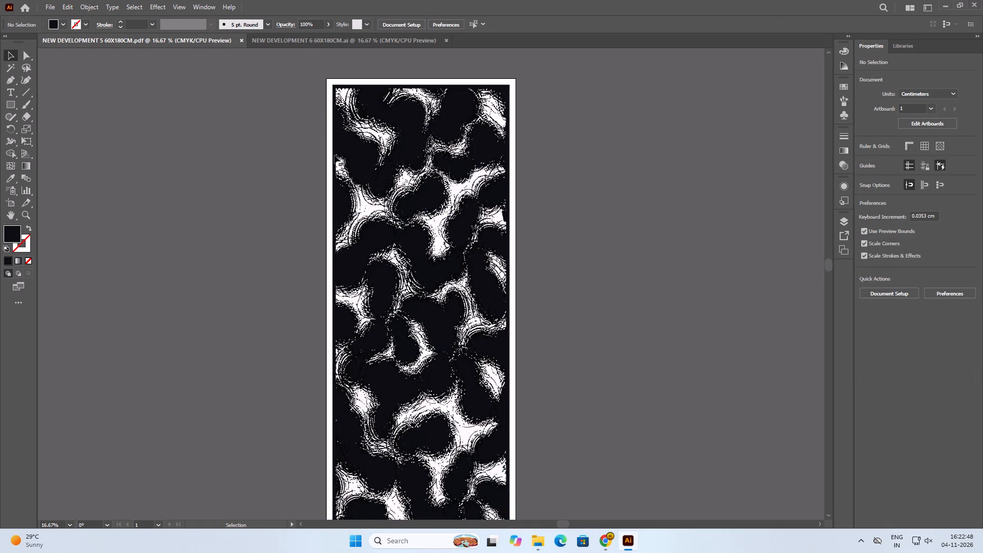
scroll(329, 179, down, 17)
scroll(329, 179, up, 1)
scroll(329, 179, down, 1)
scroll(329, 179, up, 2)
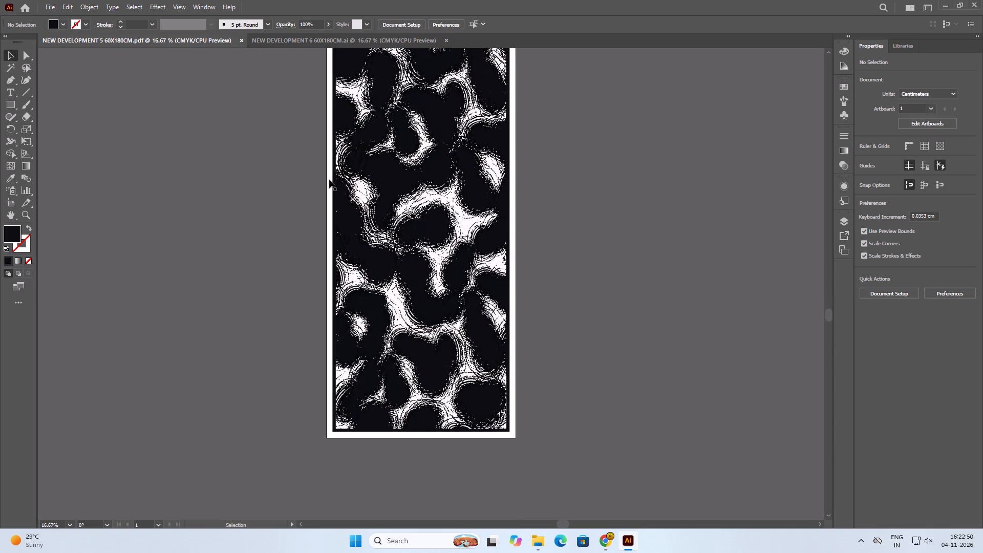
scroll(329, 180, up, 17)
scroll(329, 183, up, 4)
scroll(333, 162, down, 4)
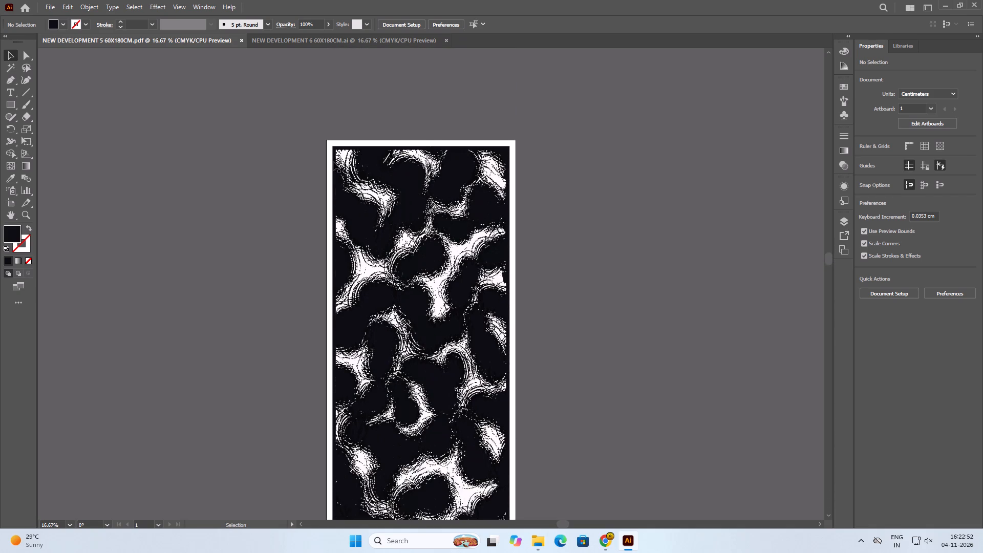
scroll(349, 84, down, 3)
Select across the whole NEW DEVELOPMENT 5 artwork to check its grouping down to the lower edge, and clear the selection.
drag(319, 66, 459, 221)
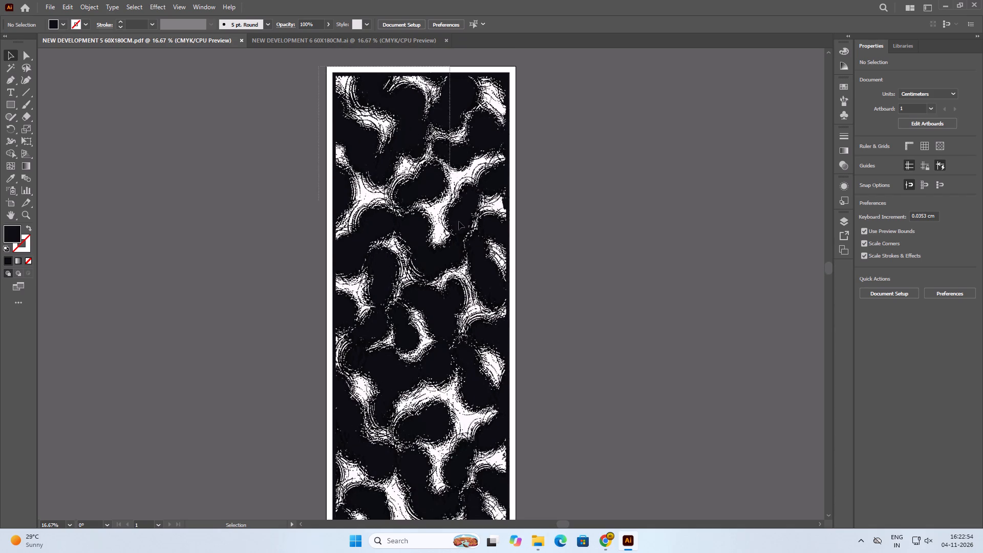
drag(459, 221, 551, 463)
scroll(551, 442, down, 17)
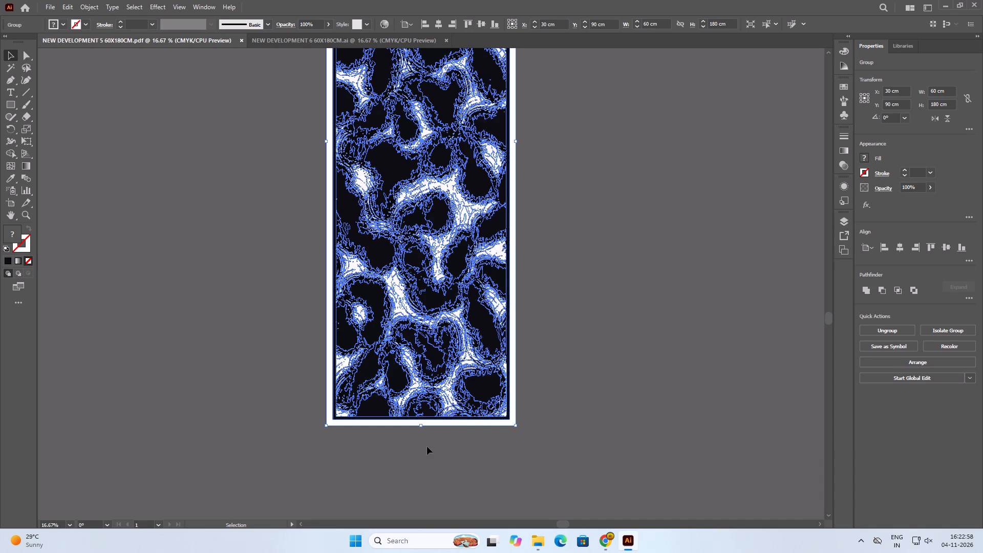
click(427, 446)
click(219, 270)
scroll(219, 270, up, 6)
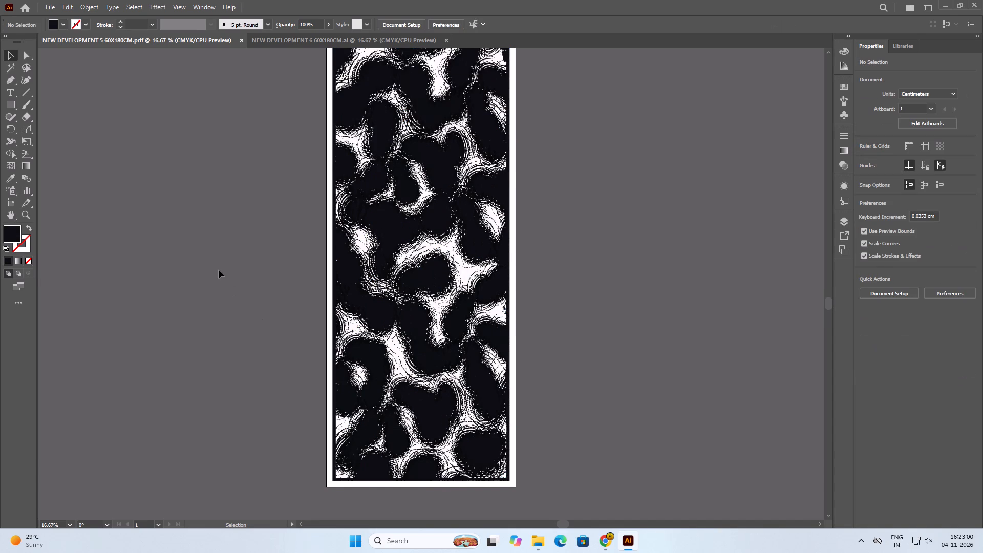
scroll(219, 270, up, 5)
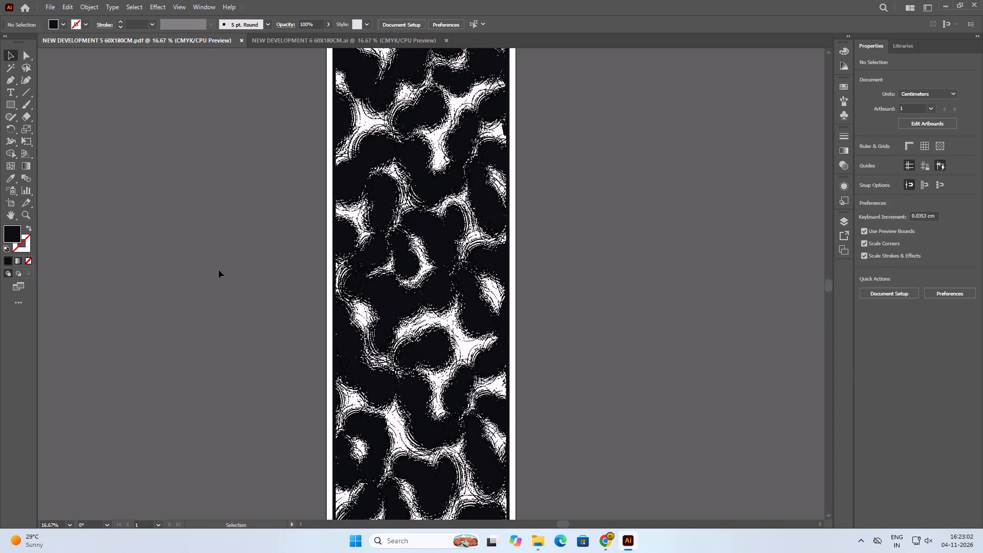
Return to the top of the NEW DEVELOPMENT 5 artwork and select across it to check its grouping, leaving nothing selected.
scroll(219, 270, up, 9)
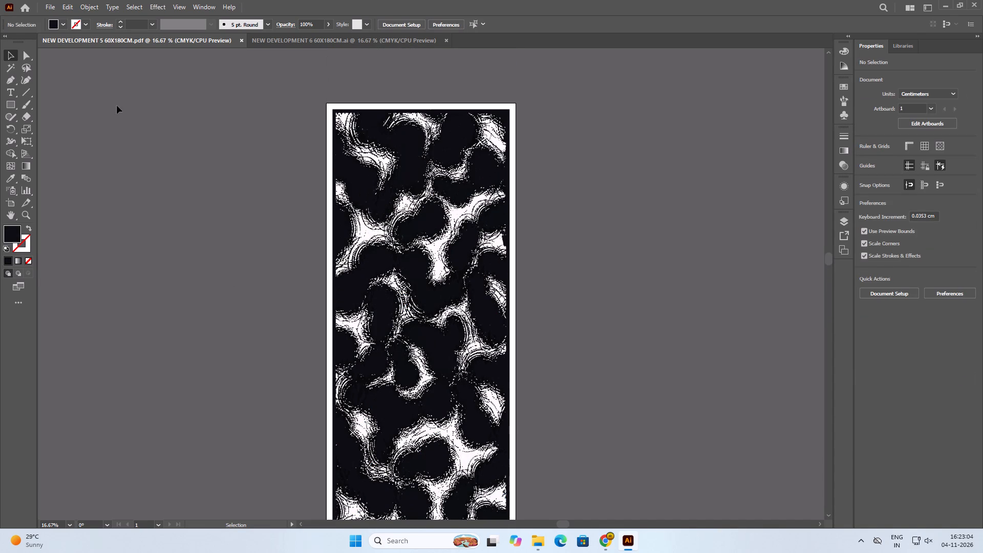
click(83, 98)
drag(292, 95, 508, 218)
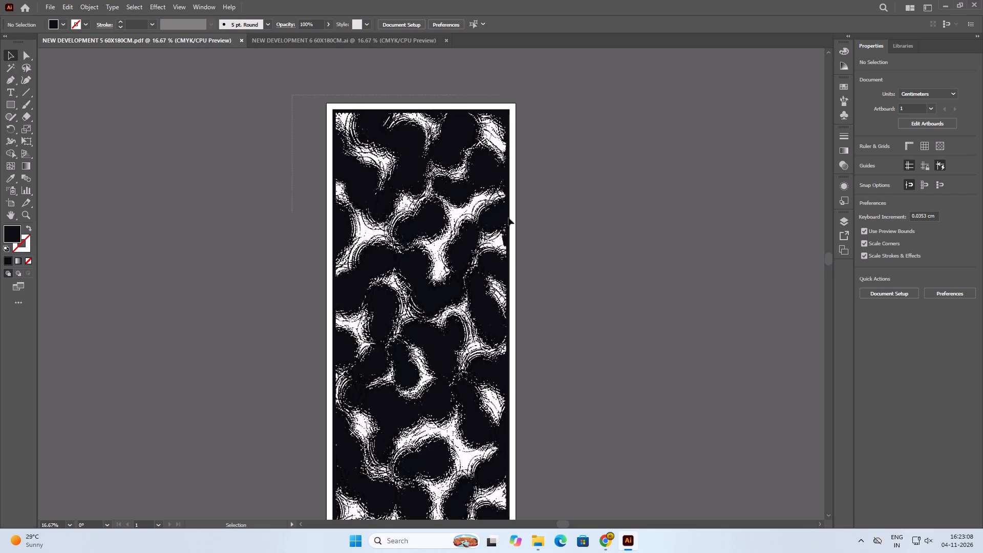
drag(508, 218, 572, 448)
click(574, 398)
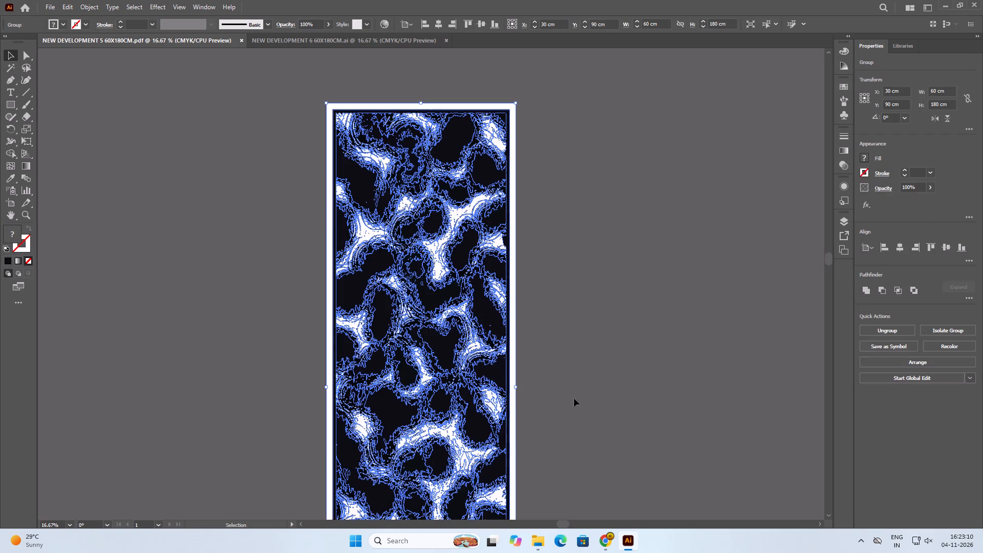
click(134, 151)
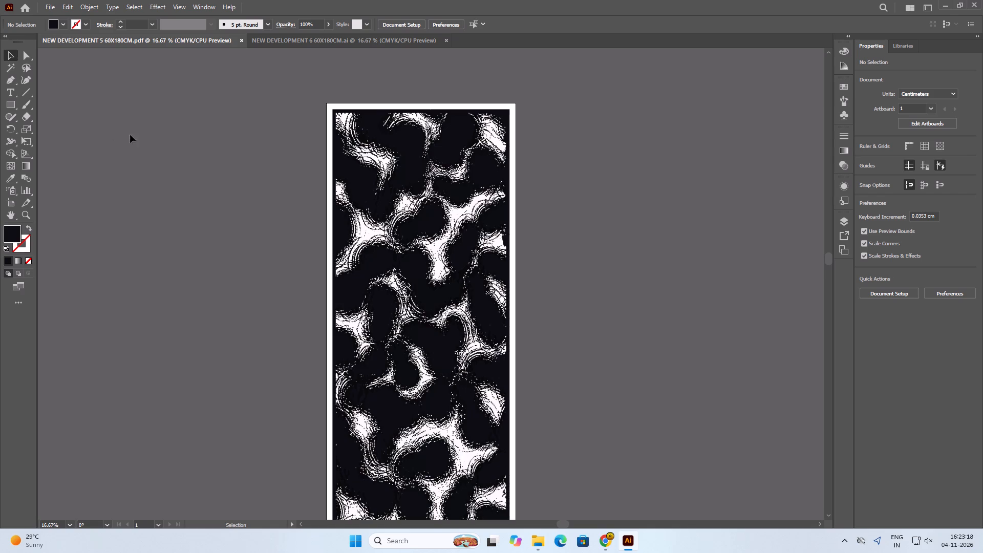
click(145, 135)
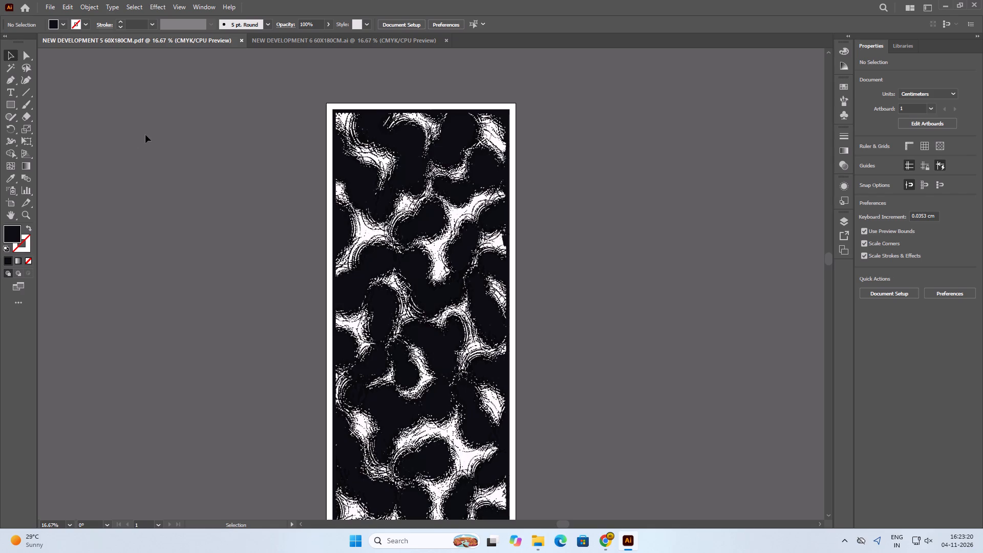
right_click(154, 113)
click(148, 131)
Check how the black-and-white pattern is grouped near the lower edge of the NEW DEVELOPMENT 5 artwork, and clear the selection.
scroll(148, 131, down, 18)
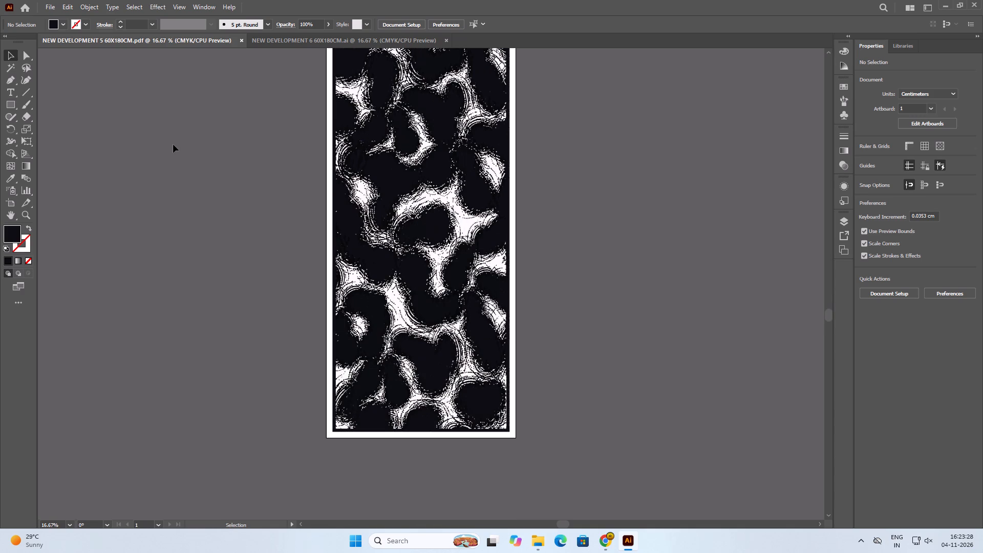
click(454, 352)
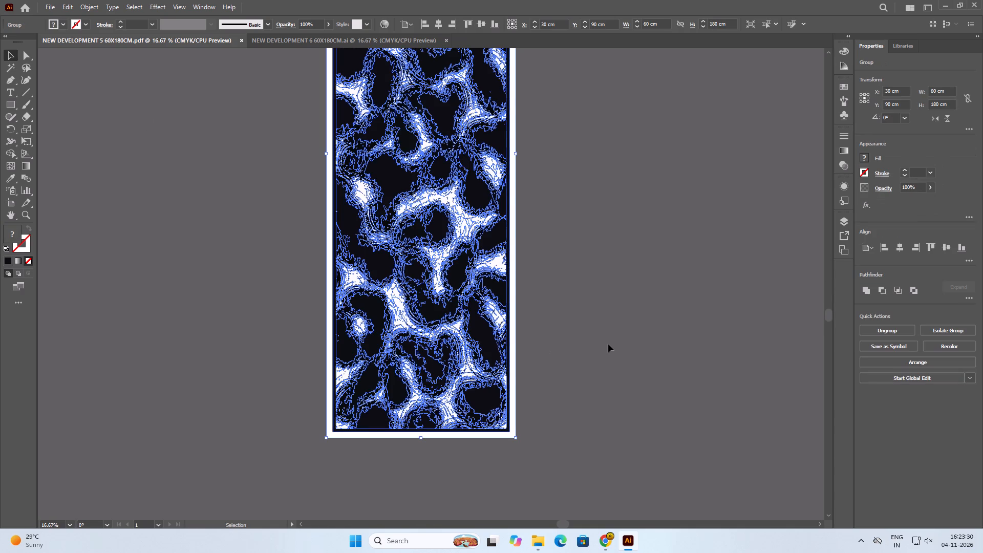
click(608, 344)
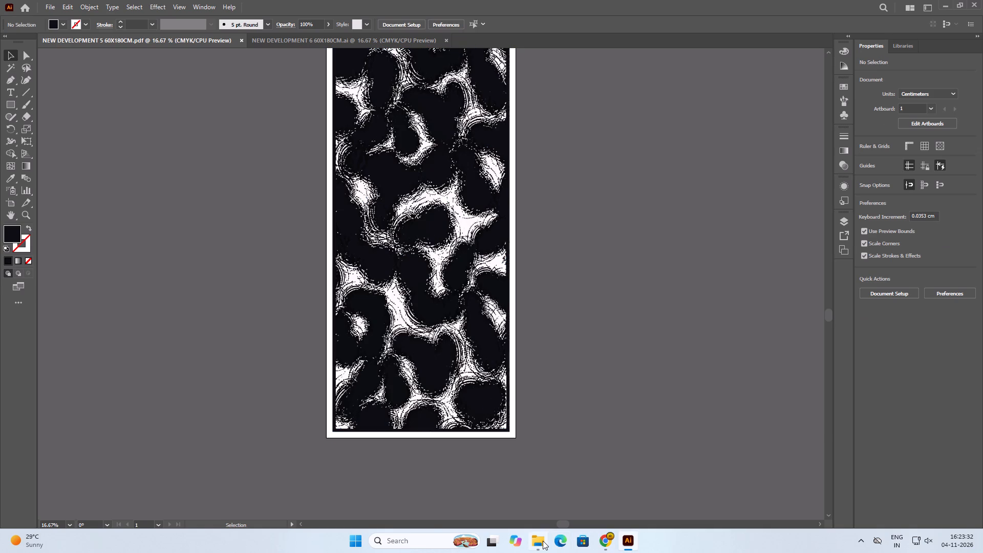
Switch to the NEW CAD FILE folder in File Explorer and look through the design files and thumbnails, leaving none selected.
click(543, 541)
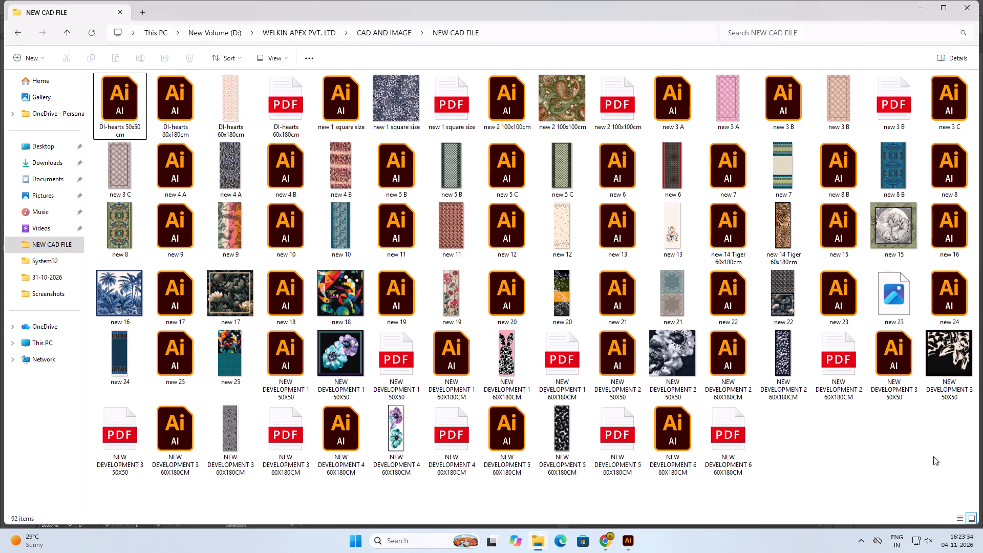
click(881, 463)
click(700, 378)
scroll(700, 378, up, 7)
scroll(700, 378, down, 5)
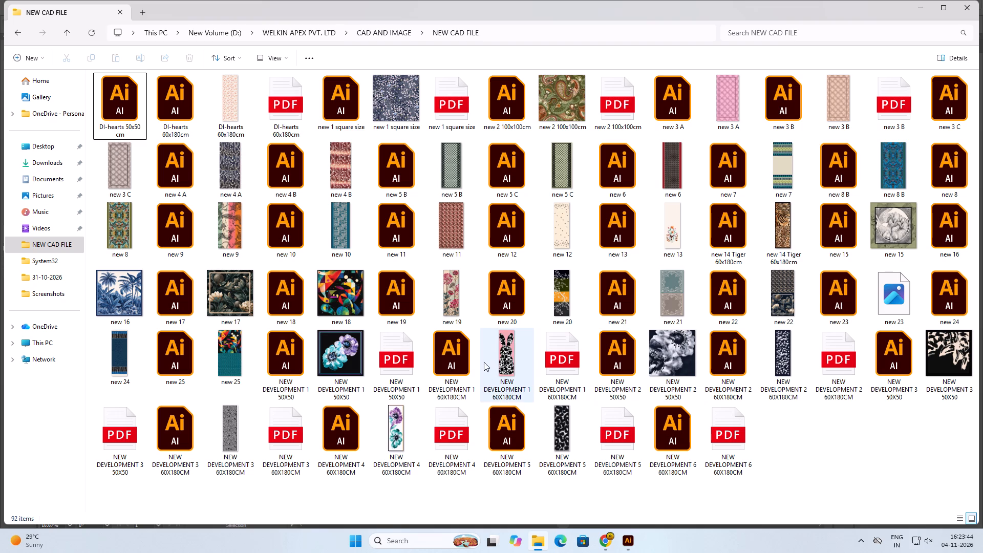
click(480, 327)
scroll(480, 327, down, 1)
scroll(480, 327, up, 1)
scroll(480, 327, down, 6)
scroll(480, 327, up, 9)
click(362, 318)
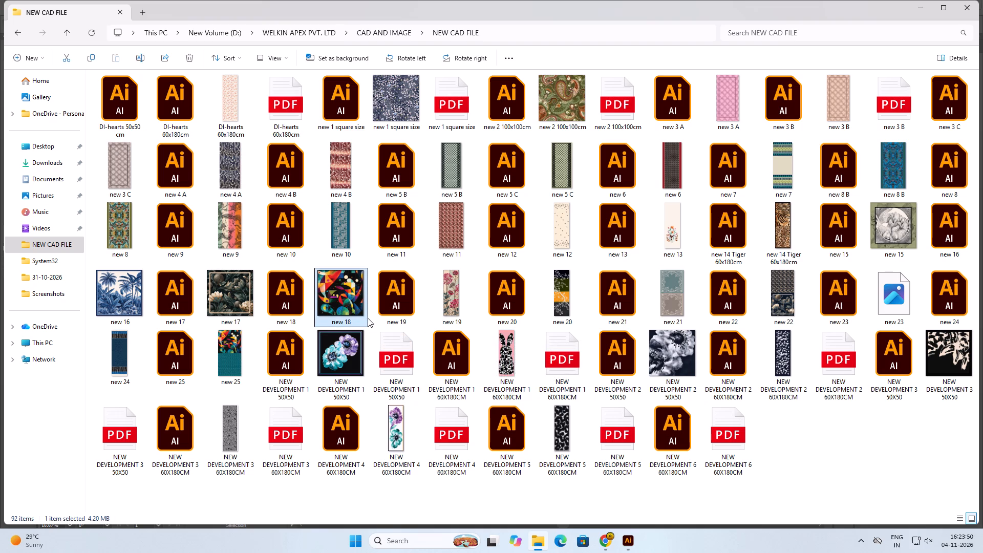
click(313, 309)
scroll(313, 309, down, 3)
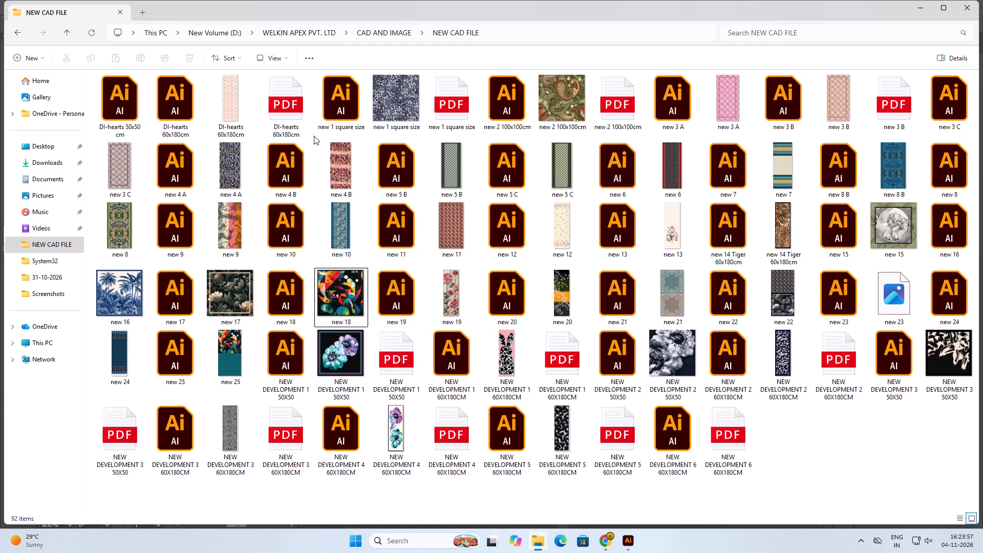
Sweep across the folder's rows to review the set of NEW DEVELOPMENT files, and clear the selection.
drag(314, 136, 307, 499)
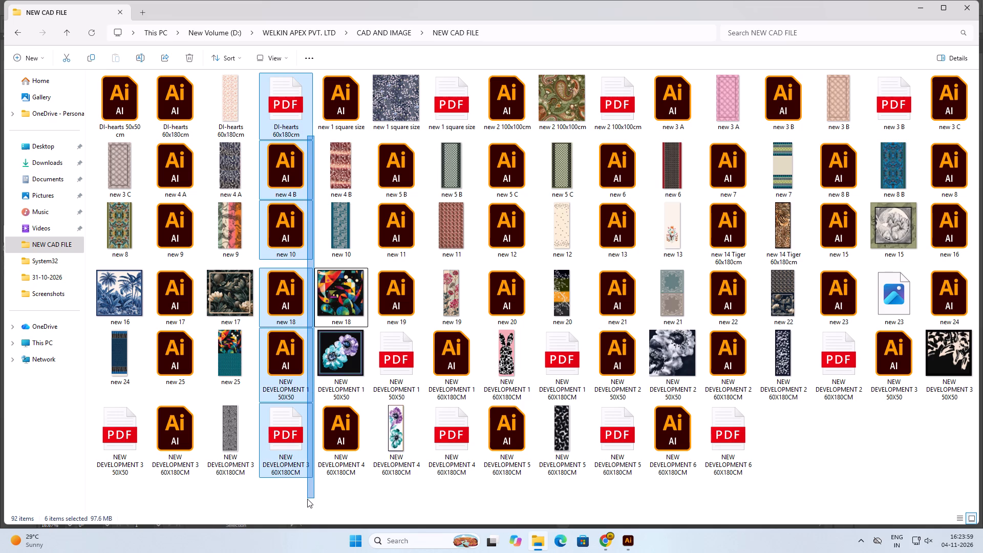
drag(307, 499, 313, 509)
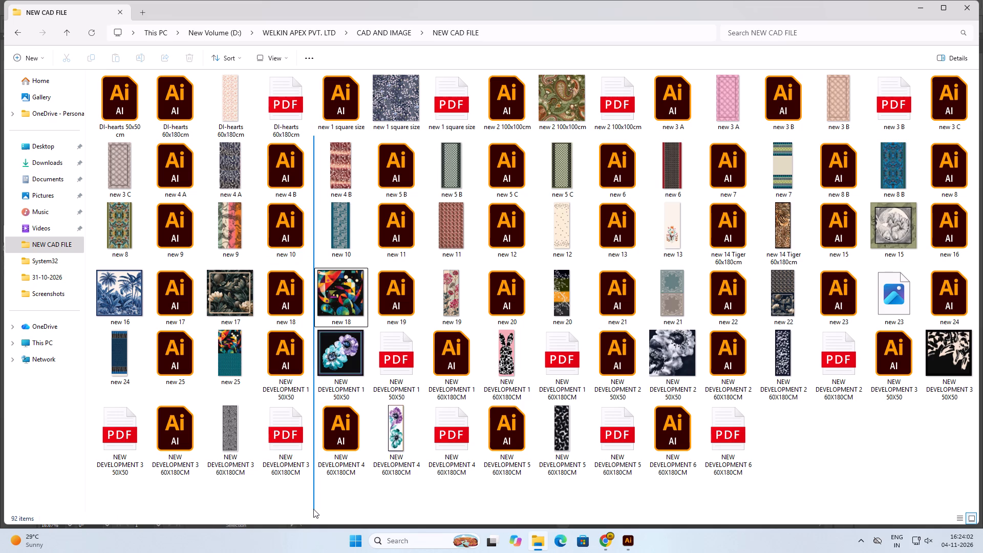
drag(313, 509, 313, 481)
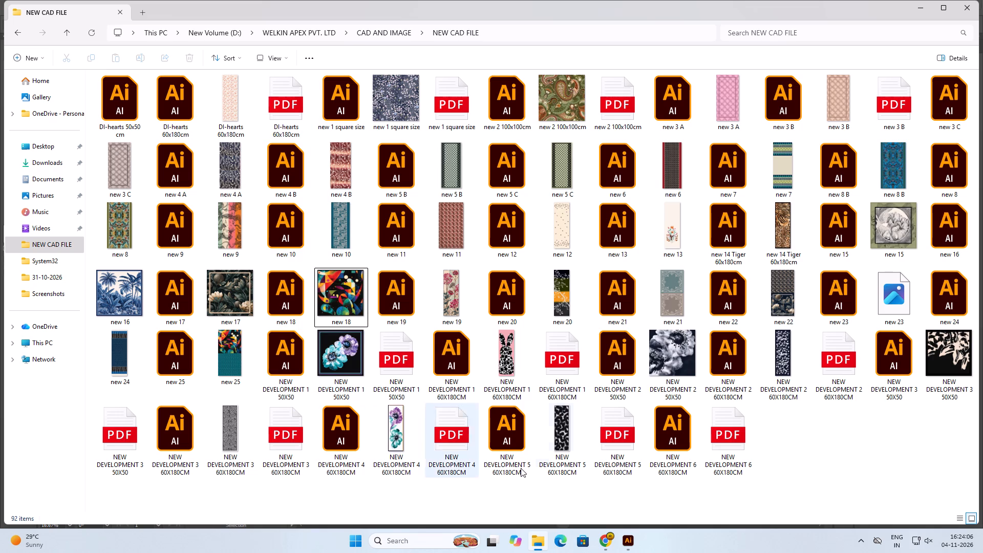
drag(756, 403, 712, 403)
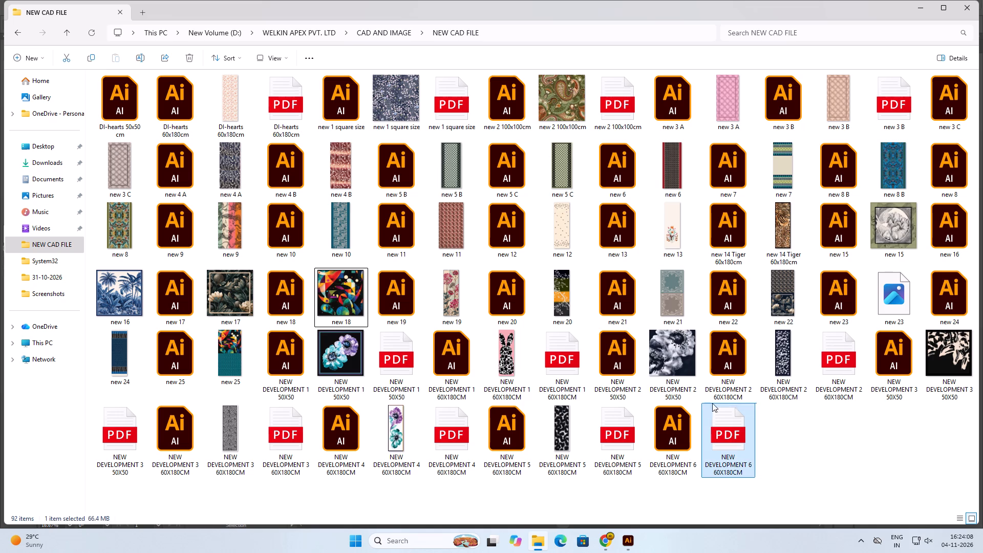
drag(712, 403, 210, 401)
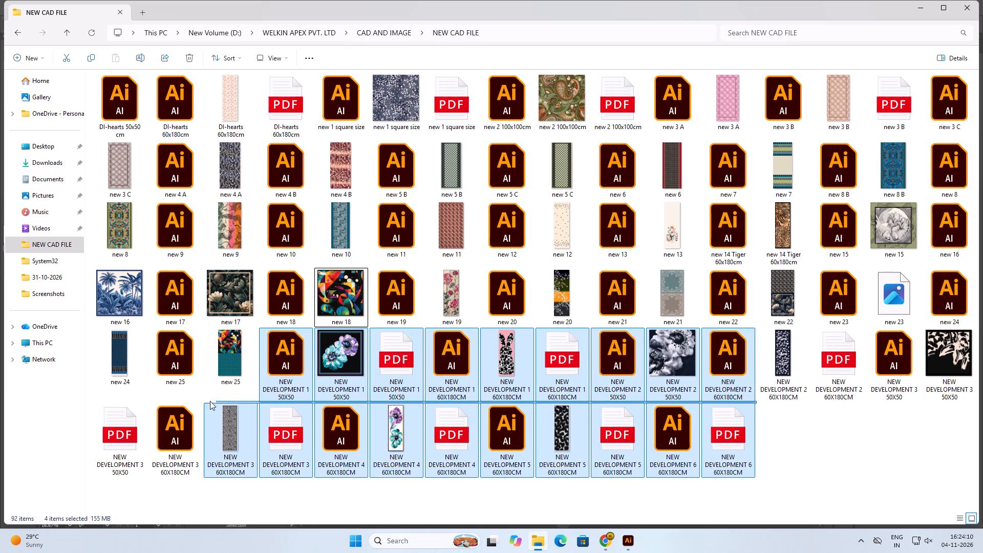
drag(210, 401, 111, 400)
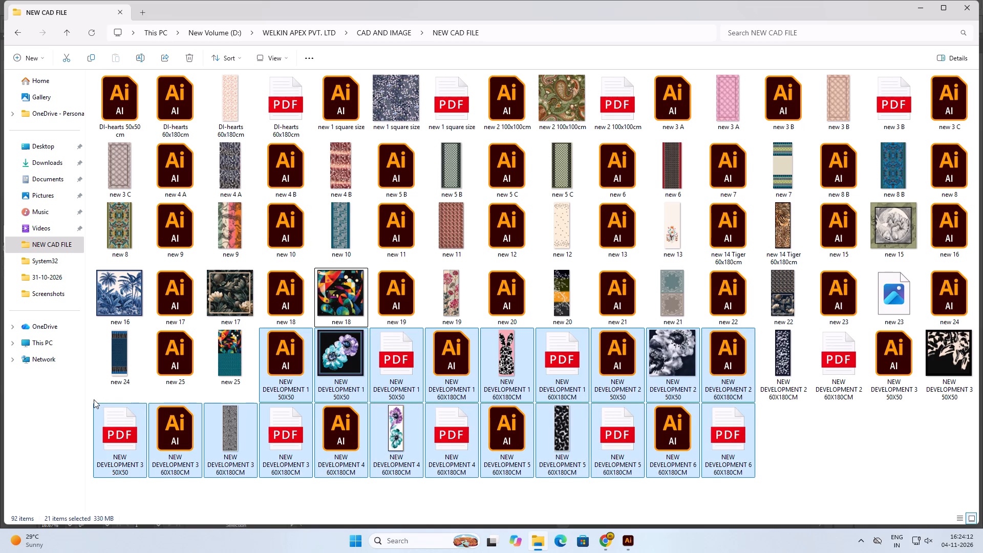
click(91, 401)
drag(91, 401, 923, 428)
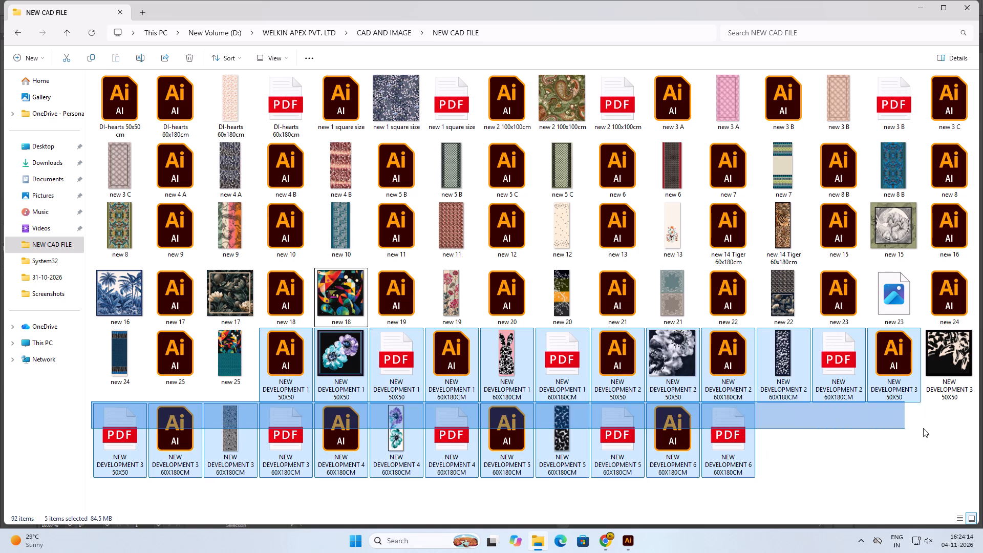
drag(923, 428, 982, 401)
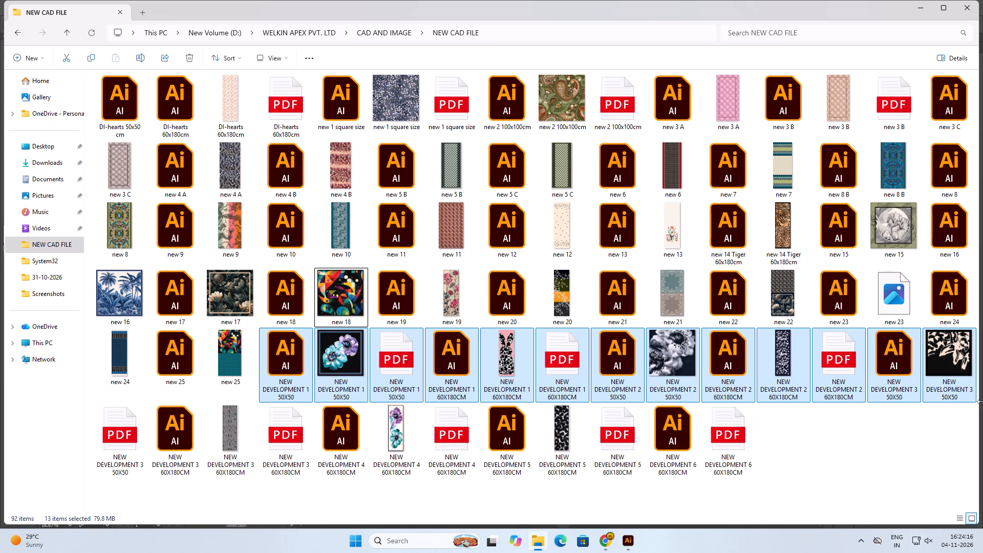
drag(91, 443, 459, 455)
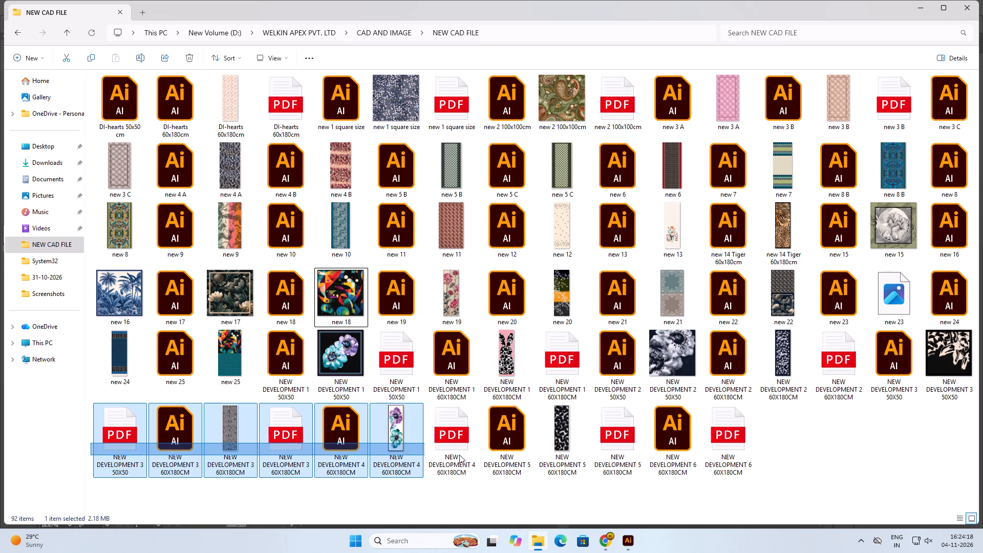
drag(459, 455, 831, 185)
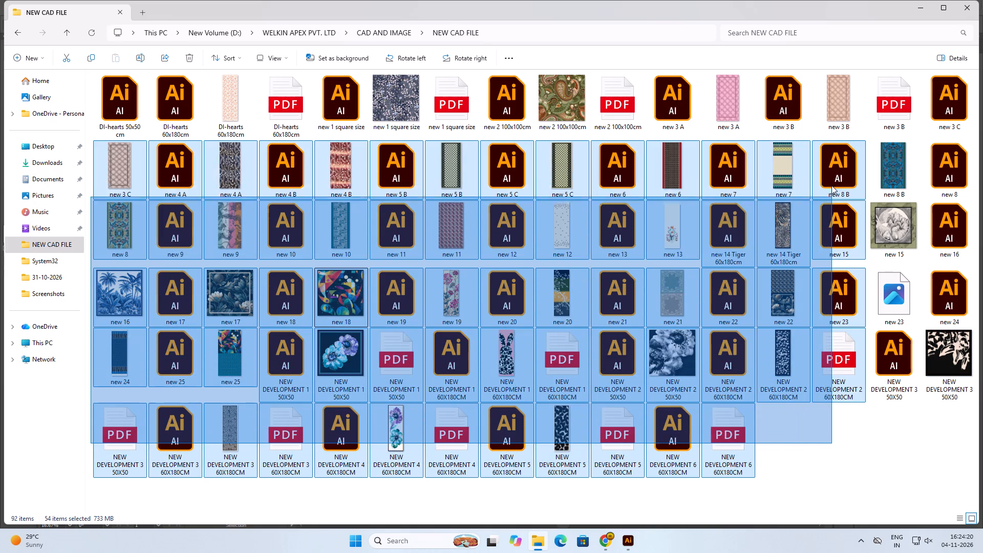
drag(831, 185, 830, 105)
click(820, 471)
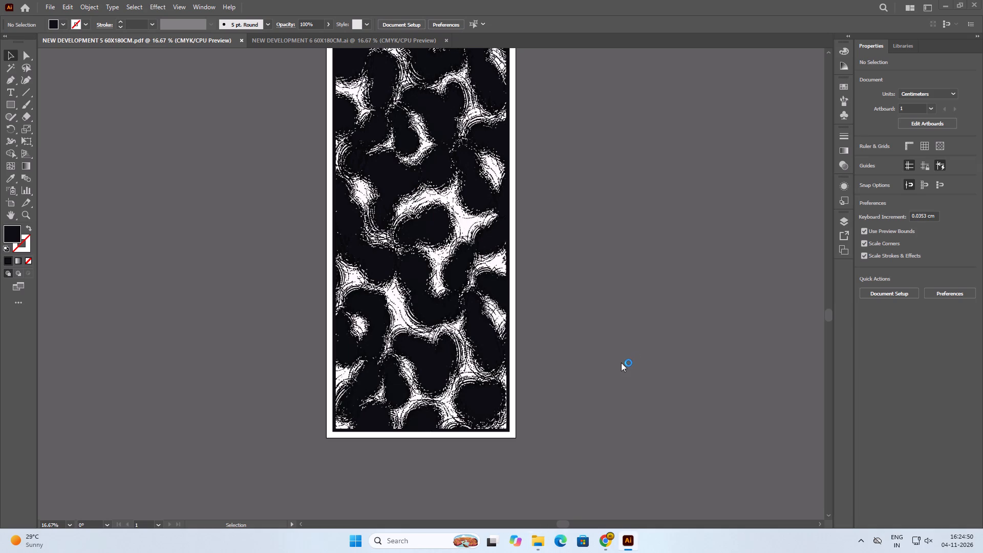
Check the NEW DEVELOPMENT 6 60X180CM artwork, and close both the NEW DEVELOPMENT 5 60X180CM PDF and the NEW DEVELOPMENT 6 60X180CM document.
click(324, 41)
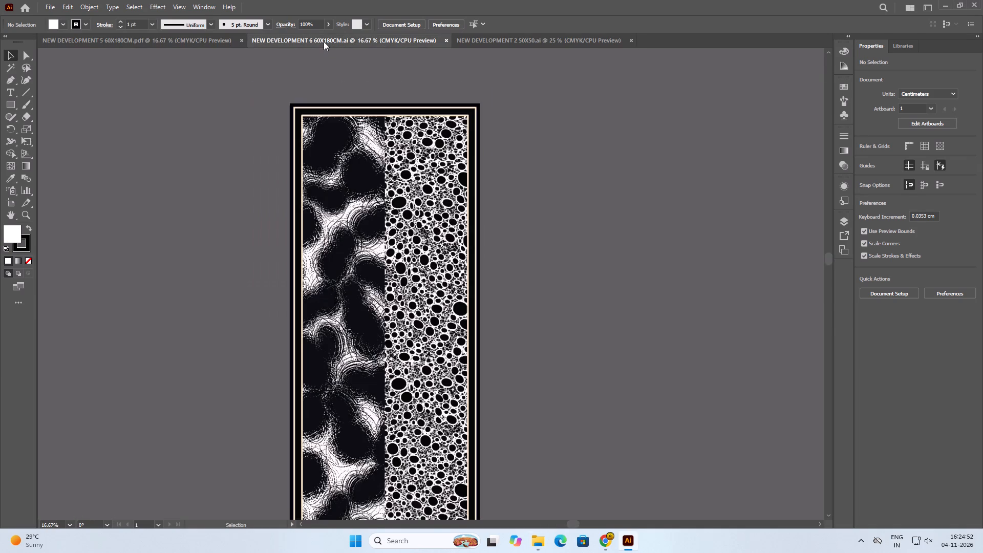
scroll(352, 138, down, 4)
click(147, 36)
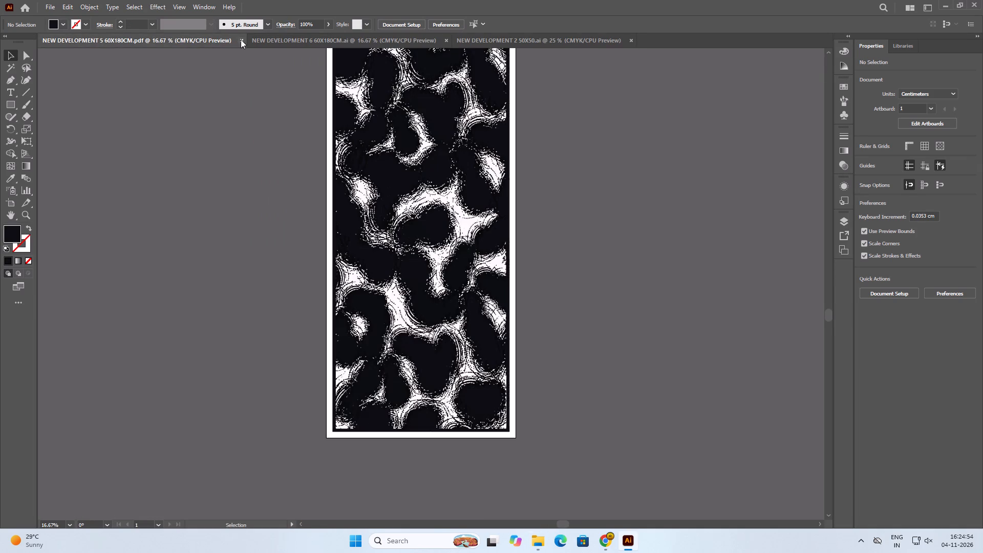
click(241, 39)
click(237, 39)
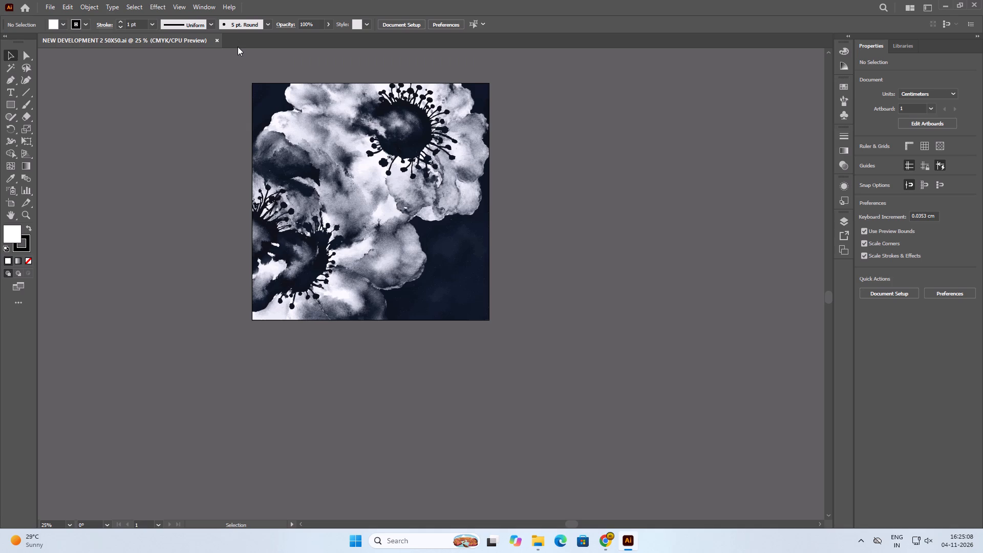
Fit the NEW DEVELOPMENT 2 50X50 artboard to the window and select the flower artwork group to inspect it.
click(561, 299)
click(575, 305)
key(ctrl+0)
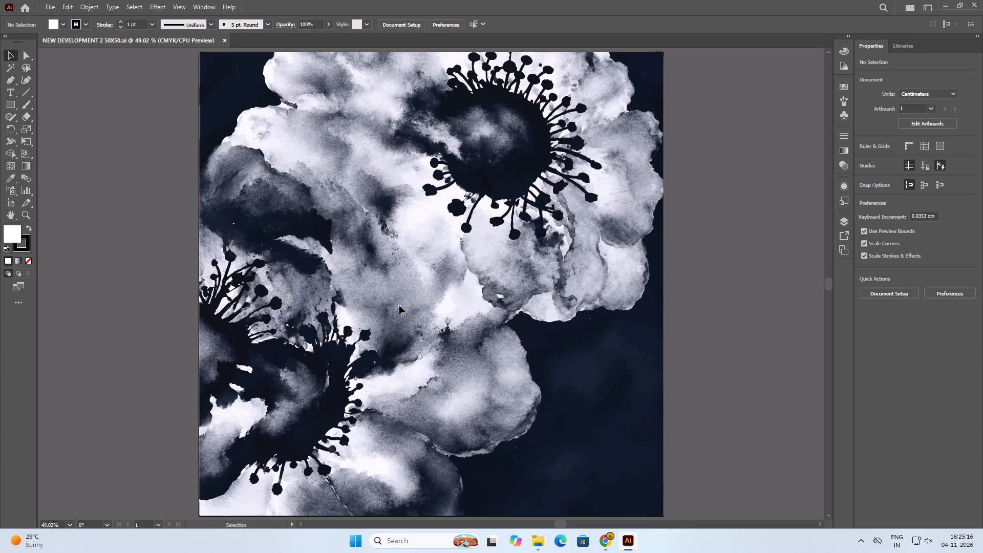
click(701, 349)
click(394, 324)
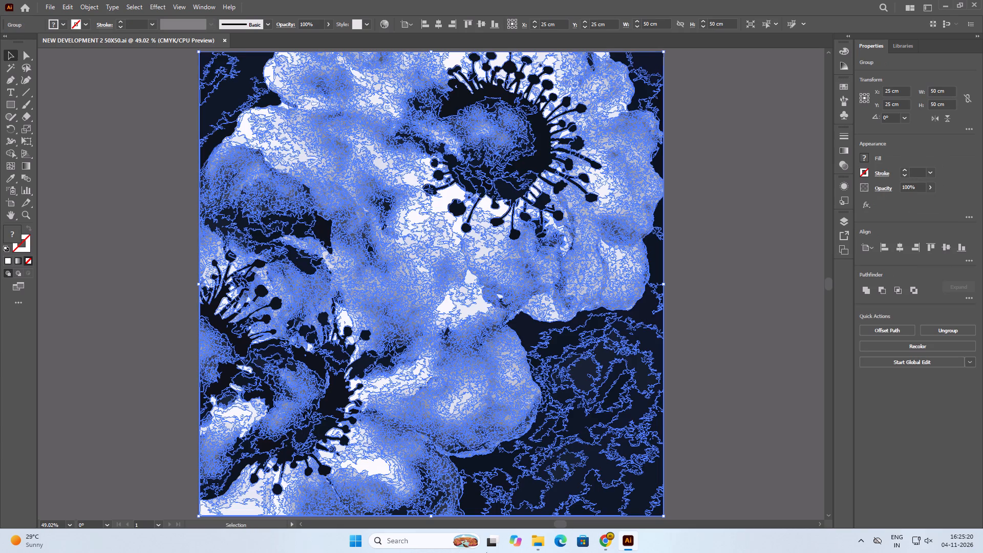
Switch to the NEW CAD FILE folder in File Explorer, clear the file selection, and go to the 31-10-2026 folder.
click(531, 541)
click(806, 455)
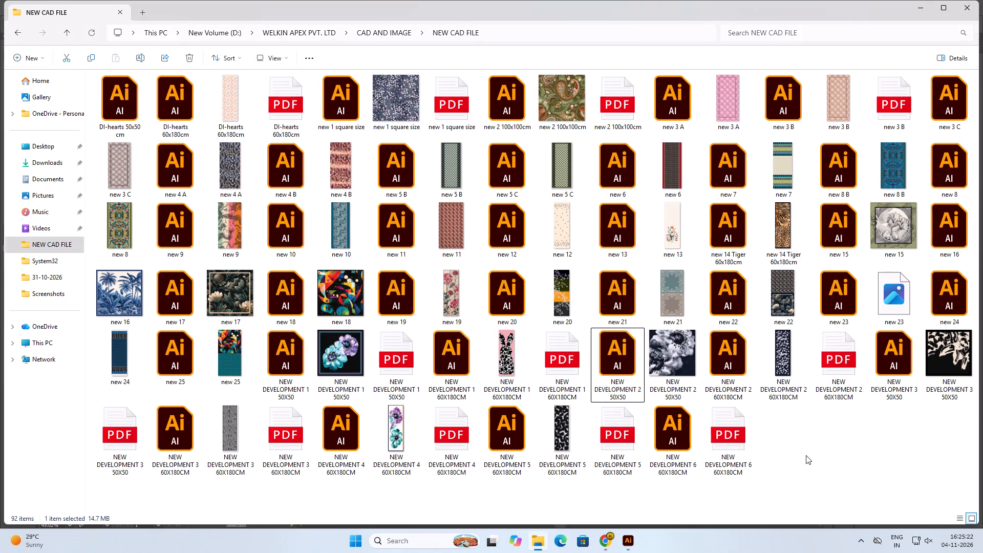
click(839, 442)
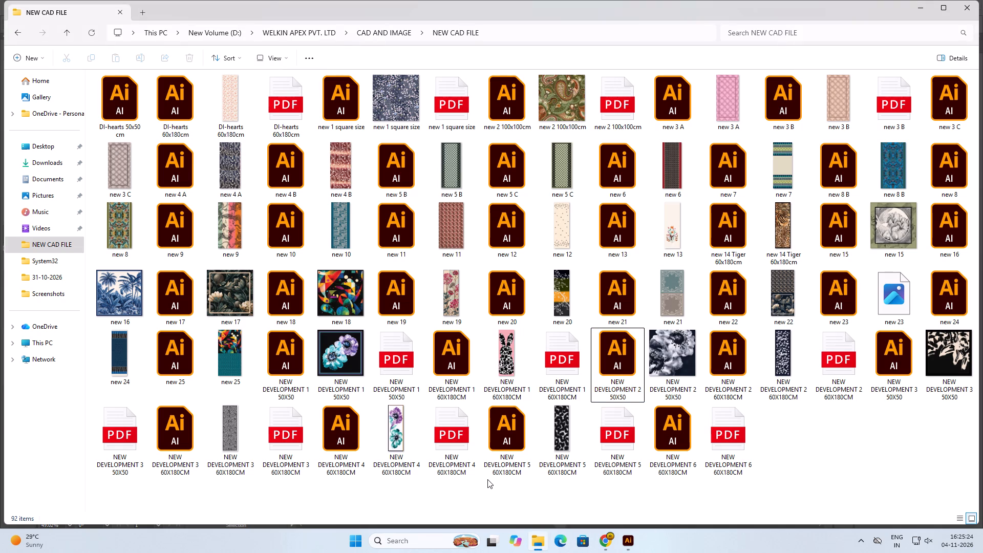
click(54, 269)
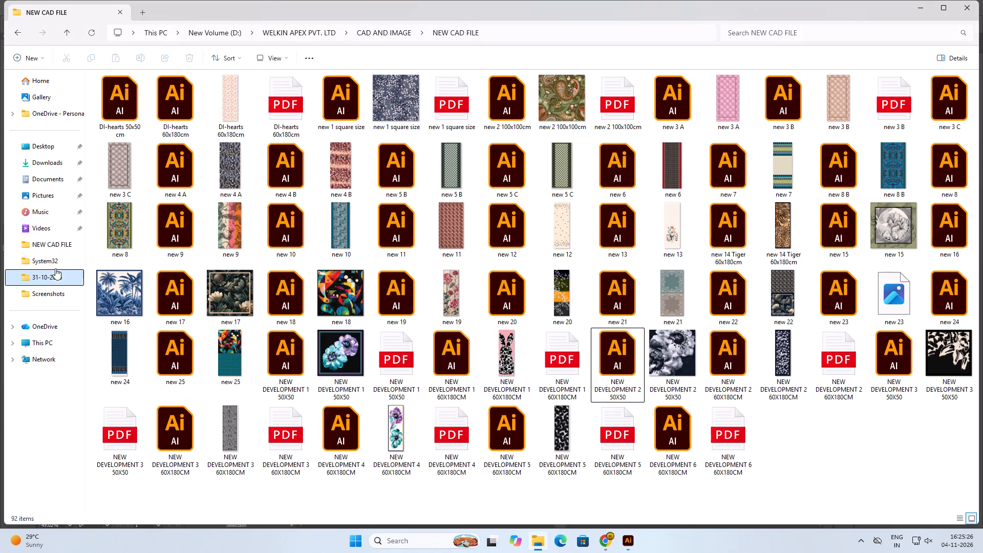